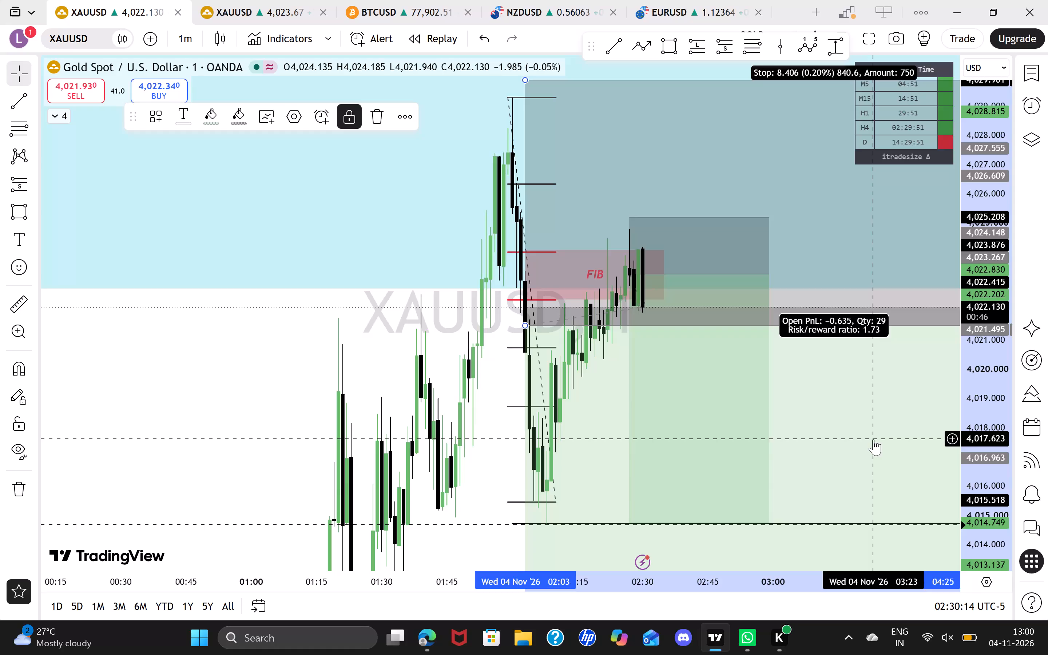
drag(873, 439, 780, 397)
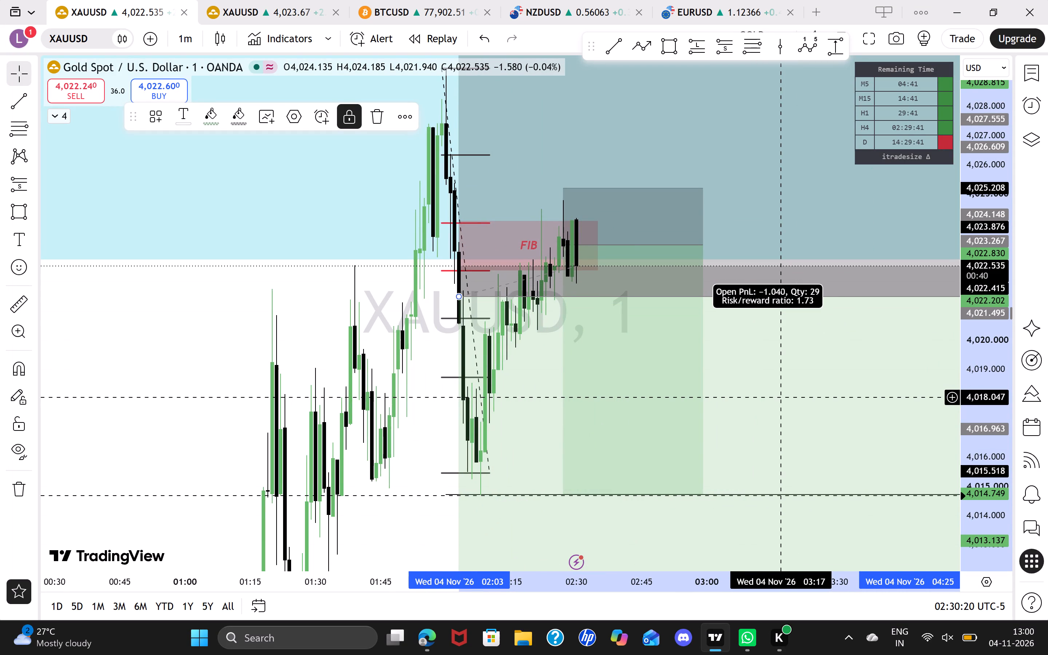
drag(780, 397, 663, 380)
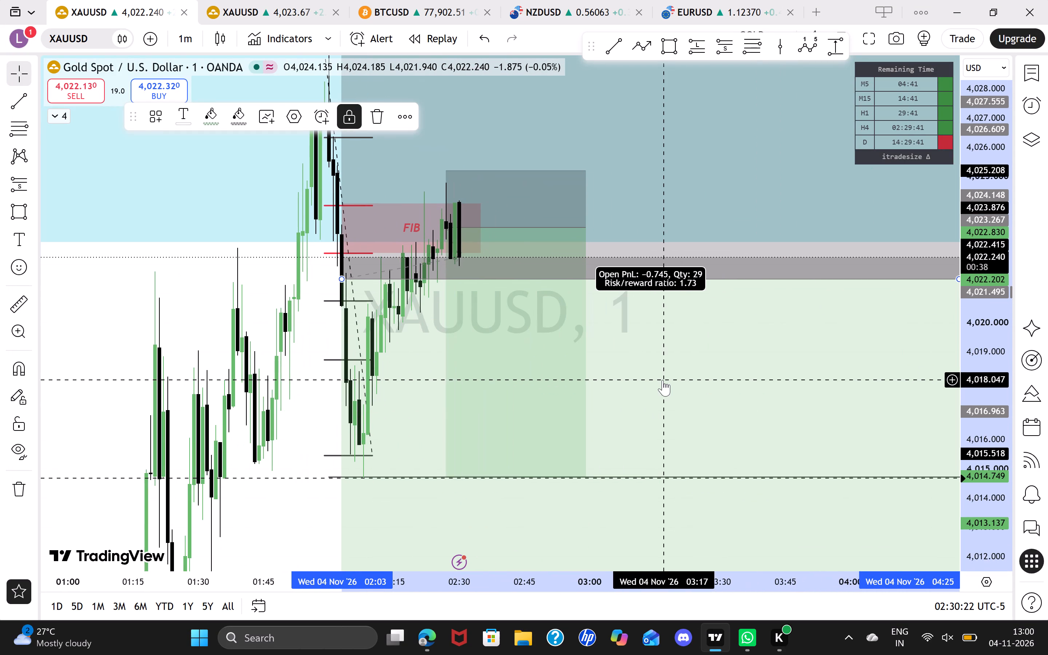
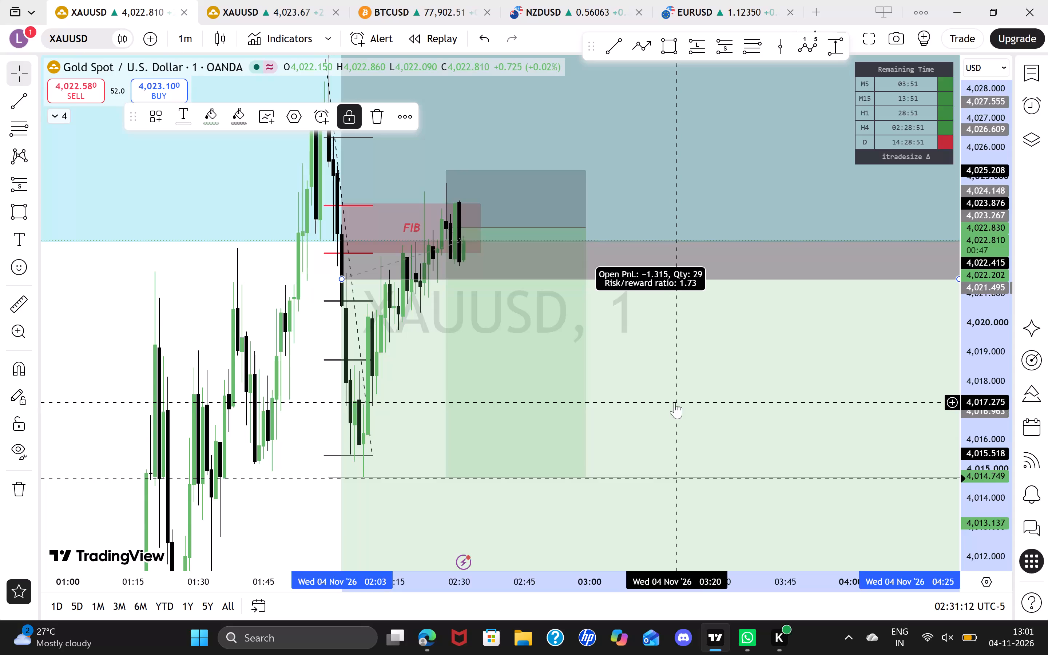
Examine recent XAUUSD price action around the FIB zone and the short positions on the OANDA one-minute chart.
click(978, 346)
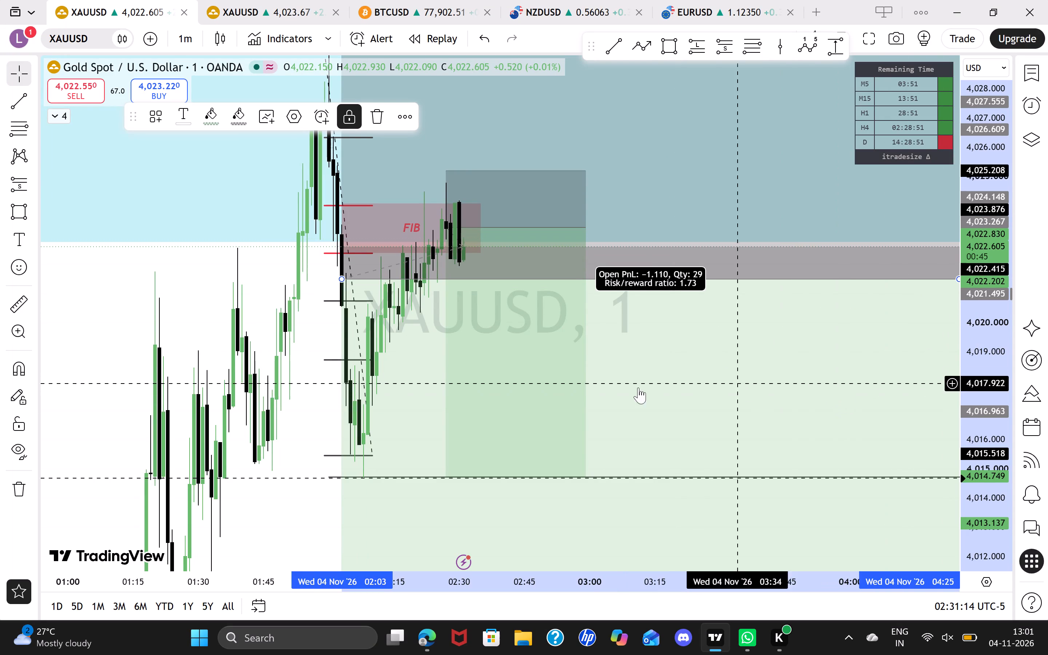
click(296, 340)
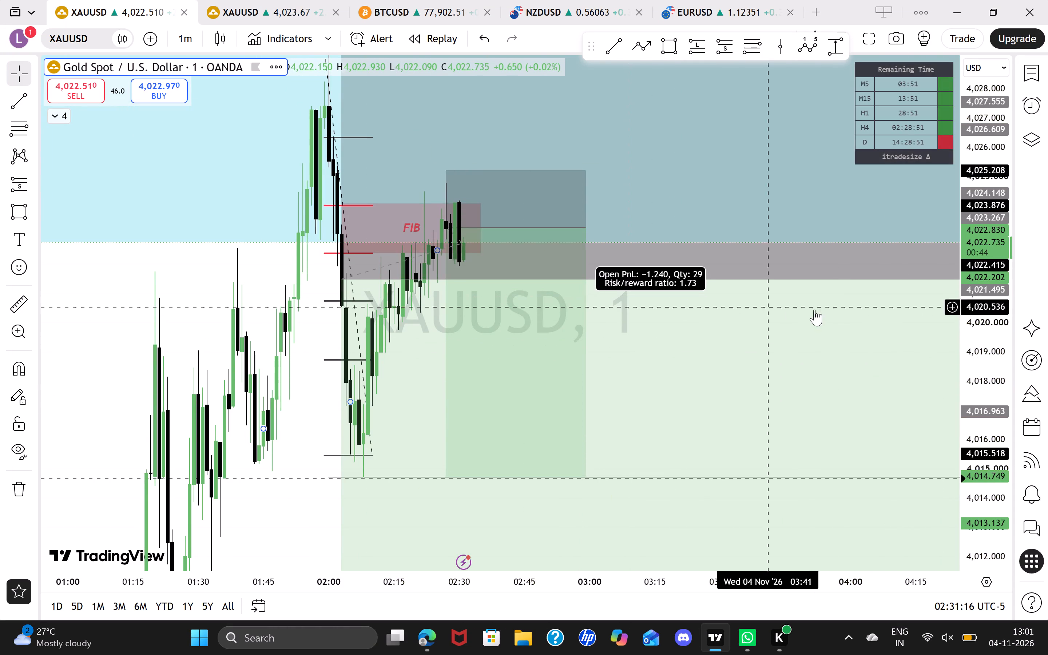
drag(801, 348, 600, 376)
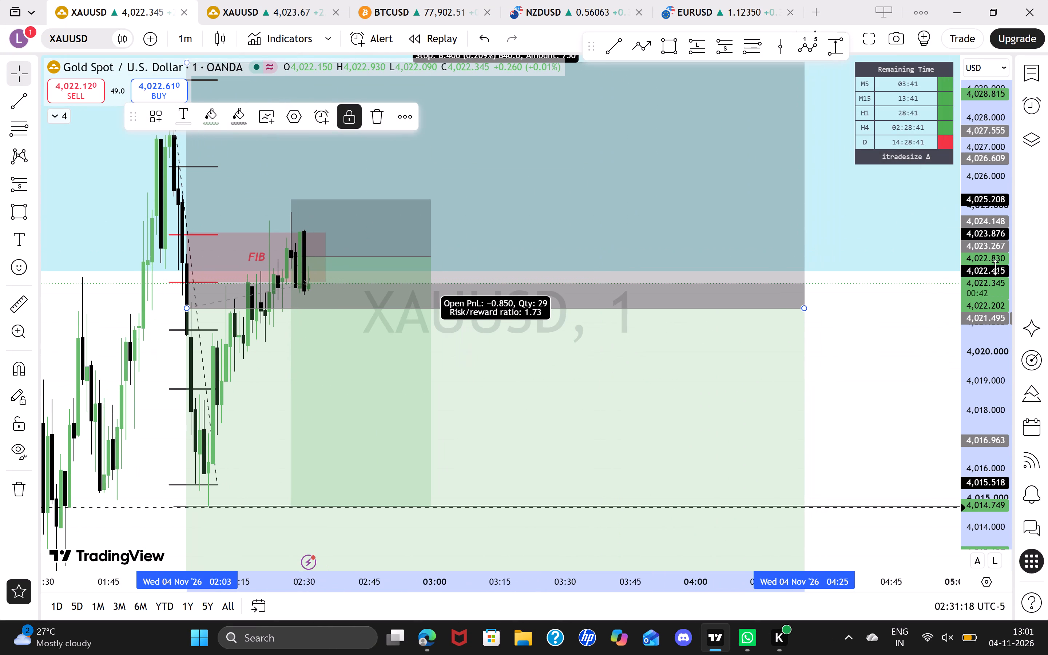
drag(984, 266, 960, 438)
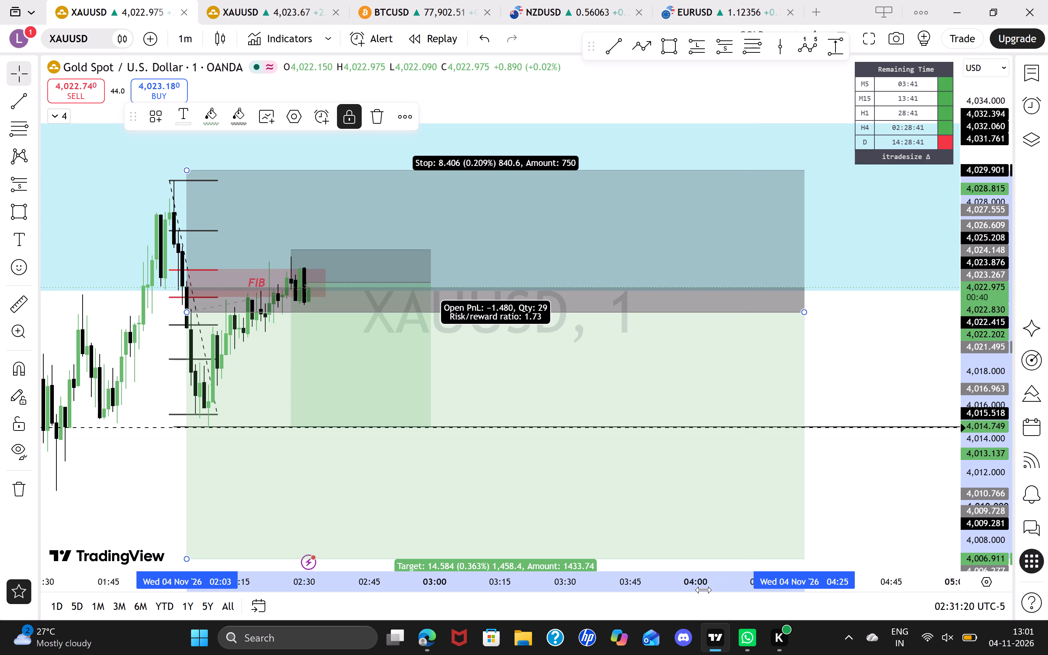
drag(706, 587, 808, 566)
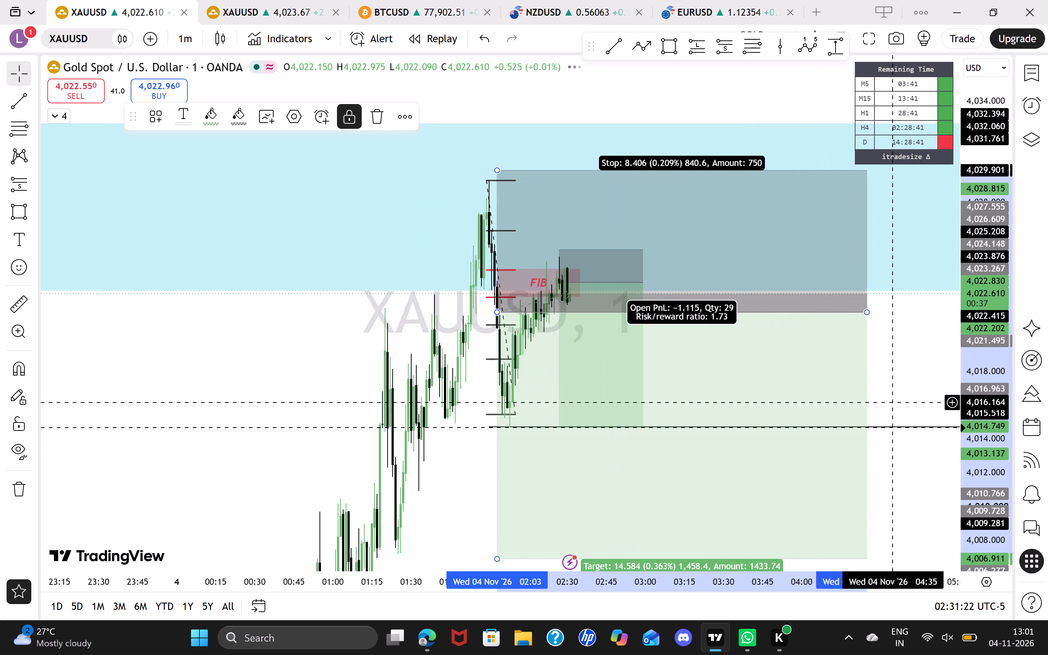
click(915, 379)
drag(910, 474, 901, 414)
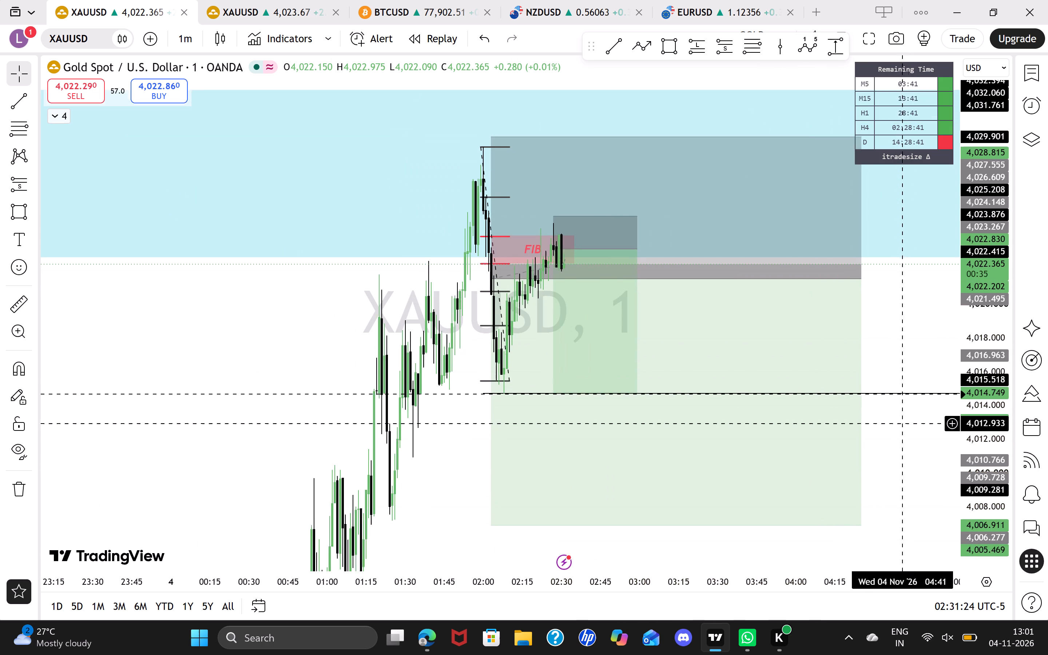
drag(901, 414, 895, 389)
drag(975, 419, 959, 346)
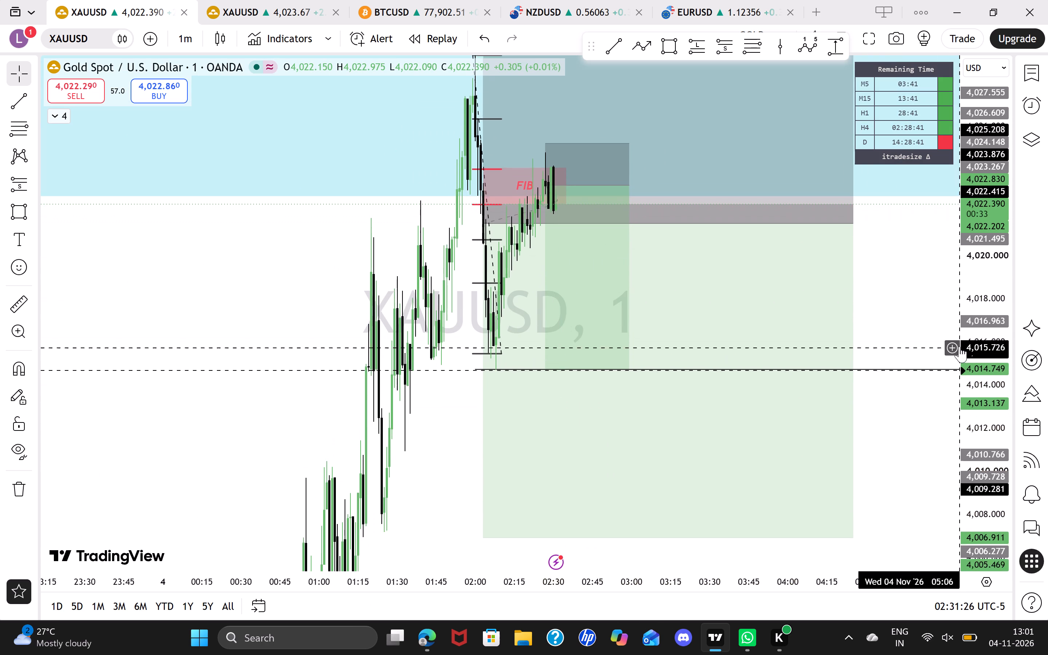
drag(959, 346, 954, 299)
drag(938, 263, 917, 308)
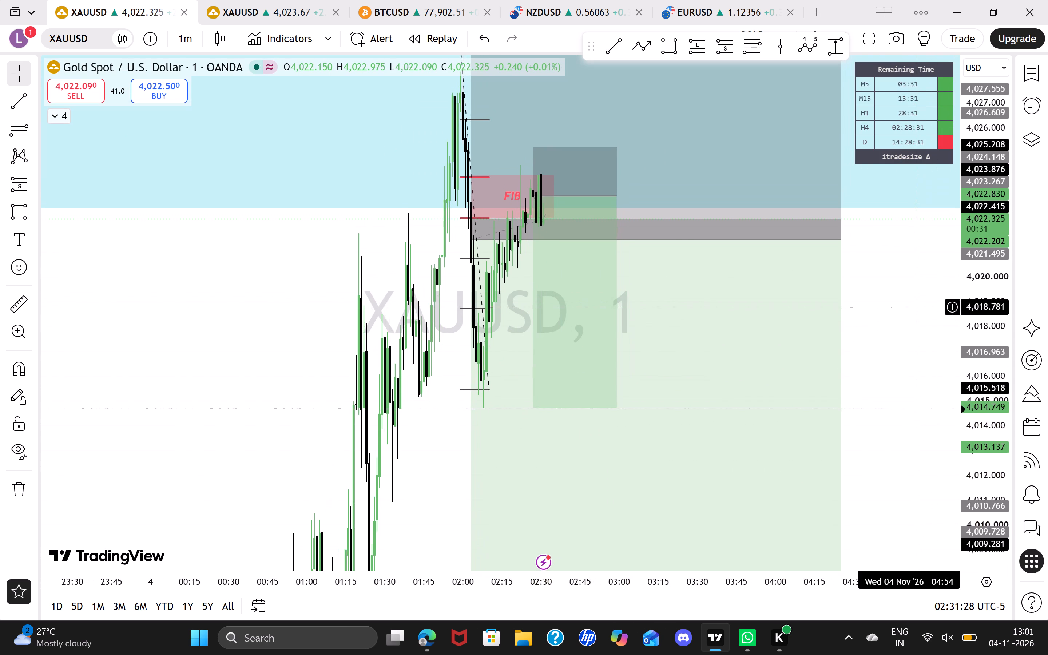
drag(917, 308, 917, 308)
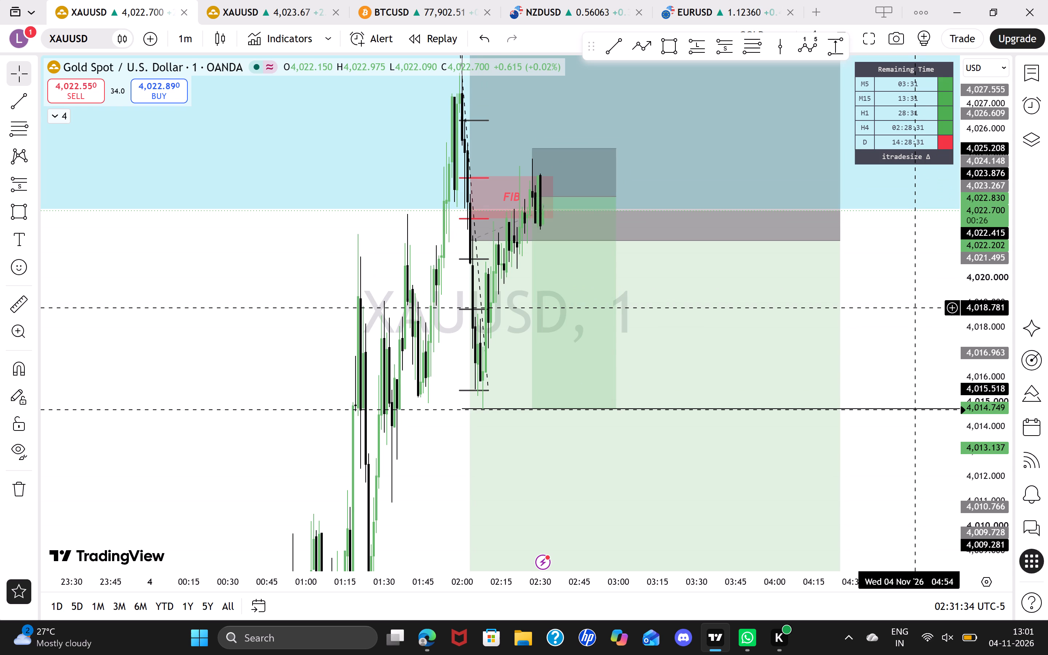
drag(917, 308, 956, 300)
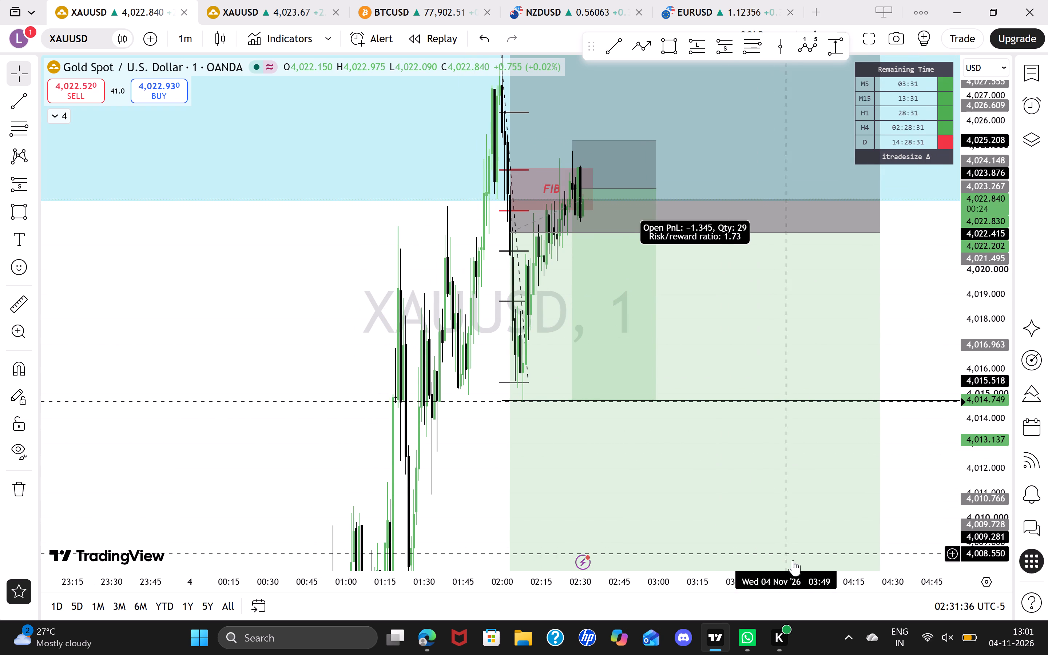
drag(788, 584, 737, 654)
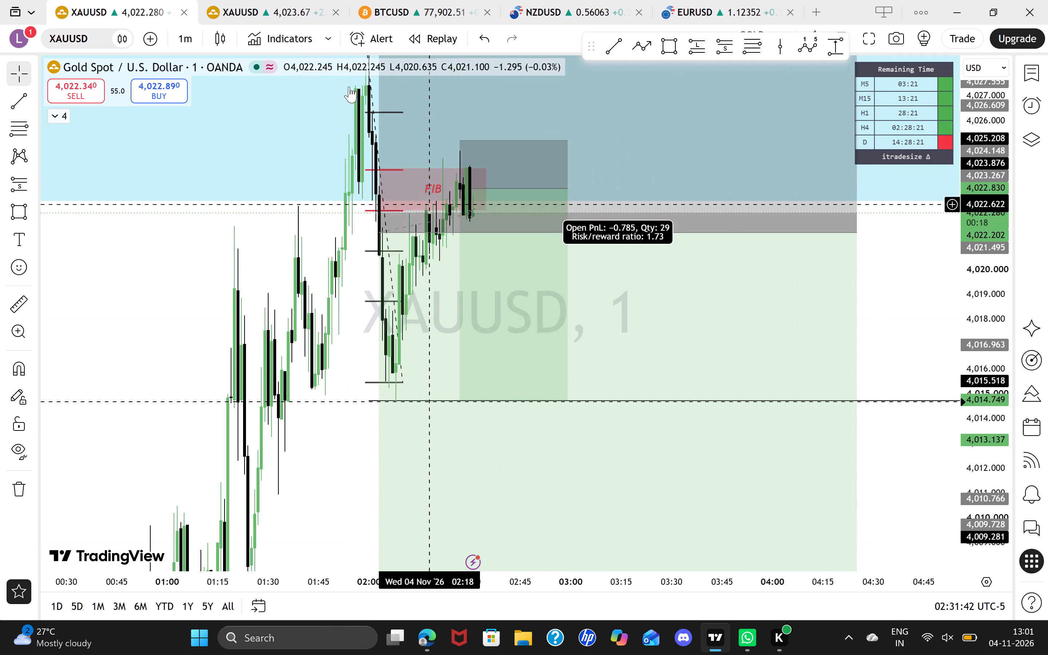
Restore the connection of the second XAUUSD chart (FOREX.com) and set its interval to 1 minute.
click(302, 3)
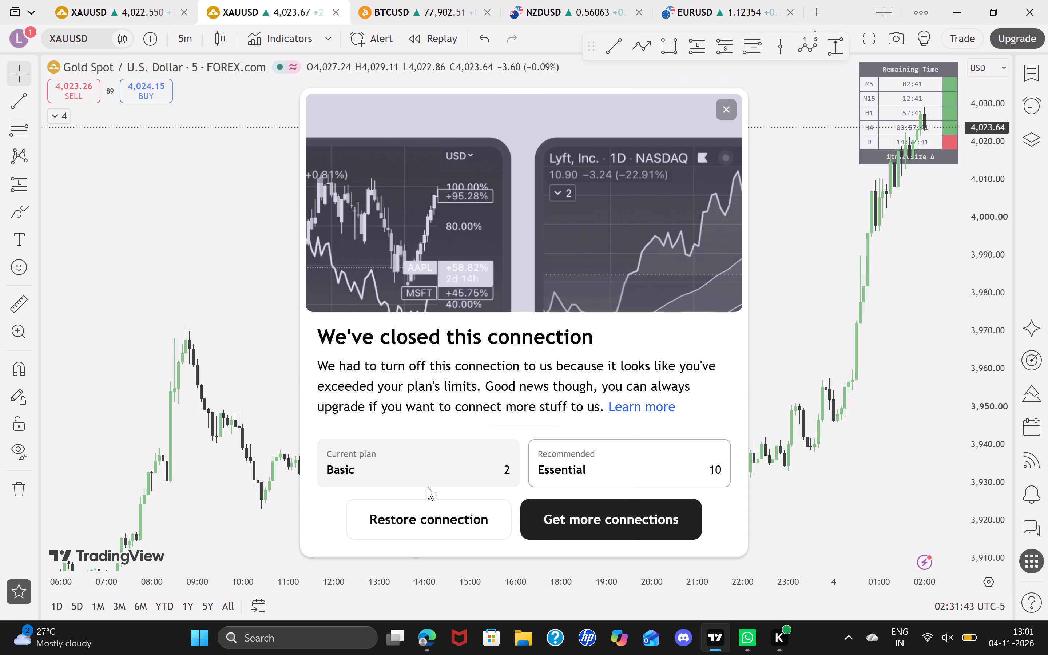
click(410, 529)
drag(896, 245, 648, 393)
key(1)
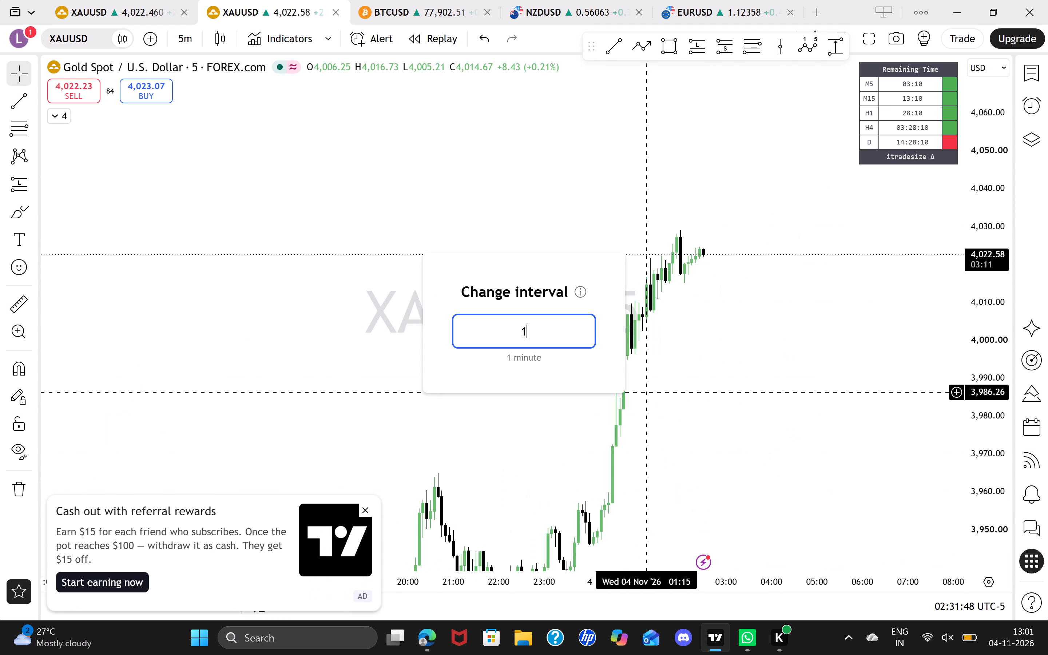
key(Return)
Draw a Fib retracement over the last down-move, from the swing high at about 4,029.09 to the low at about 4,015.37.
click(979, 433)
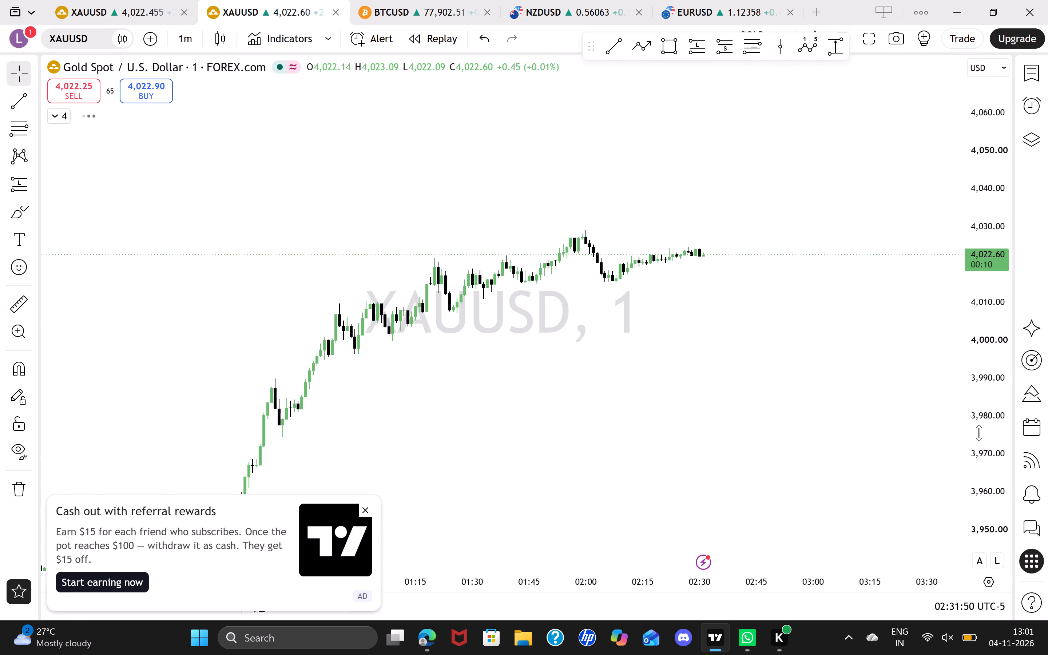
drag(990, 492, 898, 62)
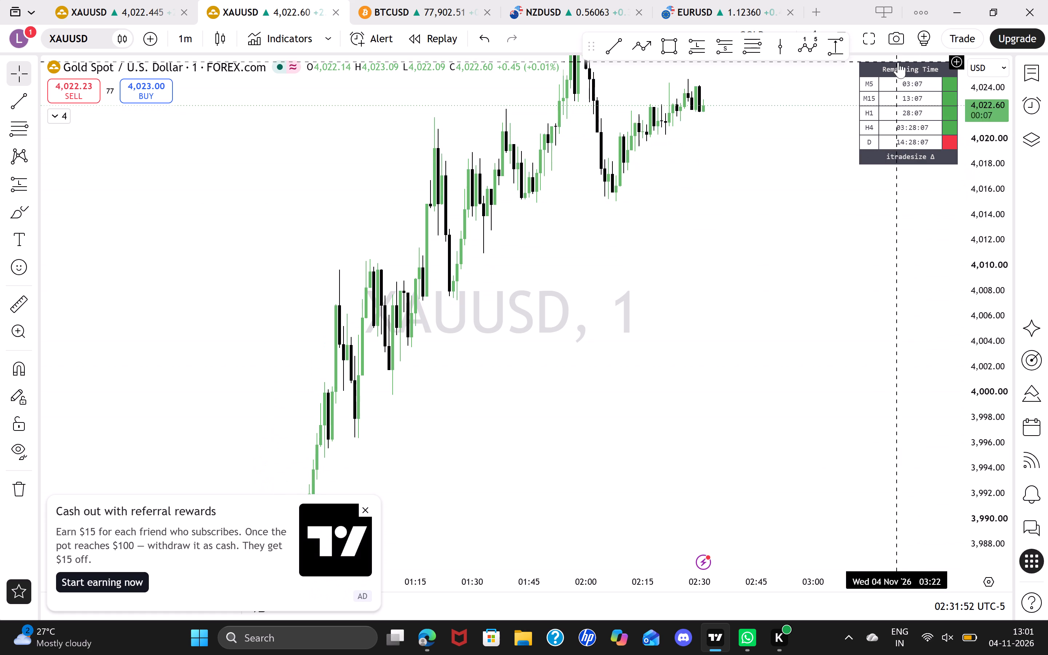
drag(778, 126, 684, 368)
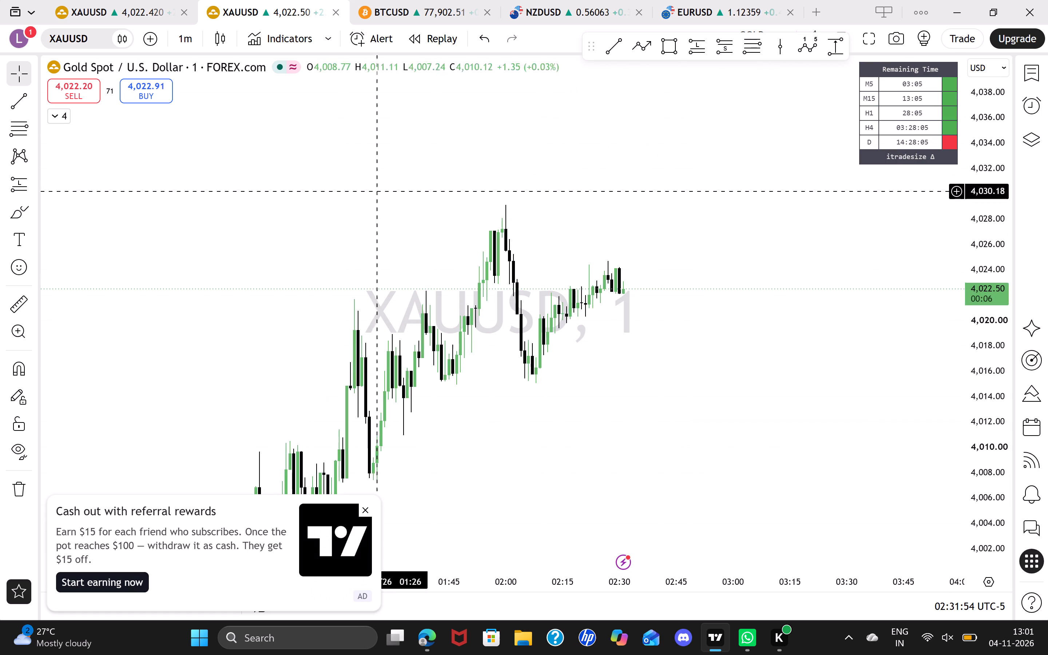
click(369, 511)
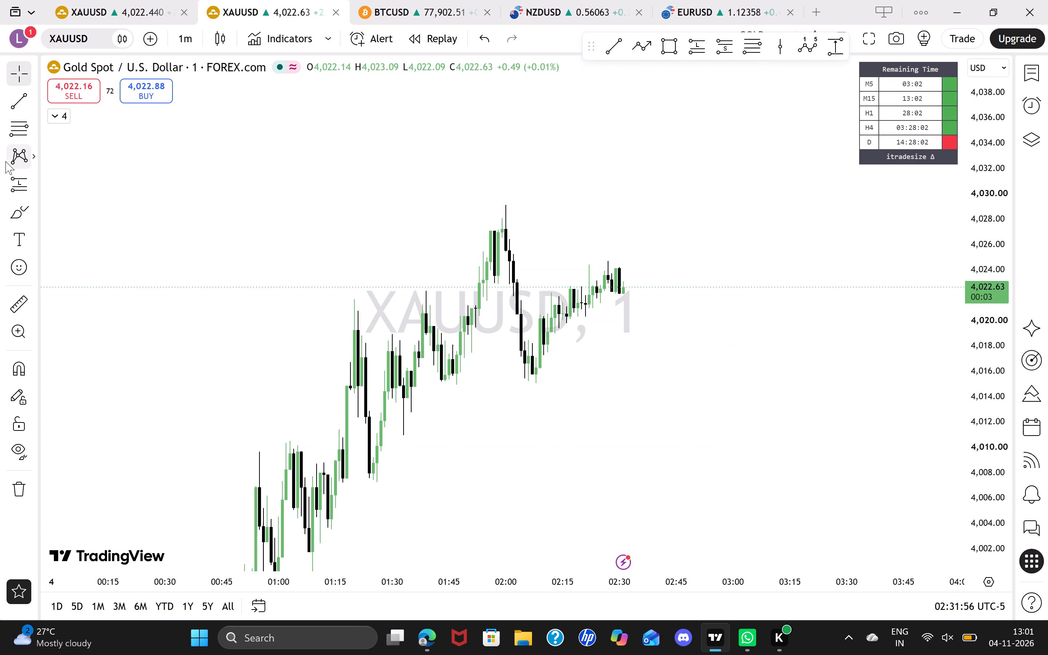
click(0, 130)
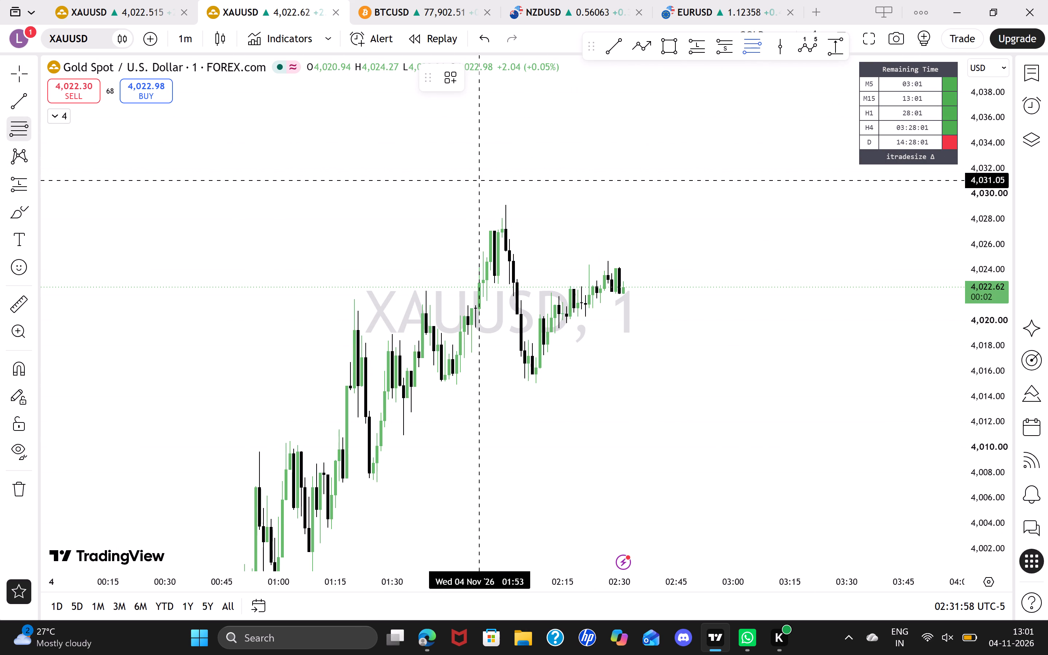
click(497, 205)
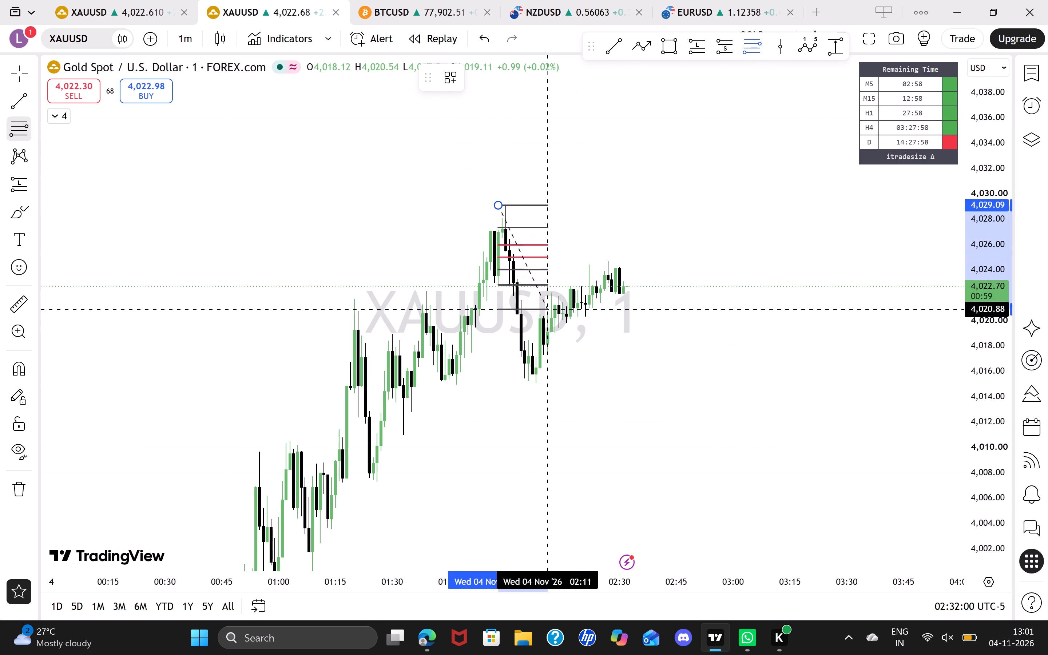
click(550, 380)
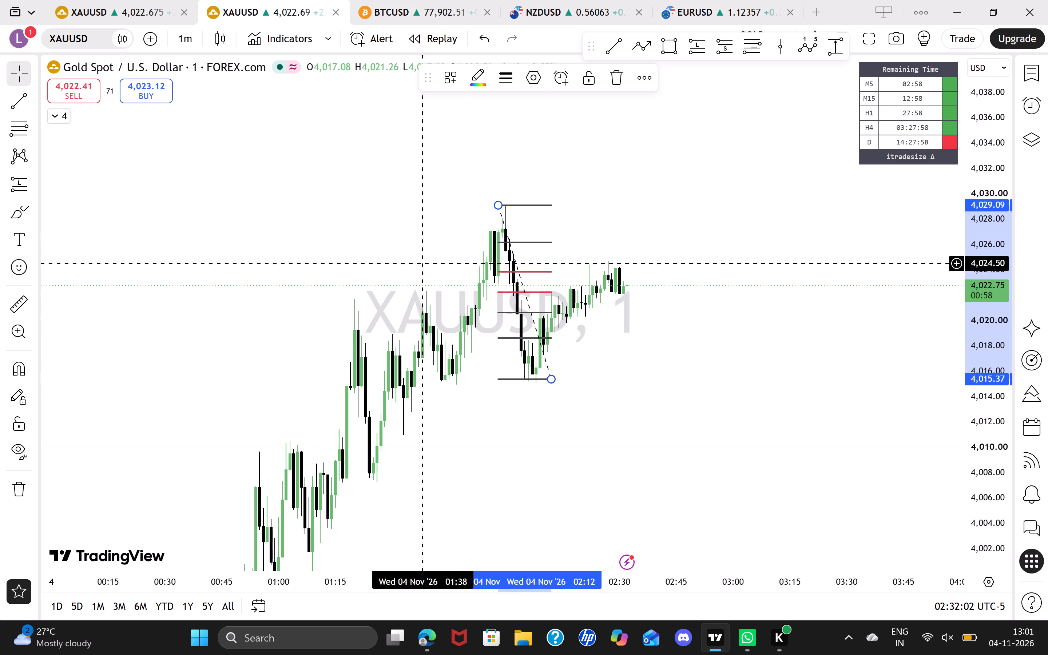
Draw a rectangle between the two red Fib levels, from 02:02 at about 4,023.81 to about 02:39 at the lower level.
click(680, 52)
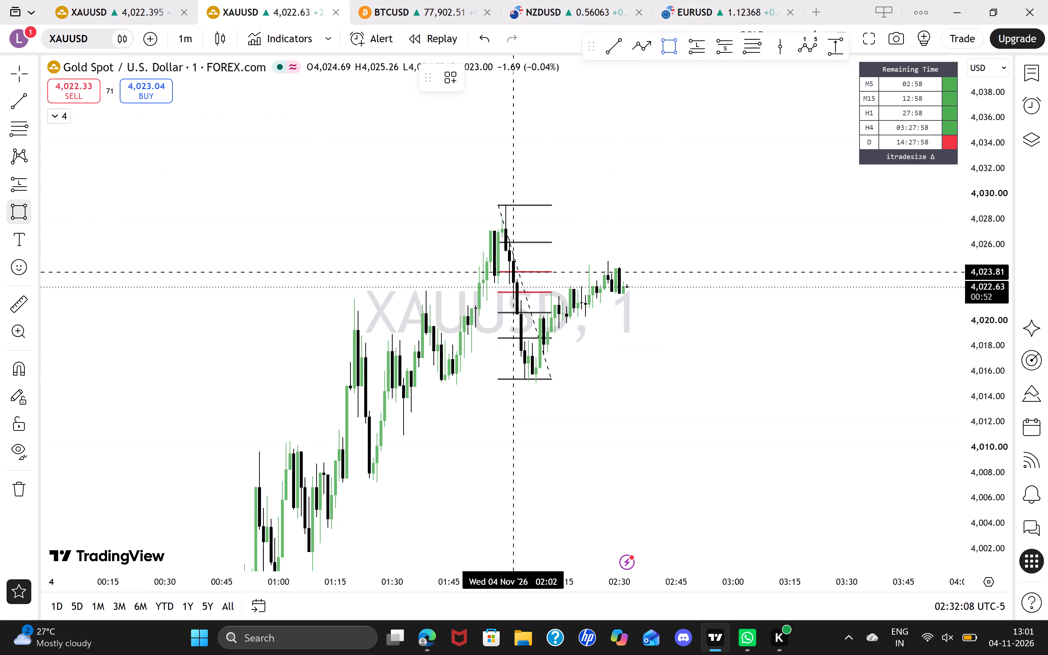
click(516, 273)
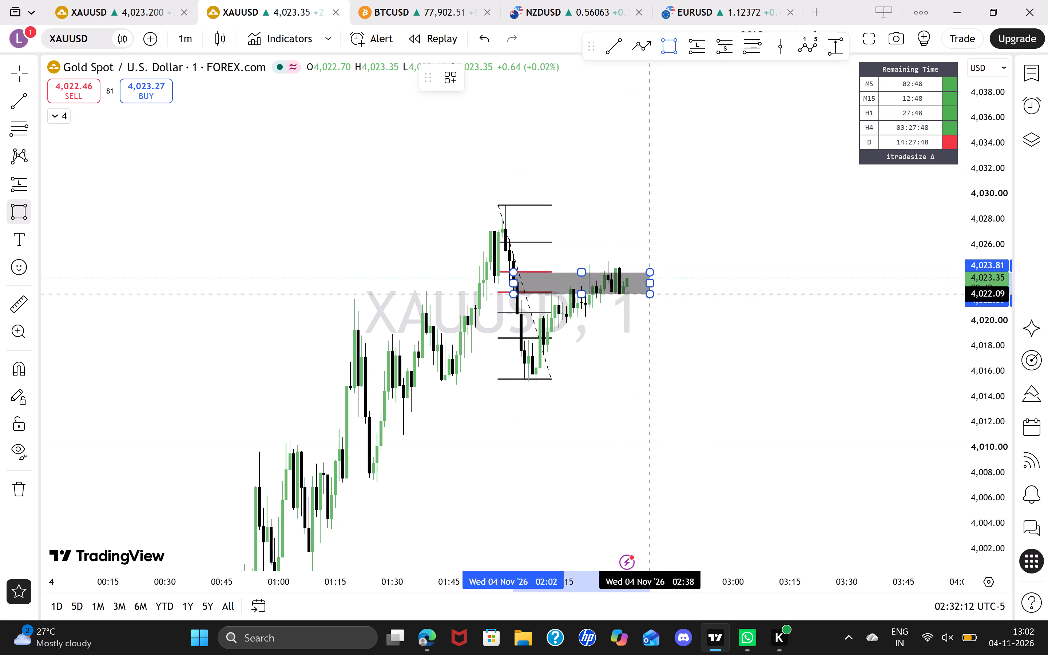
click(654, 293)
click(707, 309)
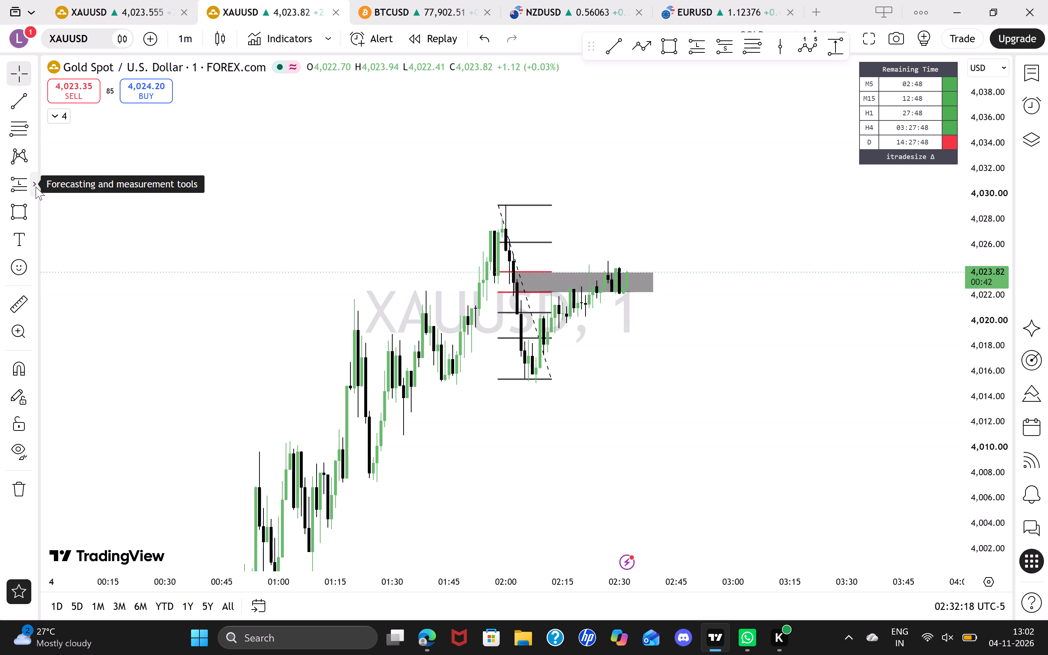
Place a short position at the 02:28 candle with entry at about 4,022.32 and stop at about 4,025.07.
click(36, 187)
click(102, 229)
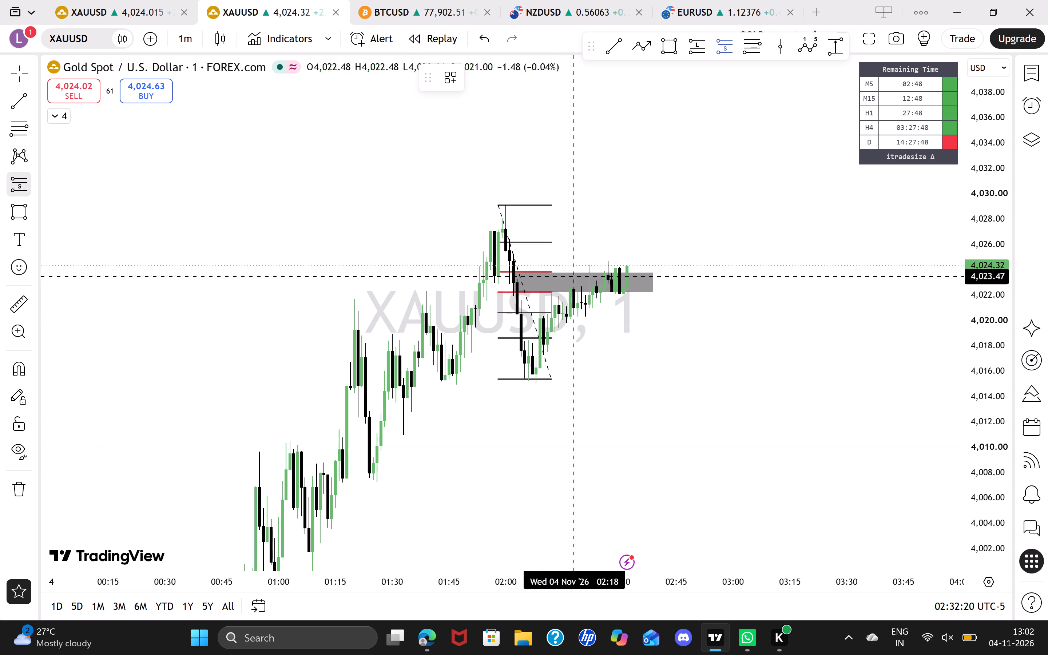
click(612, 291)
drag(812, 165, 758, 280)
drag(564, 162, 598, 328)
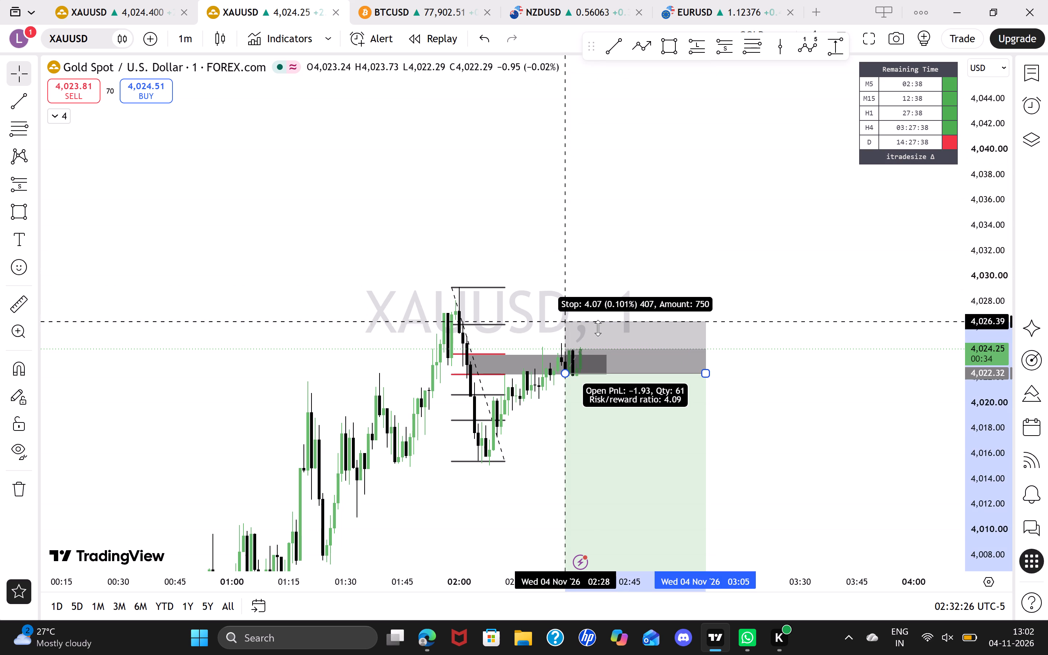
drag(598, 328, 588, 339)
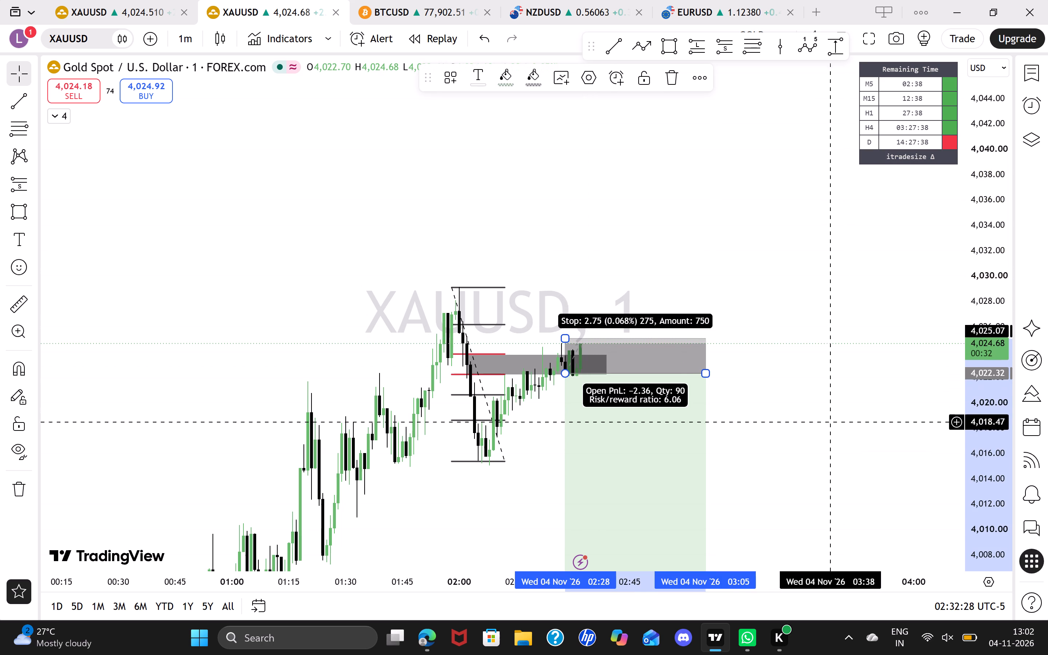
Shorten the short position to end at 02:46 and move its target up to about 4,015.03, near the swing low.
drag(809, 434, 768, 297)
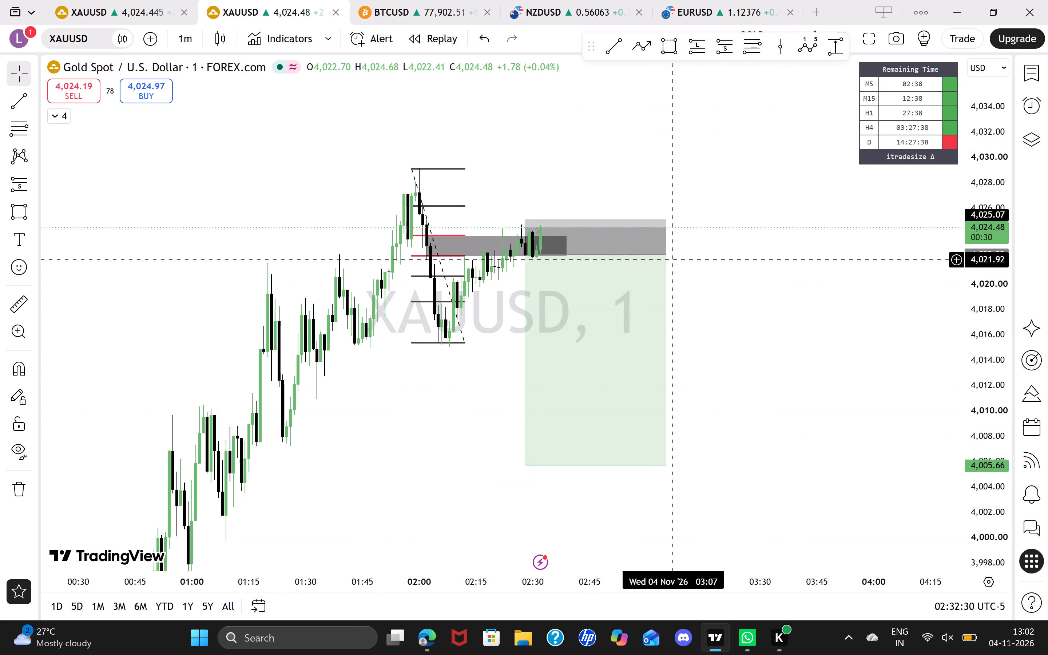
drag(669, 256, 595, 256)
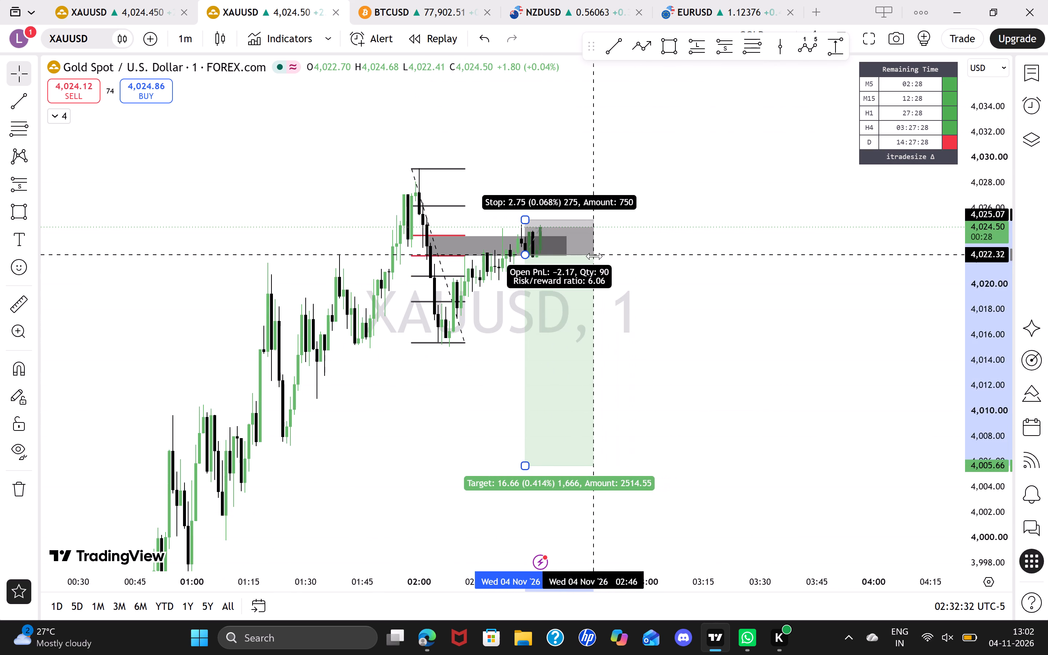
drag(595, 256, 594, 256)
drag(523, 467, 508, 380)
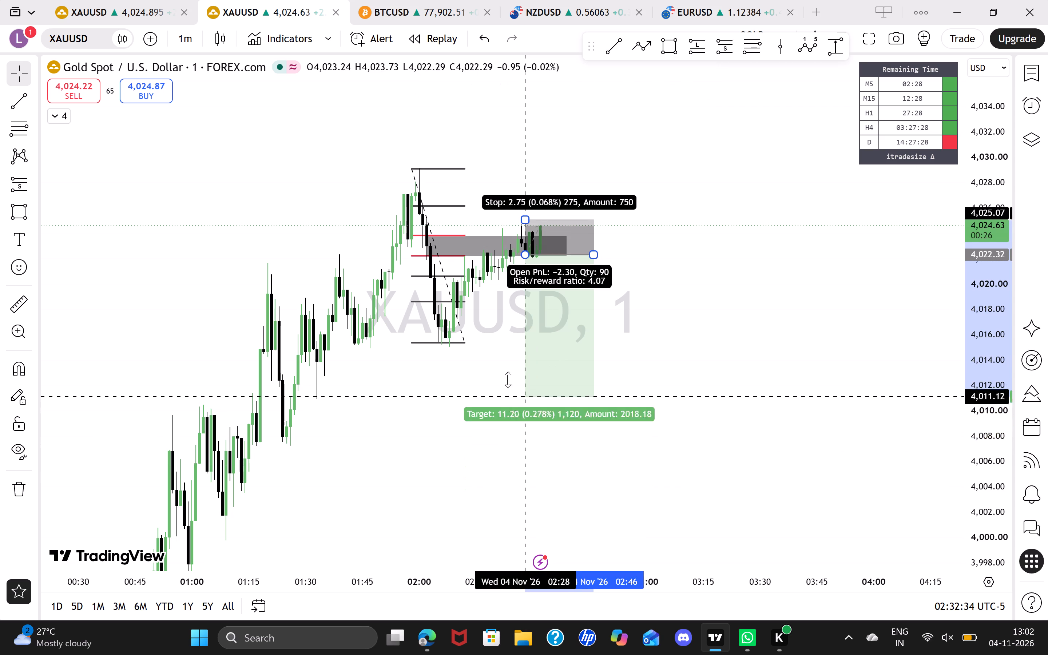
drag(508, 380, 508, 347)
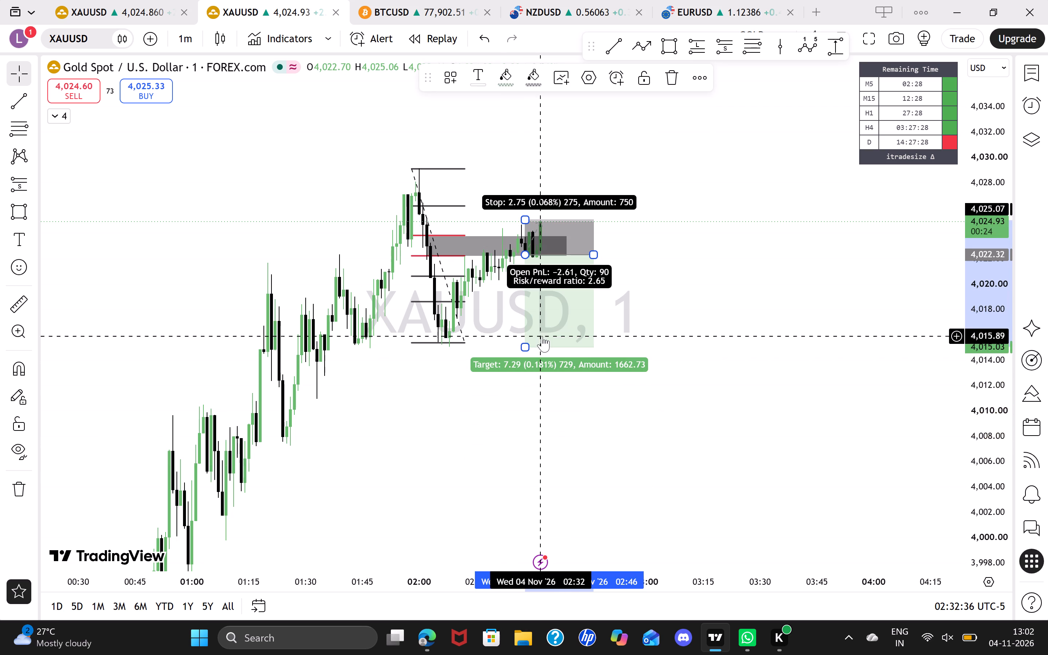
click(662, 340)
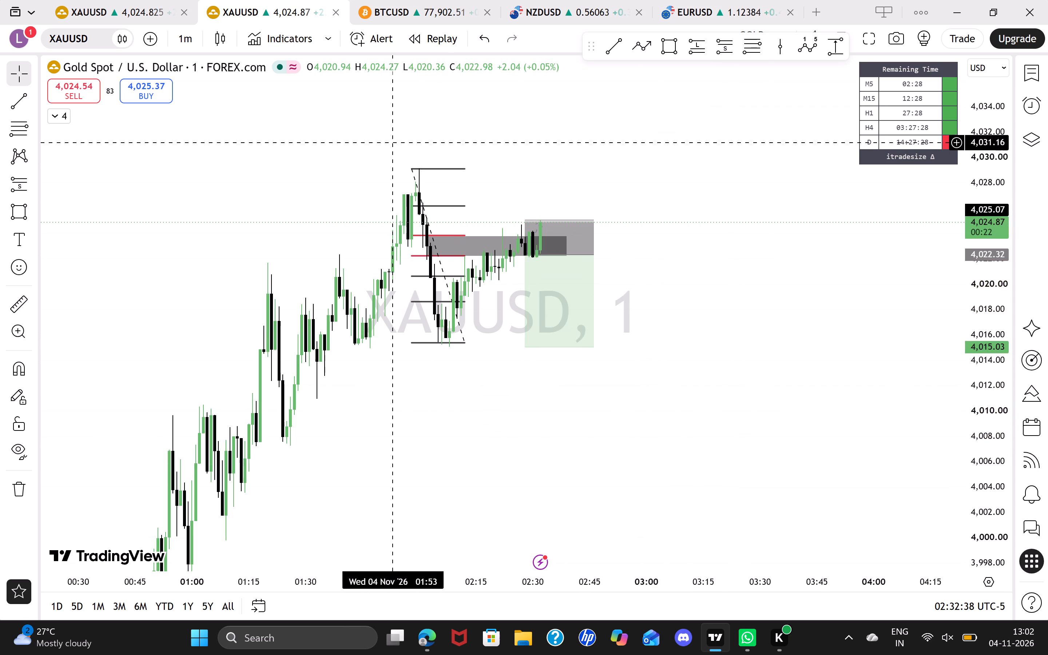
drag(393, 142, 713, 344)
click(759, 354)
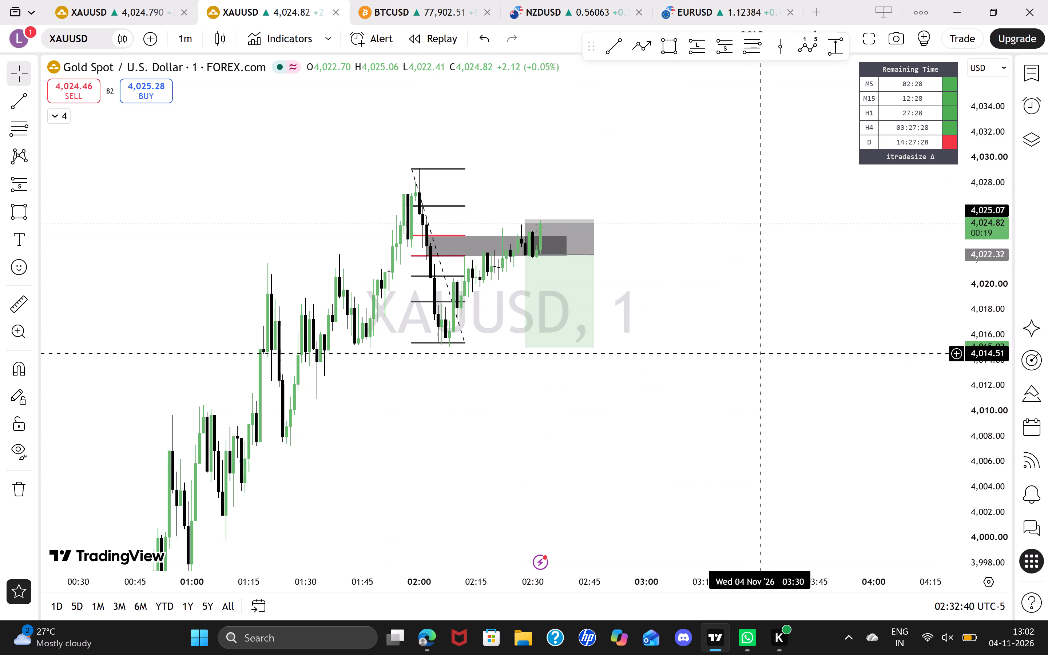
Check the OANDA XAUUSD chart, and raise the stop of the FOREX.com chart's short position to about 4,025.59.
click(121, 0)
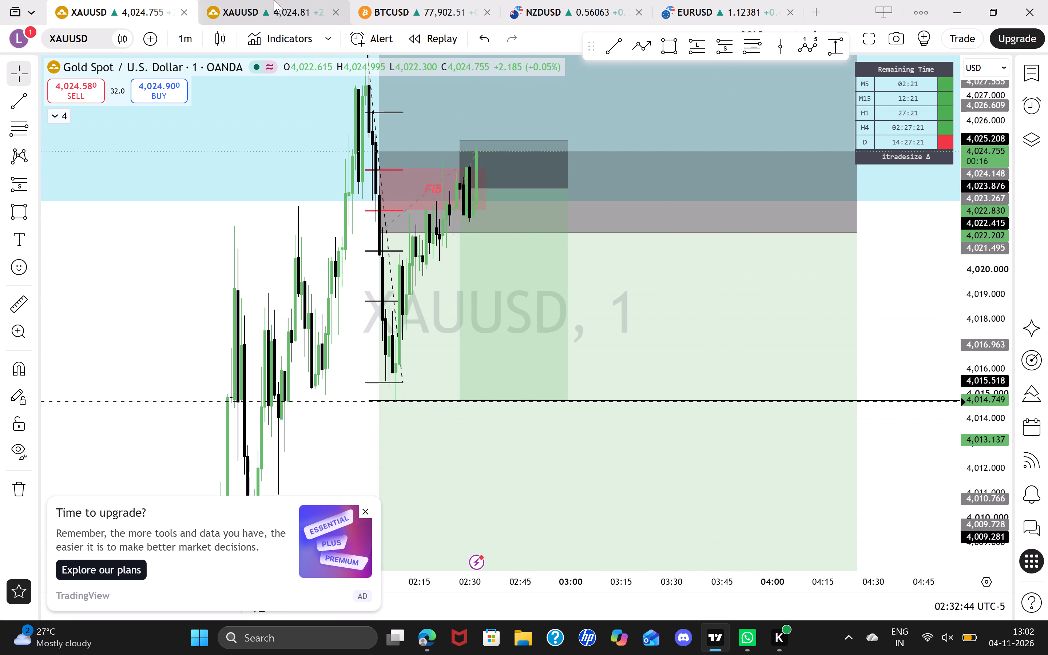
click(236, 0)
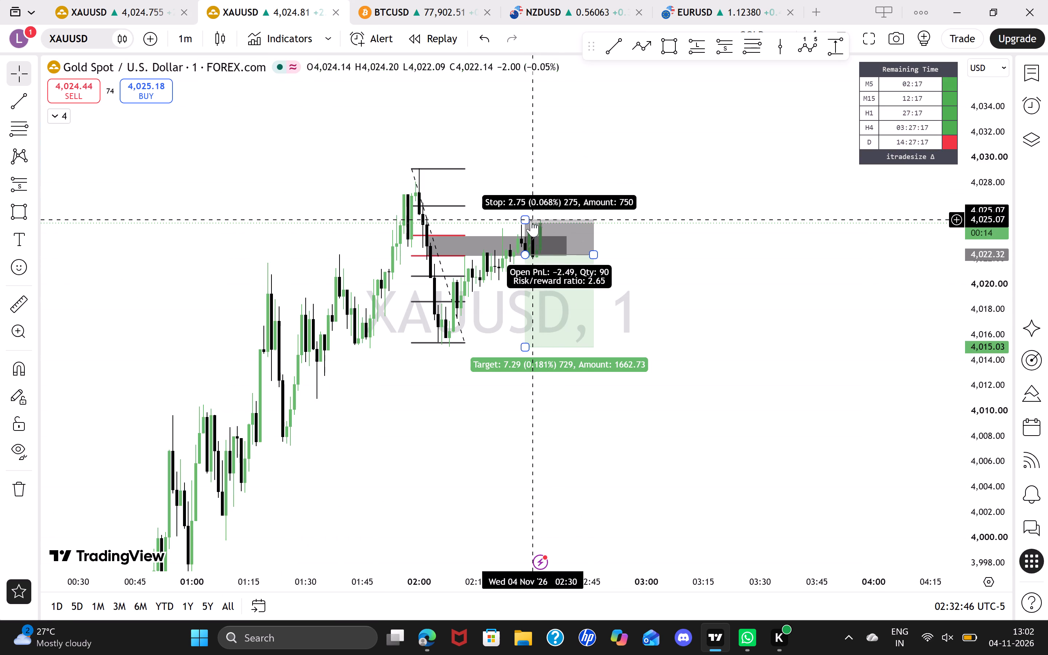
drag(526, 221, 531, 214)
click(755, 269)
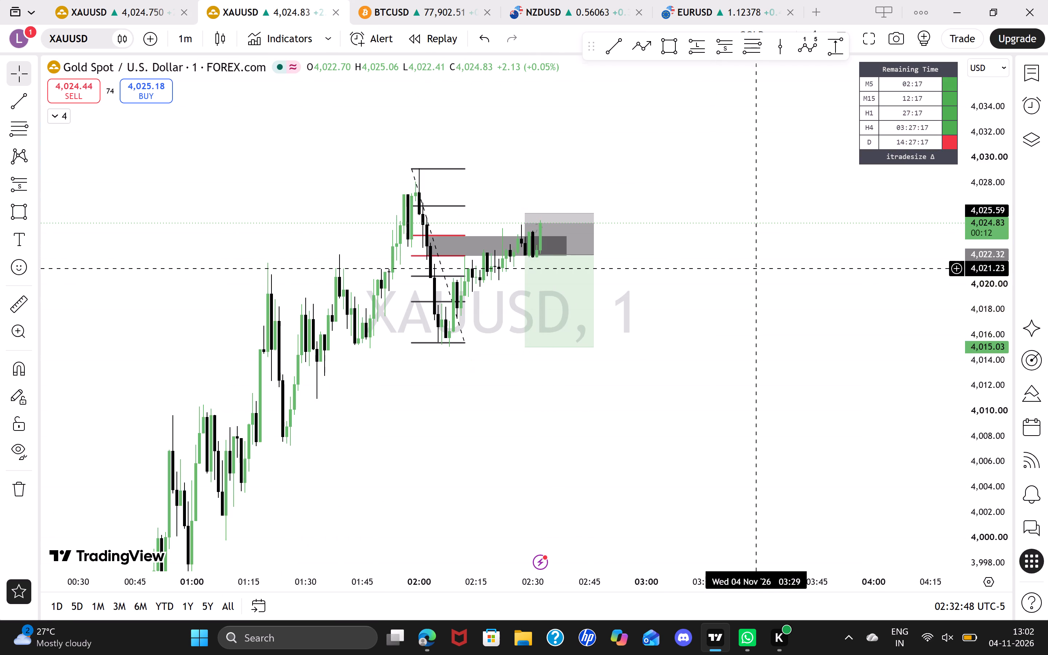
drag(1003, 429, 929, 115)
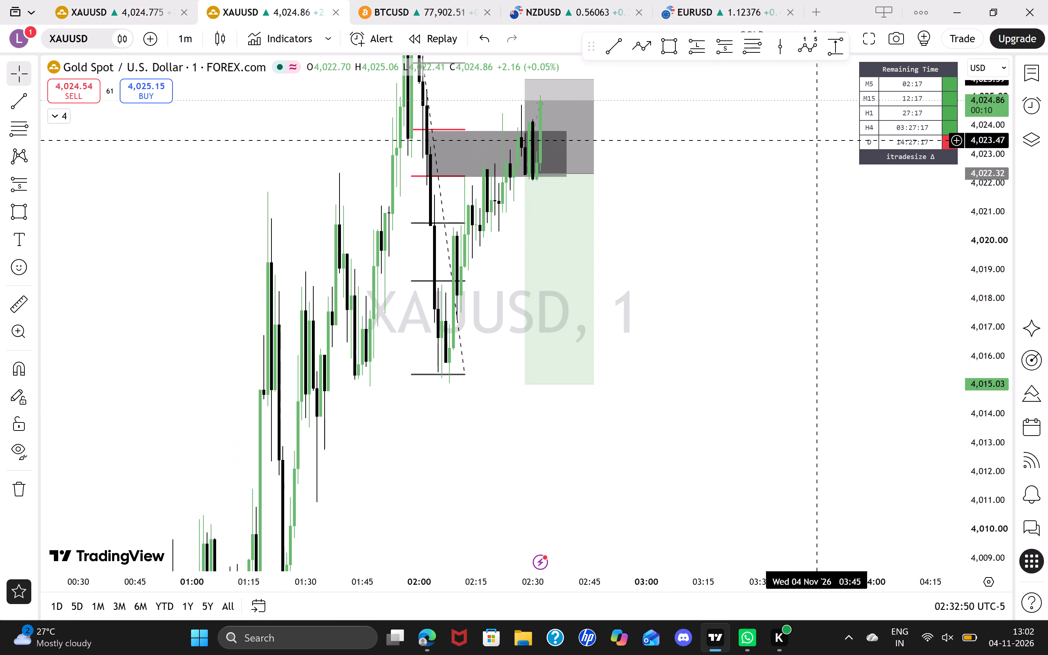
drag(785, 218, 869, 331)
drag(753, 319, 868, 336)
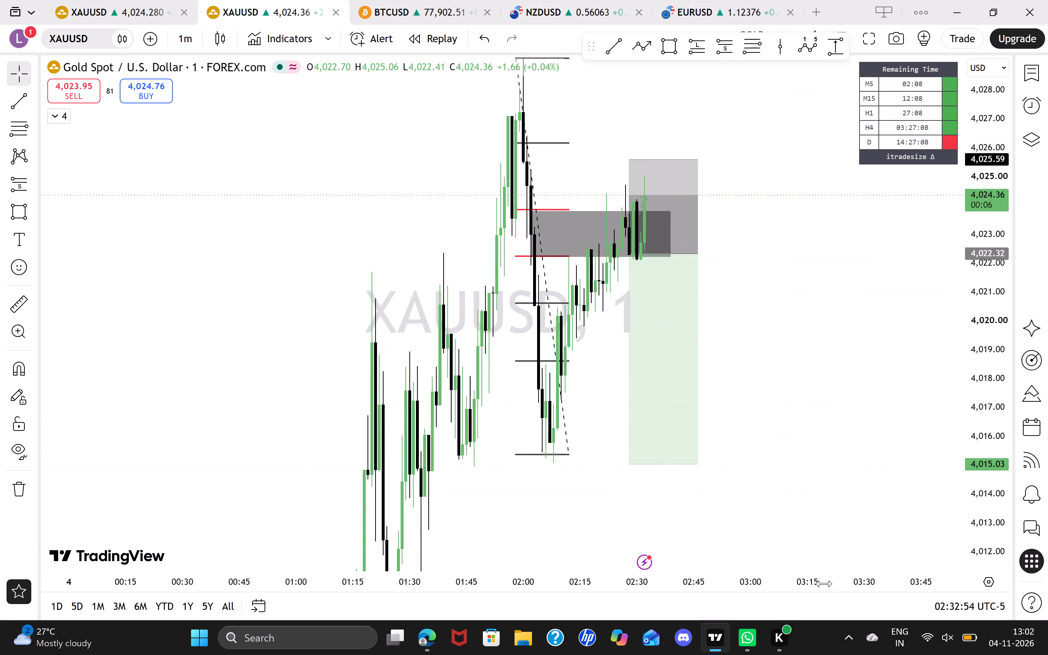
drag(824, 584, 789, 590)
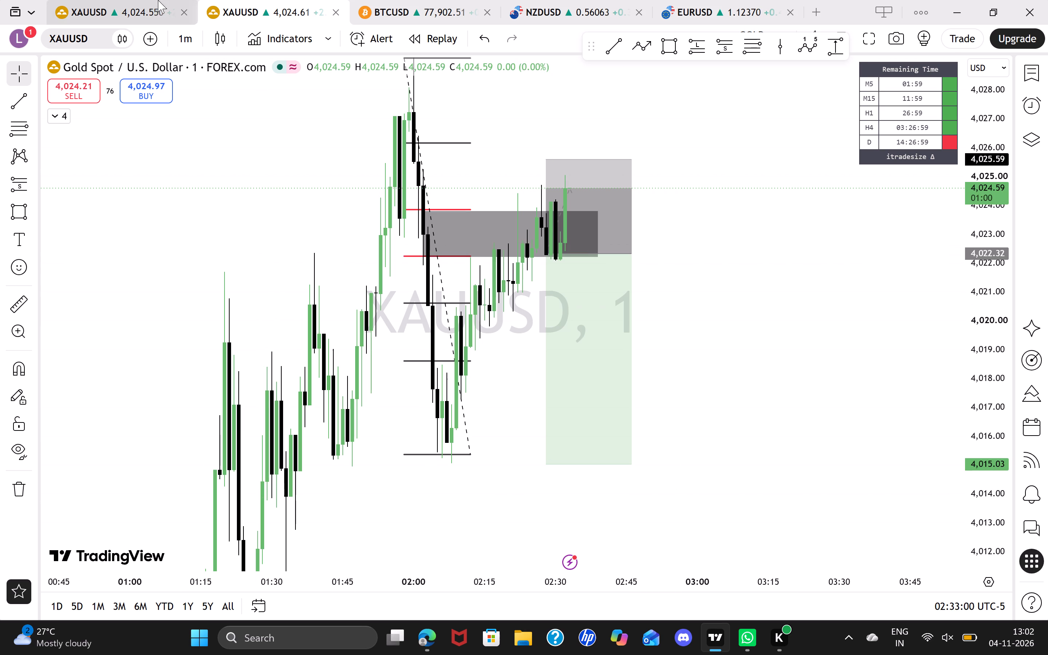
Delete the smaller short position with its stop at 4,025.208 and target at 4,014.749 from the OANDA XAUUSD chart.
click(158, 0)
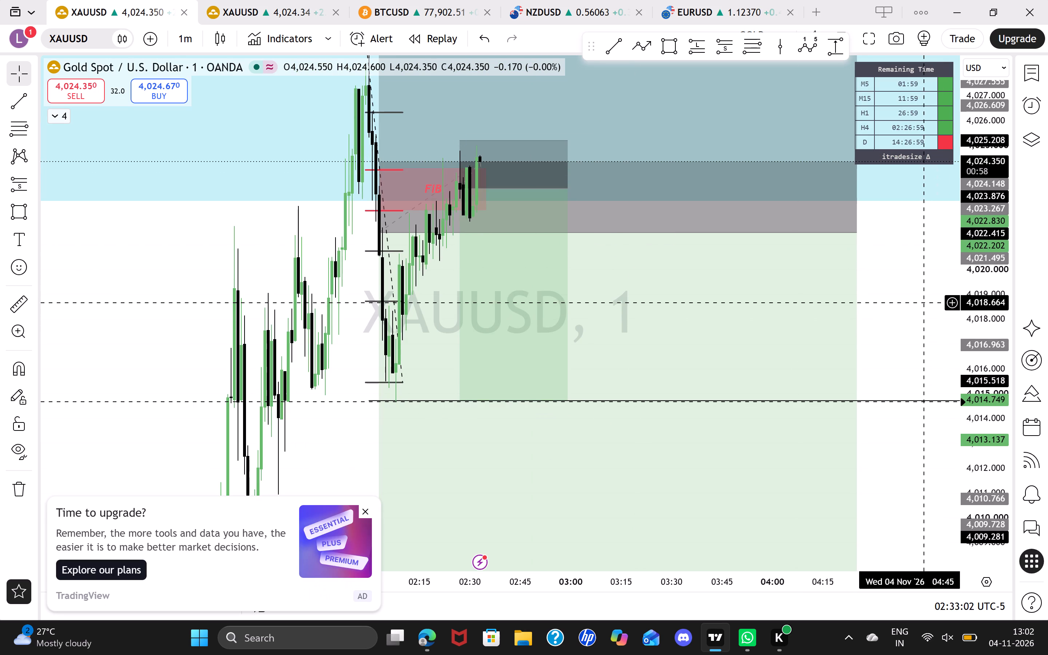
drag(924, 303, 887, 400)
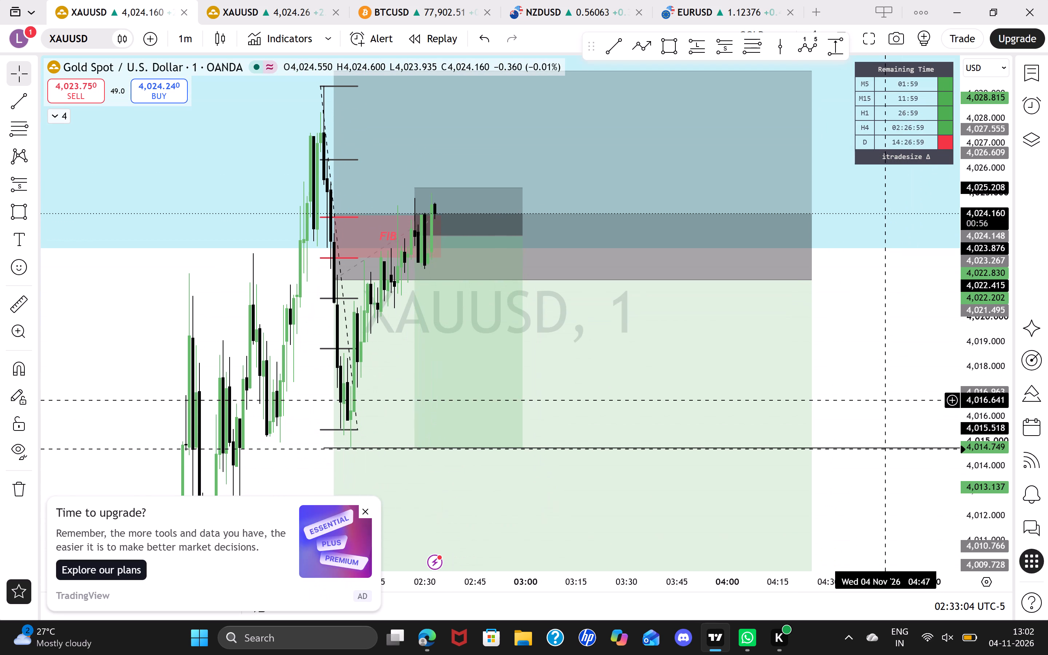
click(361, 513)
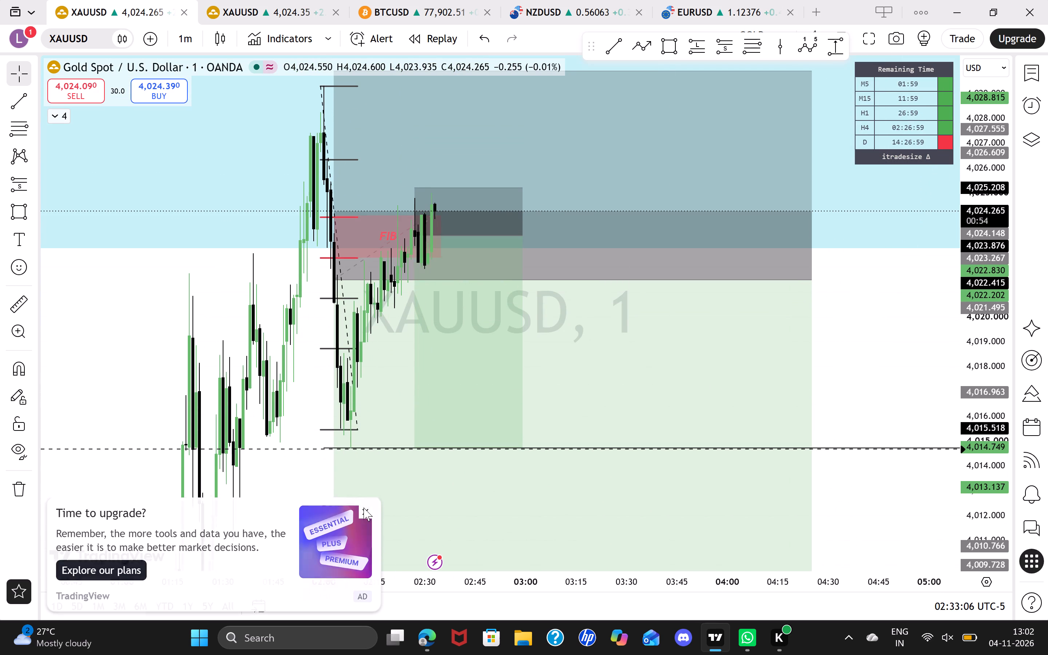
click(519, 235)
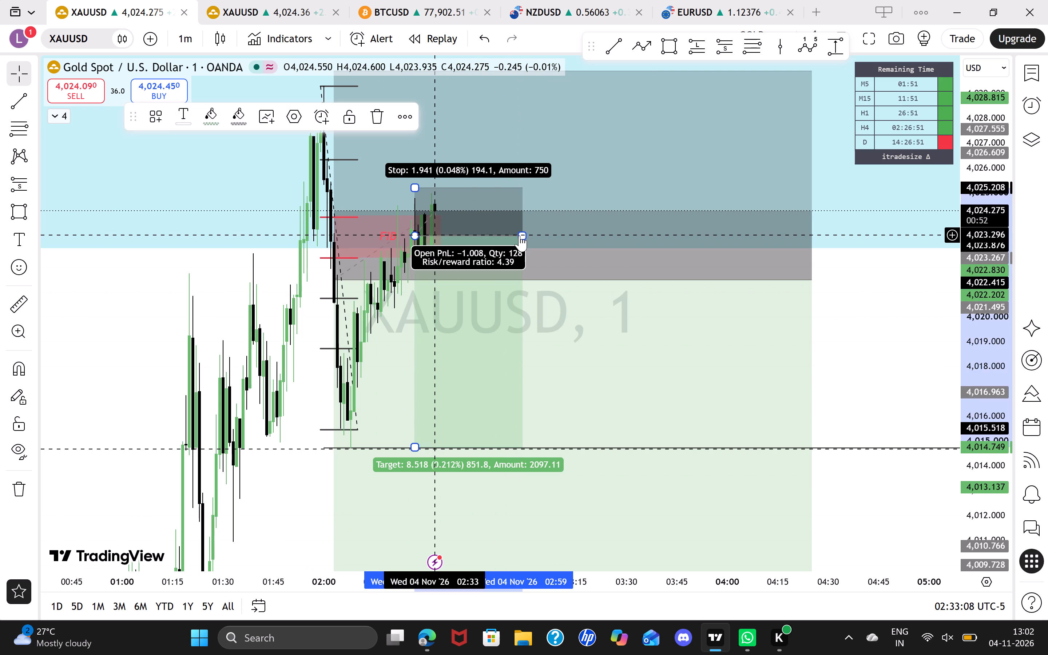
key(Delete)
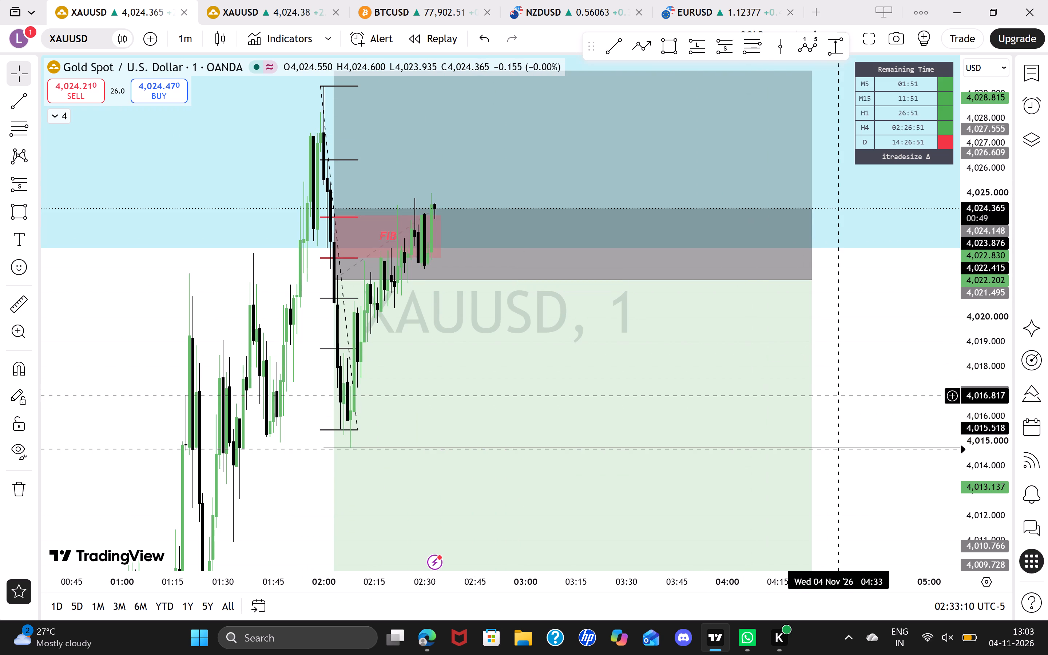
Switch the OANDA XAUUSD chart to the 5-minute interval.
drag(859, 360, 869, 381)
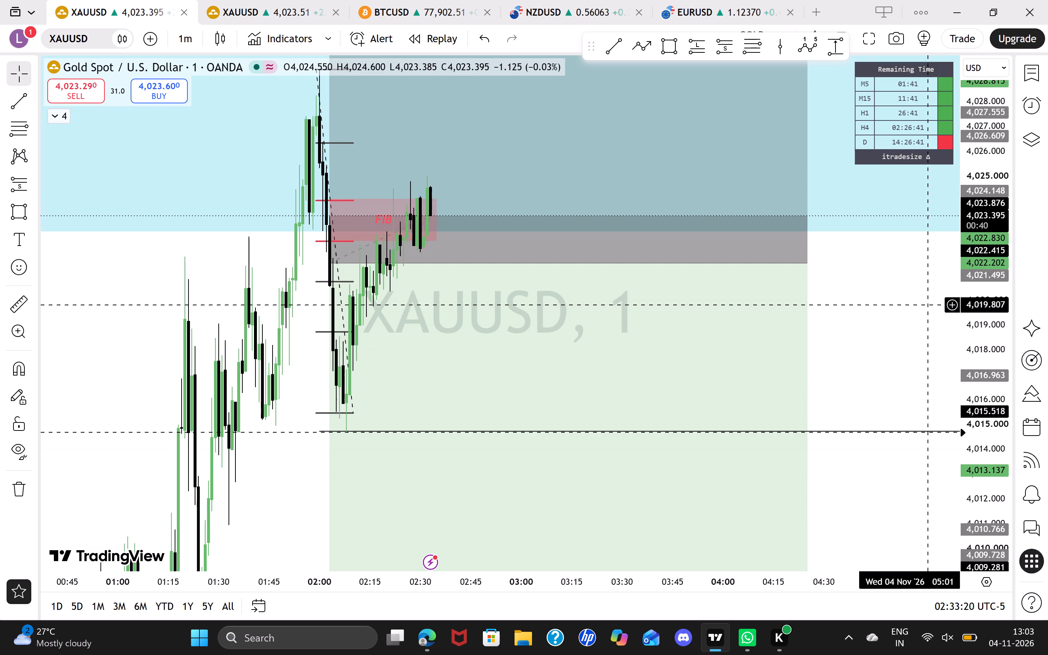
key(5)
key(Return)
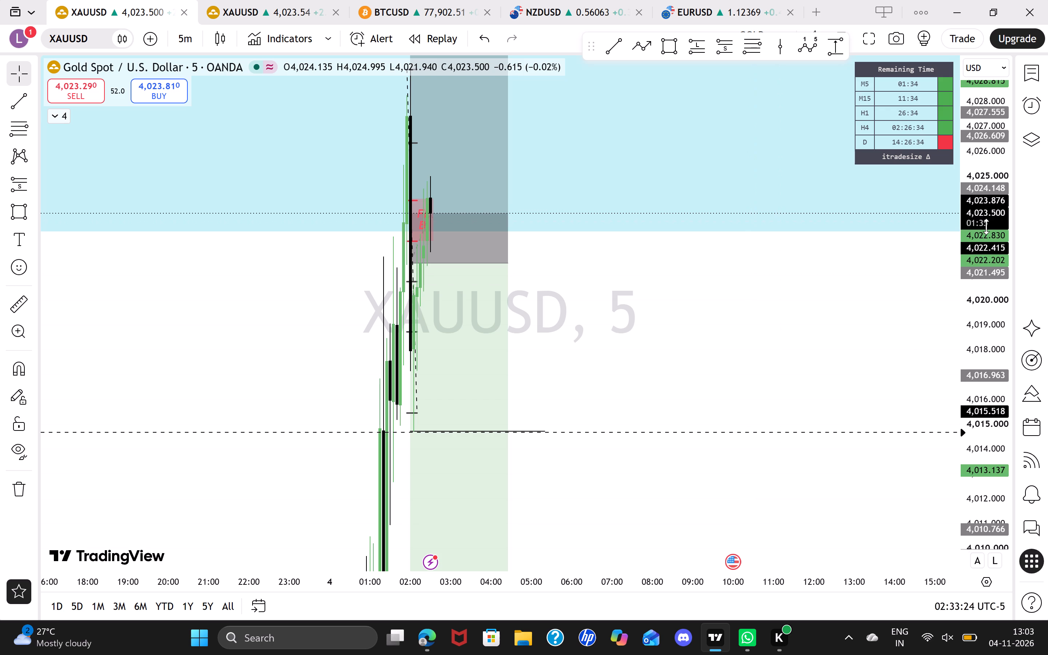
Examine the five-minute price action around the blue zone, the FIB box and the remaining short position.
drag(986, 226, 995, 458)
drag(684, 327, 993, 332)
drag(866, 581, 796, 600)
drag(819, 335, 802, 276)
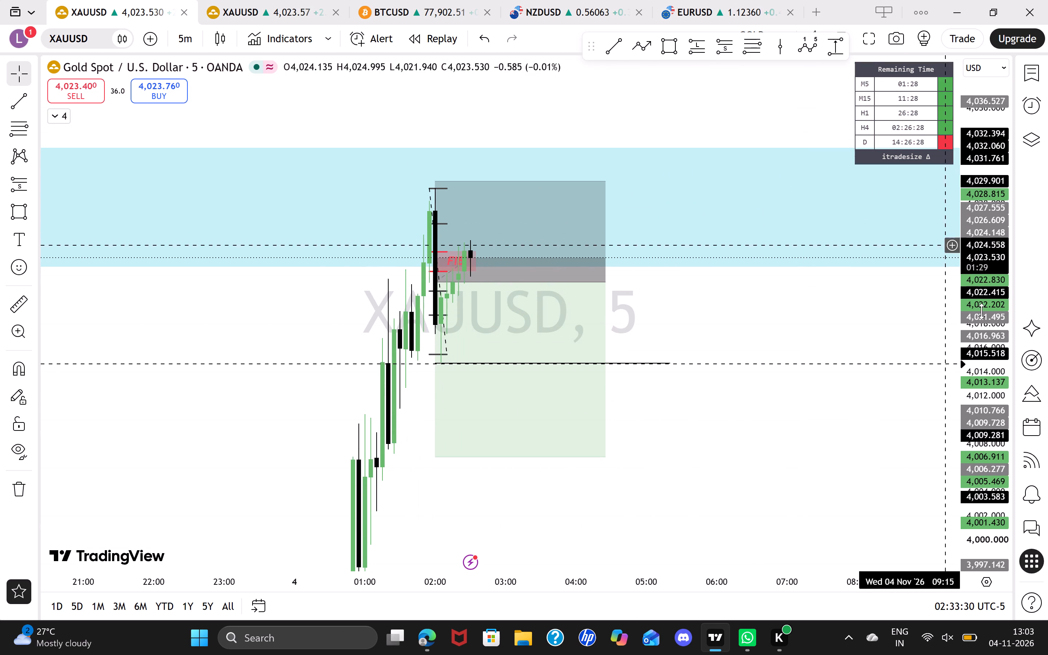
drag(977, 386, 938, 240)
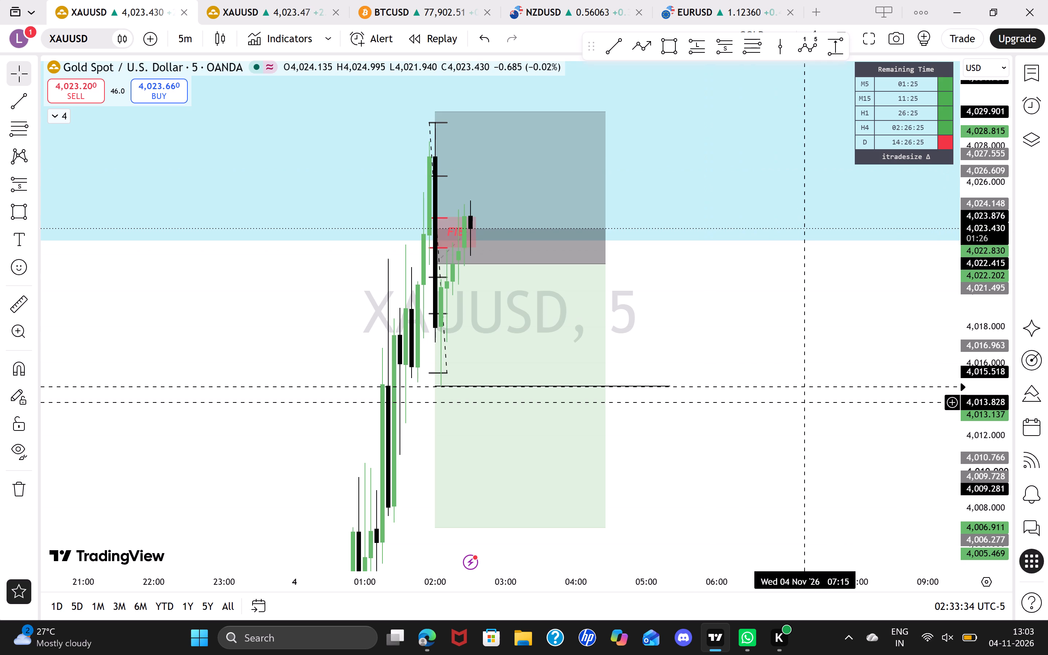
drag(691, 279, 870, 286)
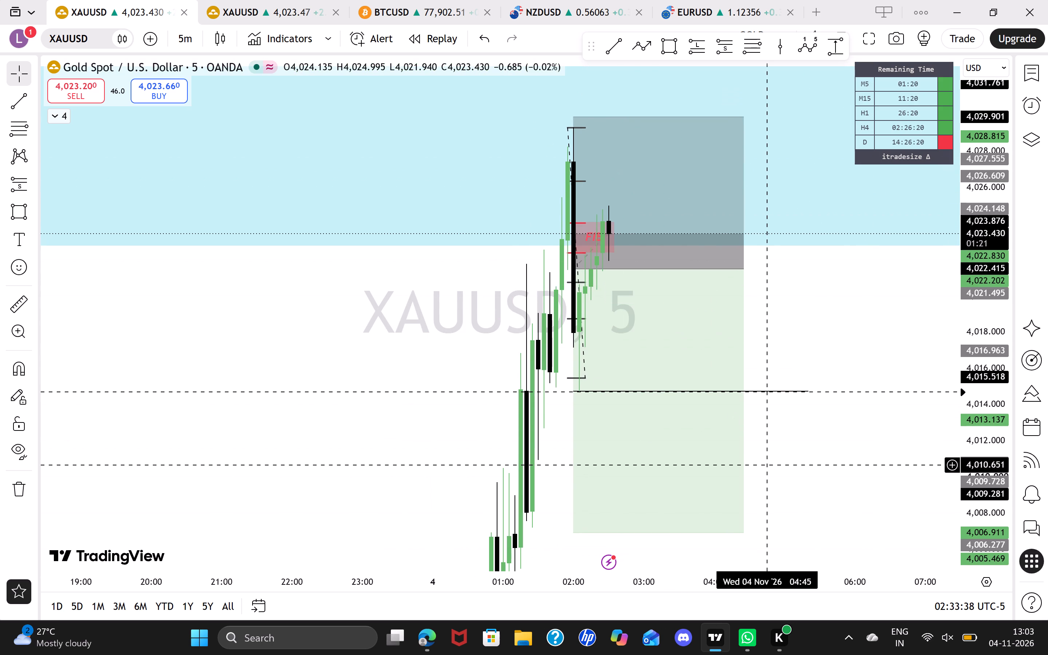
drag(972, 298, 974, 336)
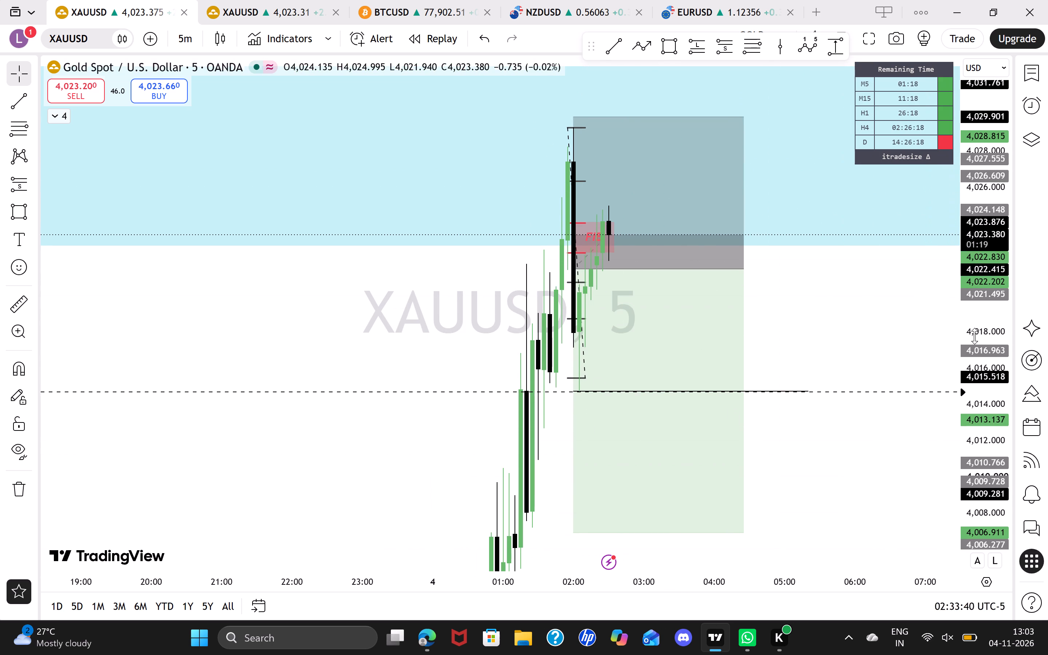
drag(974, 336, 974, 346)
drag(902, 285, 805, 250)
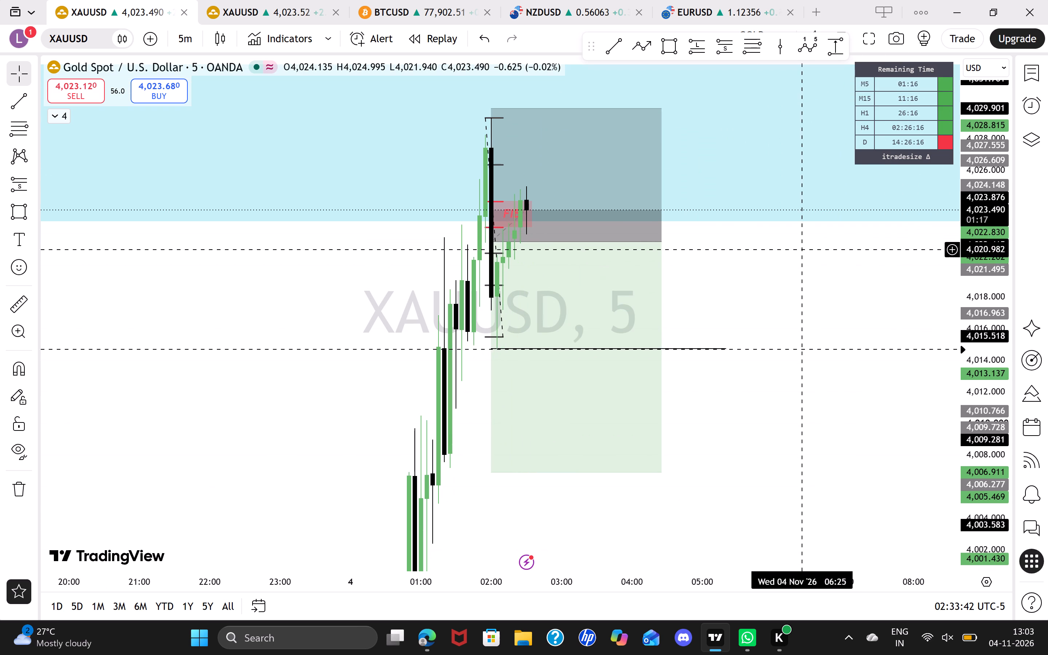
drag(816, 320, 807, 309)
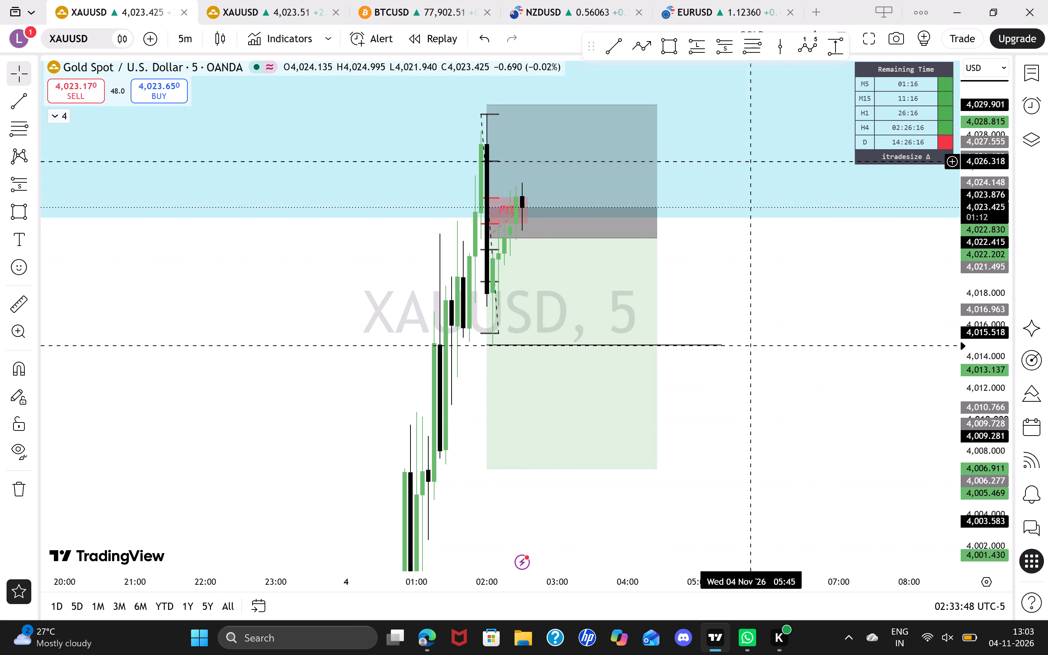
drag(758, 147, 787, 218)
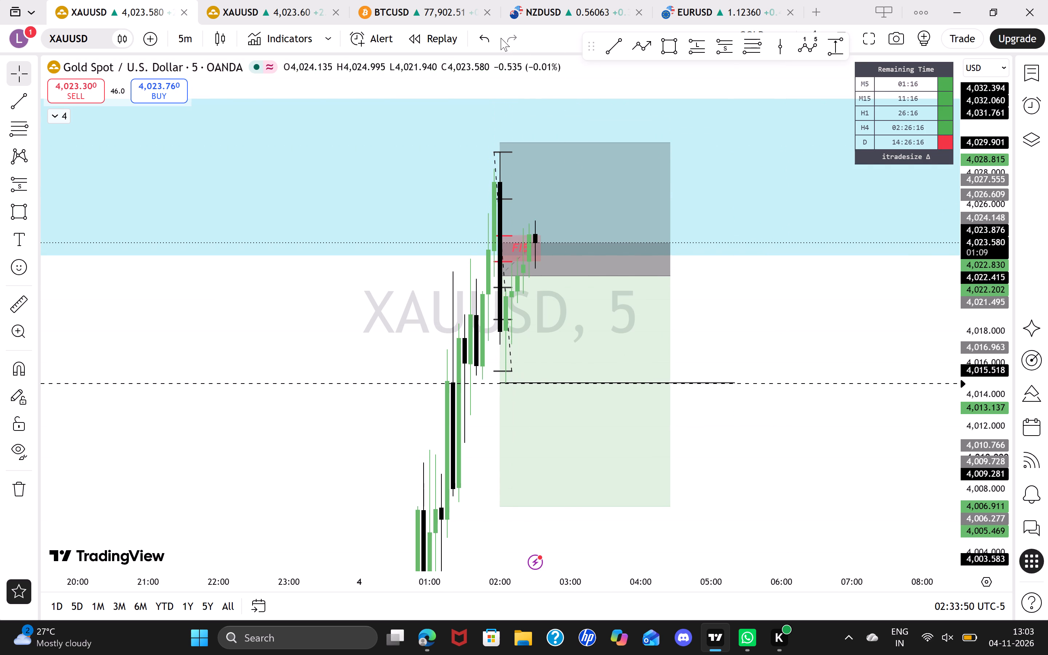
Draw a Fib retracement from 01:50 at about 4,029.31 to 03:05 at about 4,014.73 and apply the AOX SNIPER ENTRY template.
click(25, 183)
click(14, 117)
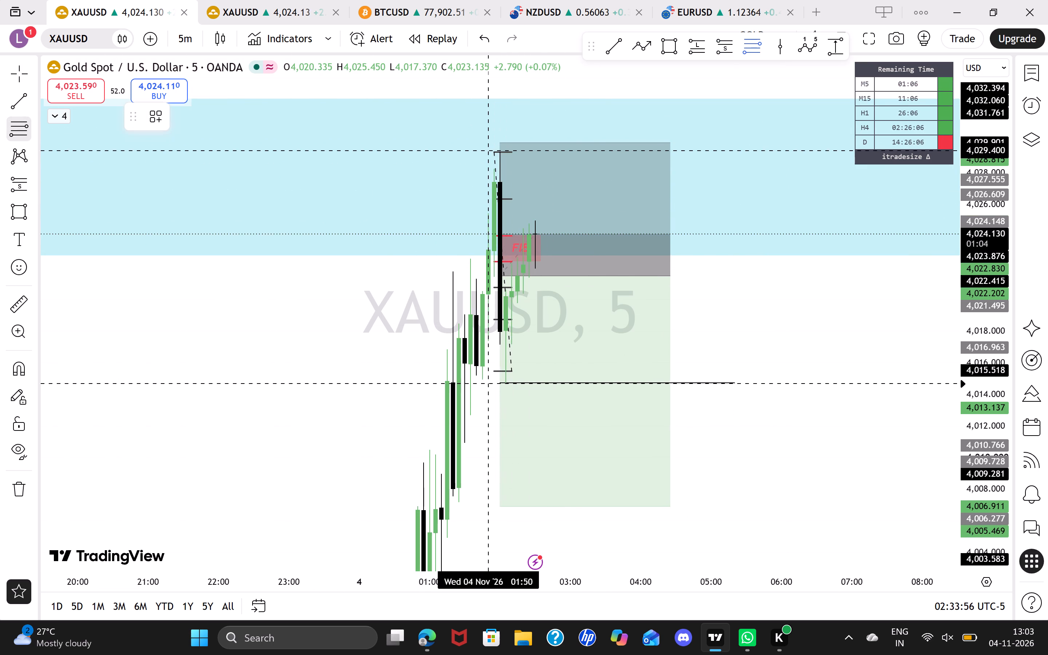
drag(489, 152, 581, 359)
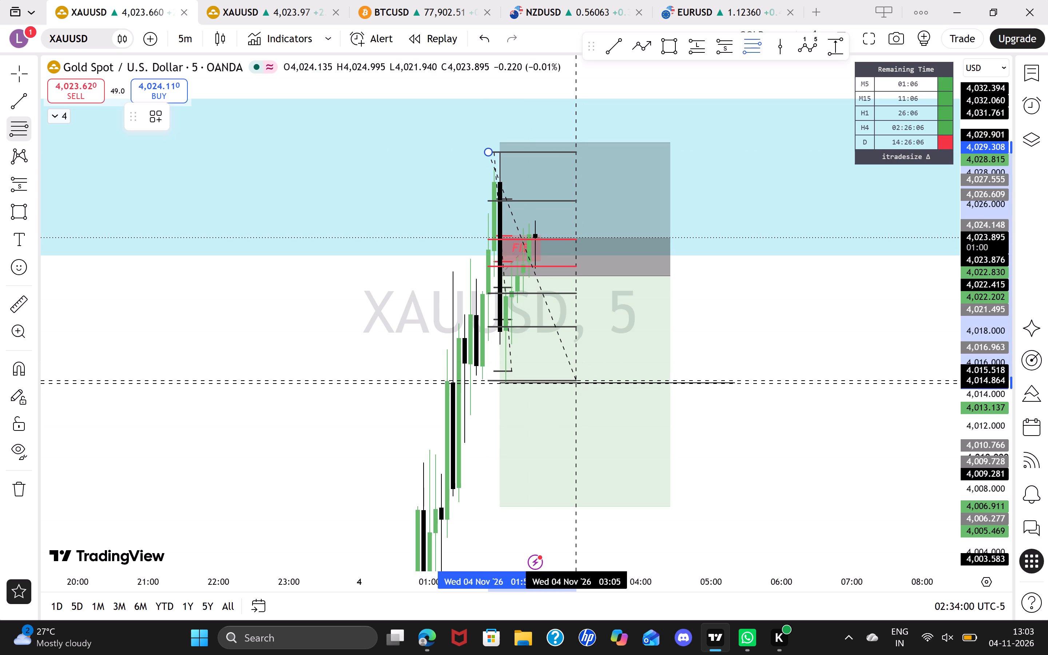
click(576, 383)
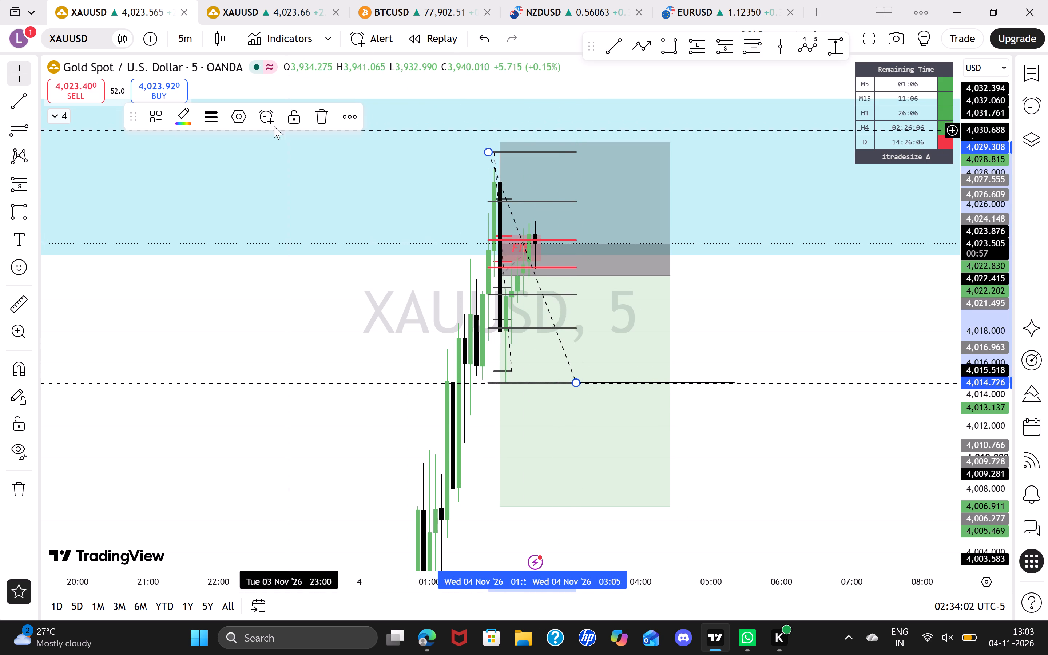
click(166, 107)
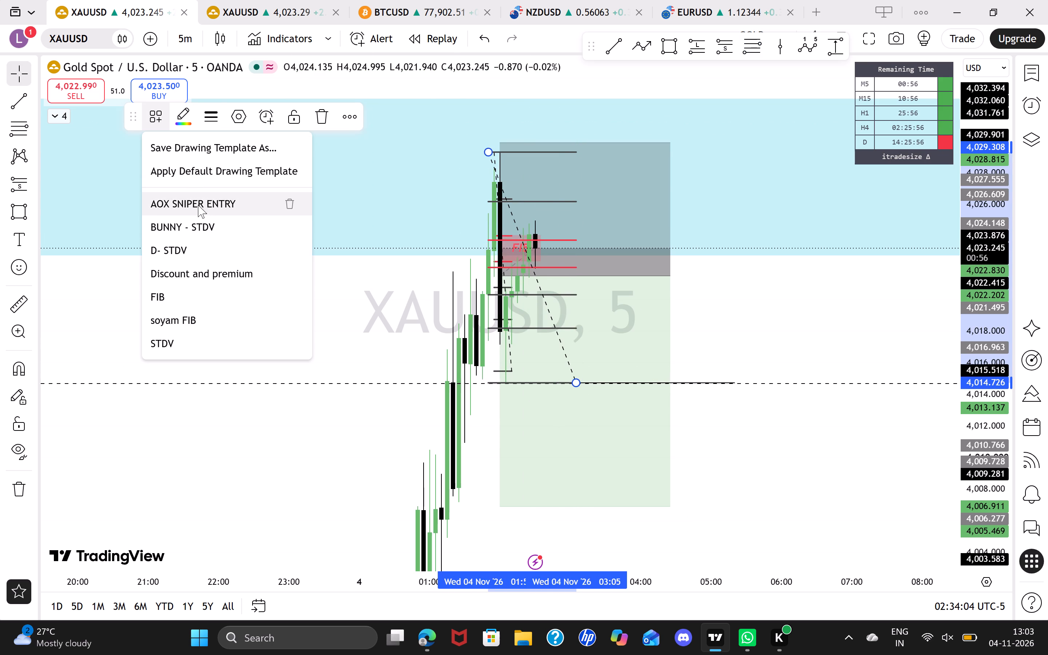
click(201, 200)
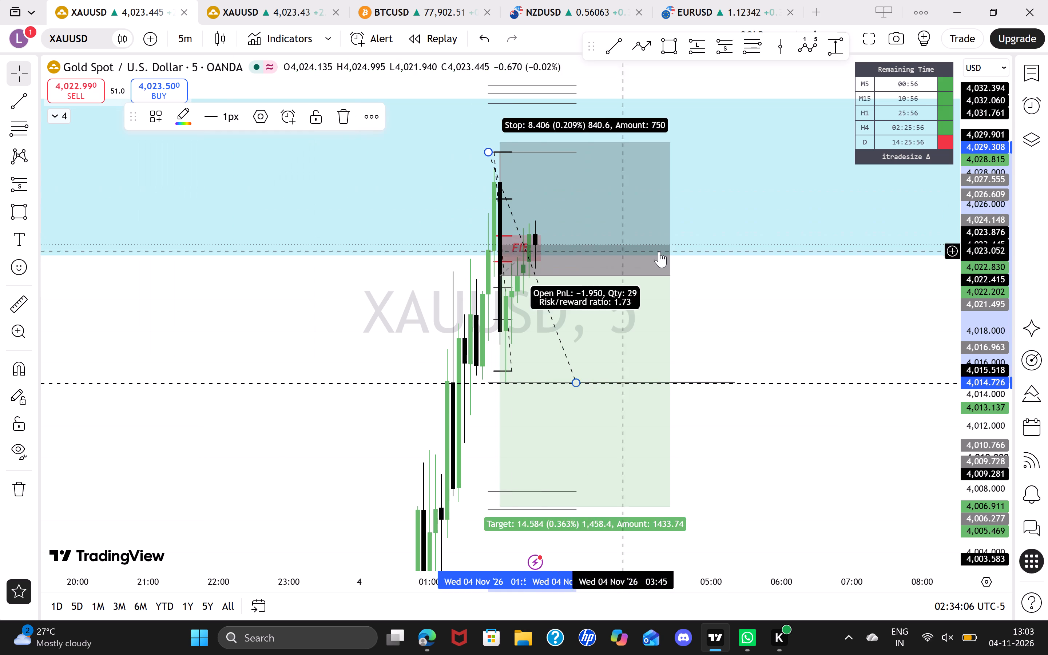
Examine the new Fib levels against the blue zone and the short position's stop and target on the five-minute chart.
drag(827, 354, 808, 375)
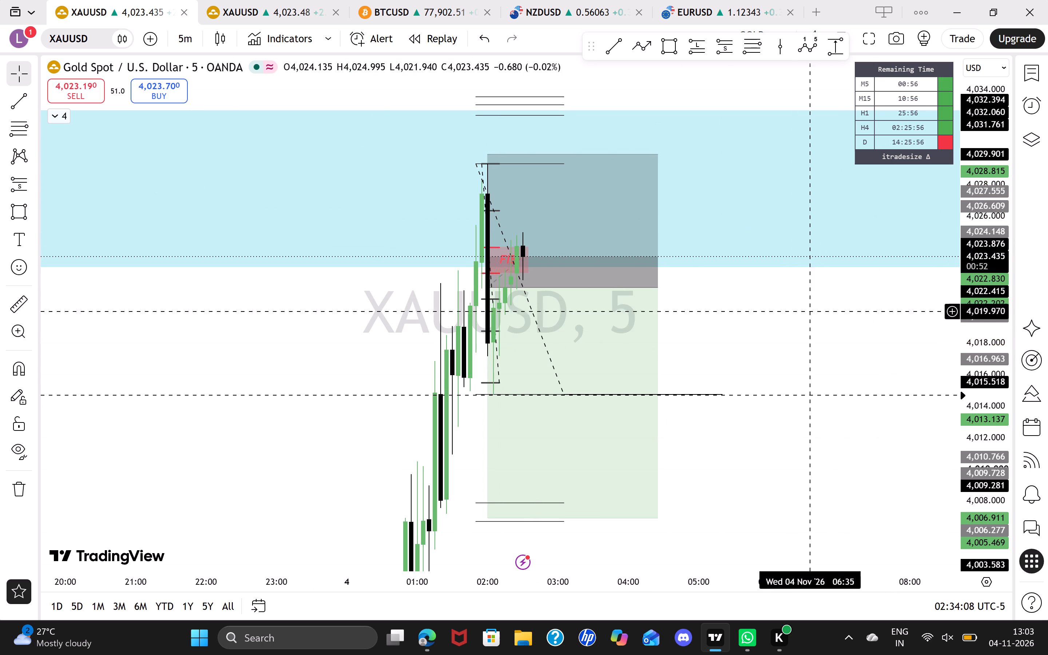
drag(738, 363, 756, 359)
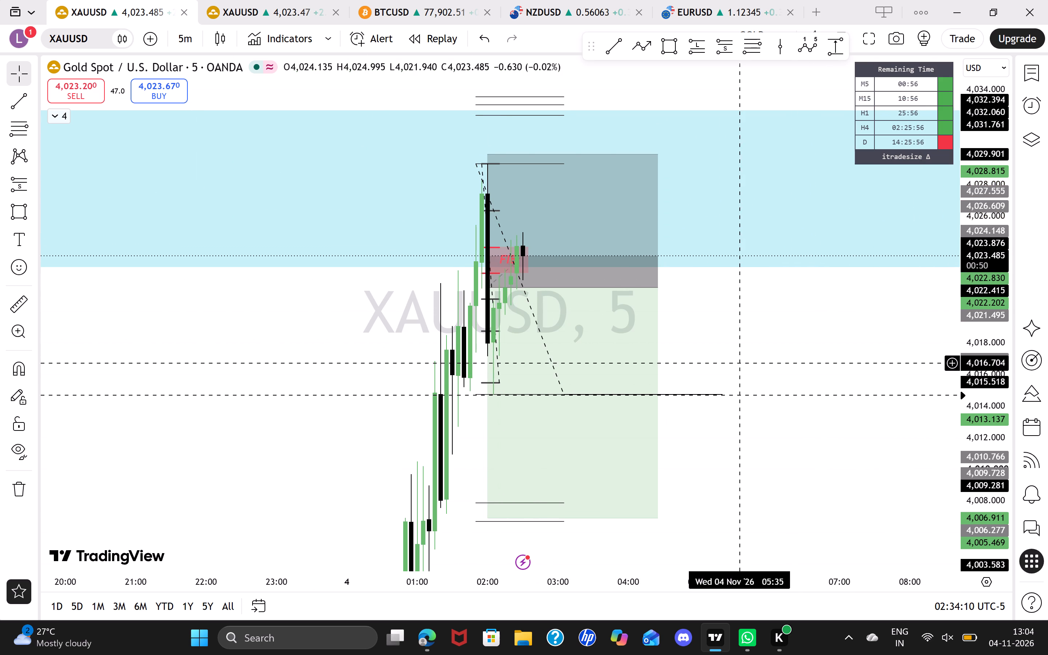
drag(756, 359, 867, 351)
drag(980, 284, 984, 357)
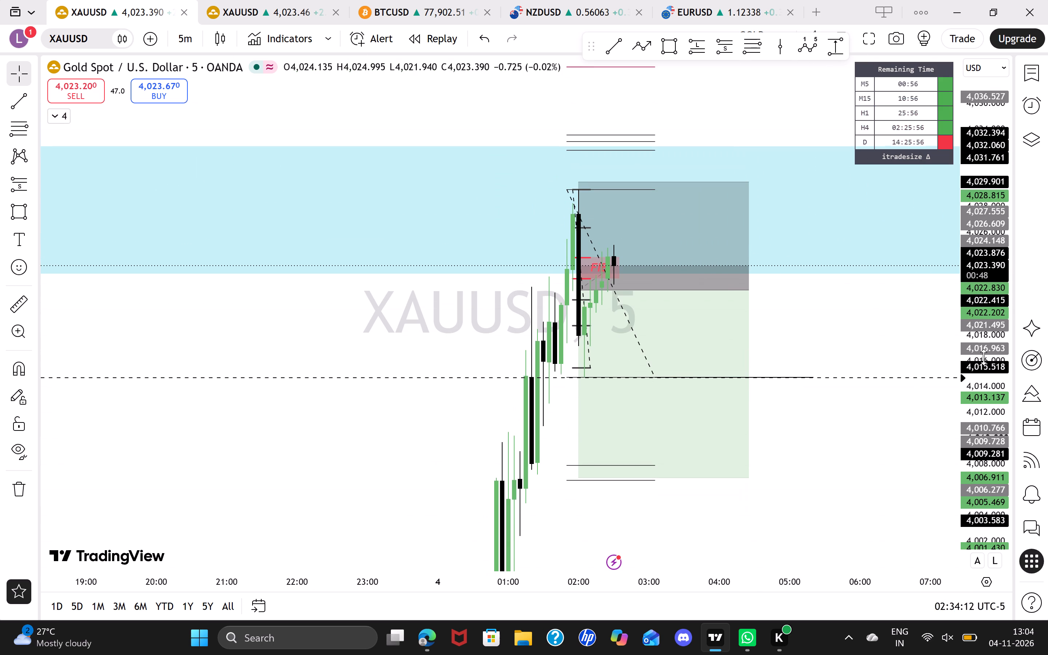
drag(828, 340, 866, 337)
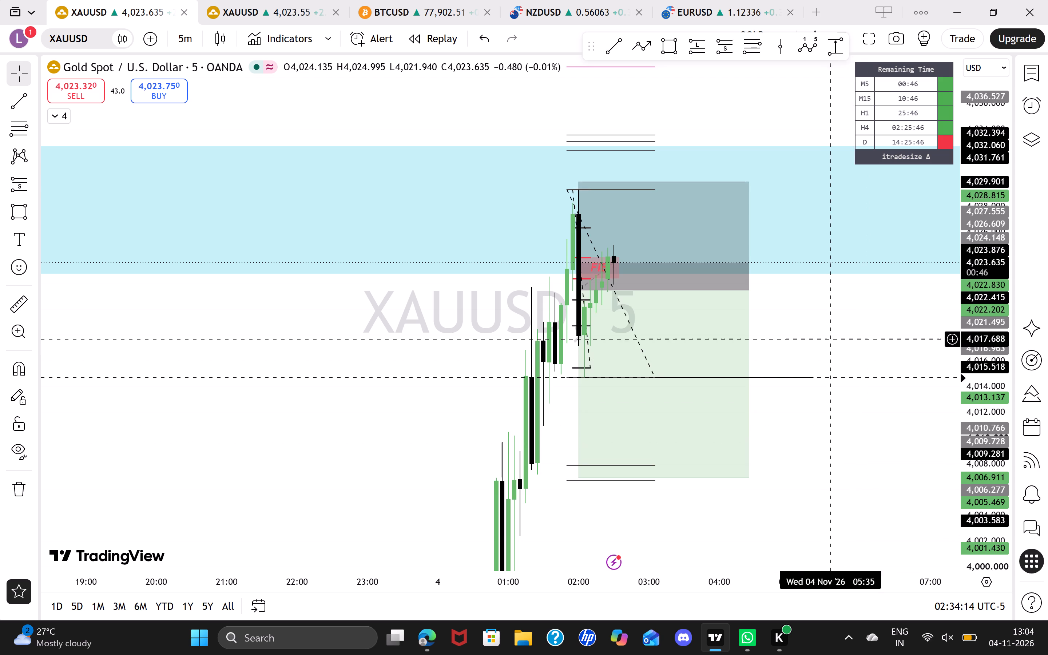
drag(866, 337, 890, 337)
drag(847, 581, 847, 581)
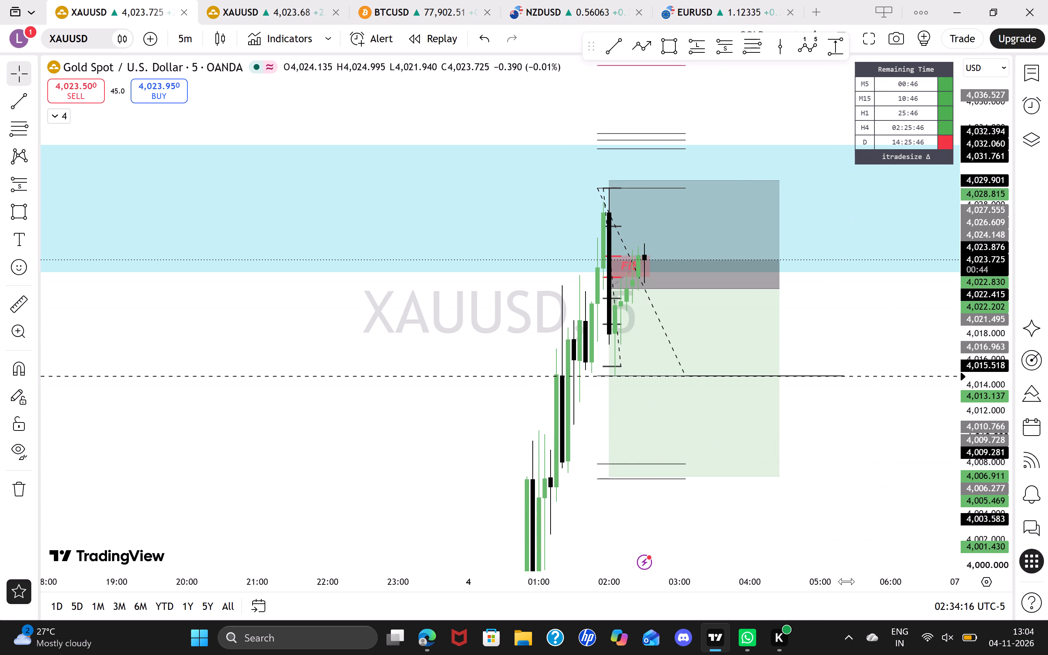
drag(847, 581, 826, 586)
drag(833, 470, 813, 412)
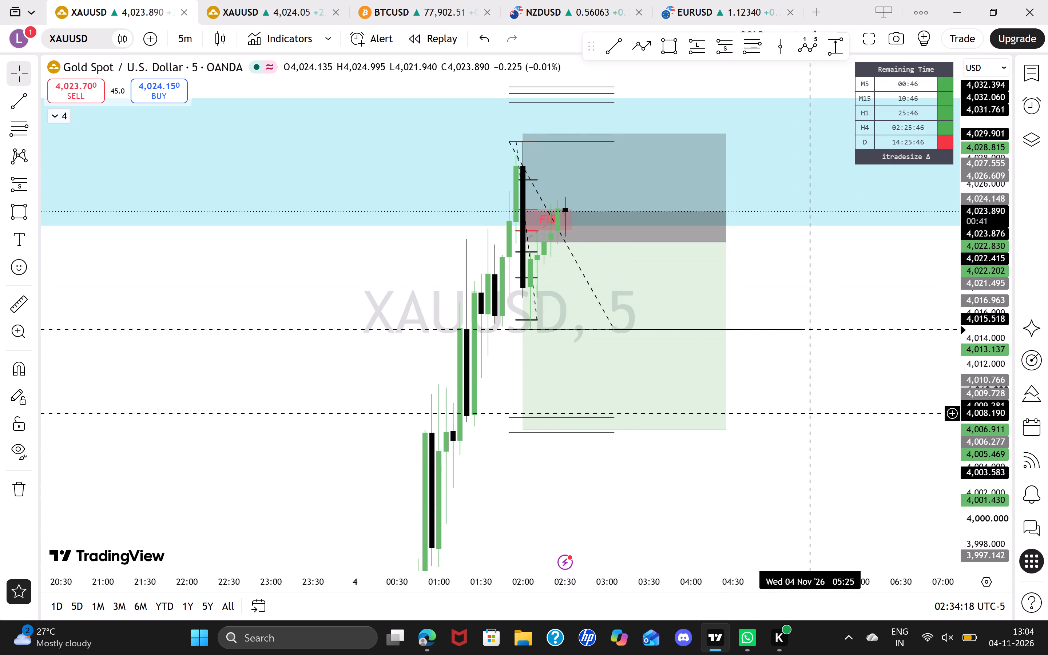
drag(813, 412, 812, 411)
Switch the OANDA chart to the 15-minute interval and examine the swing, Fib levels and short position there.
text(15)
key(Return)
drag(725, 291, 942, 288)
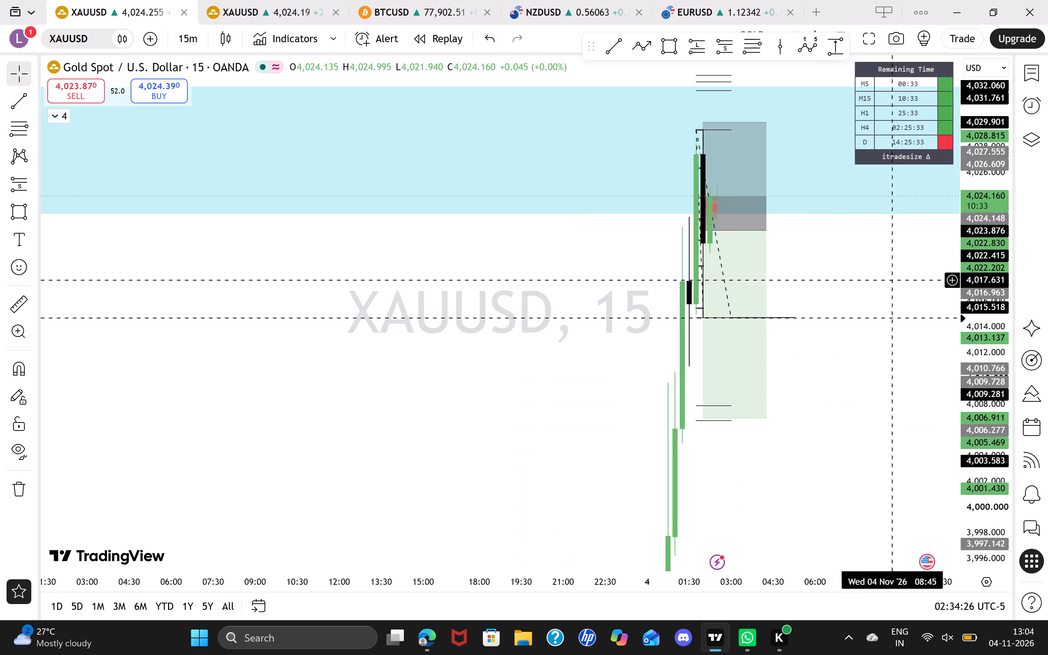
drag(942, 288, 962, 293)
drag(975, 256, 977, 348)
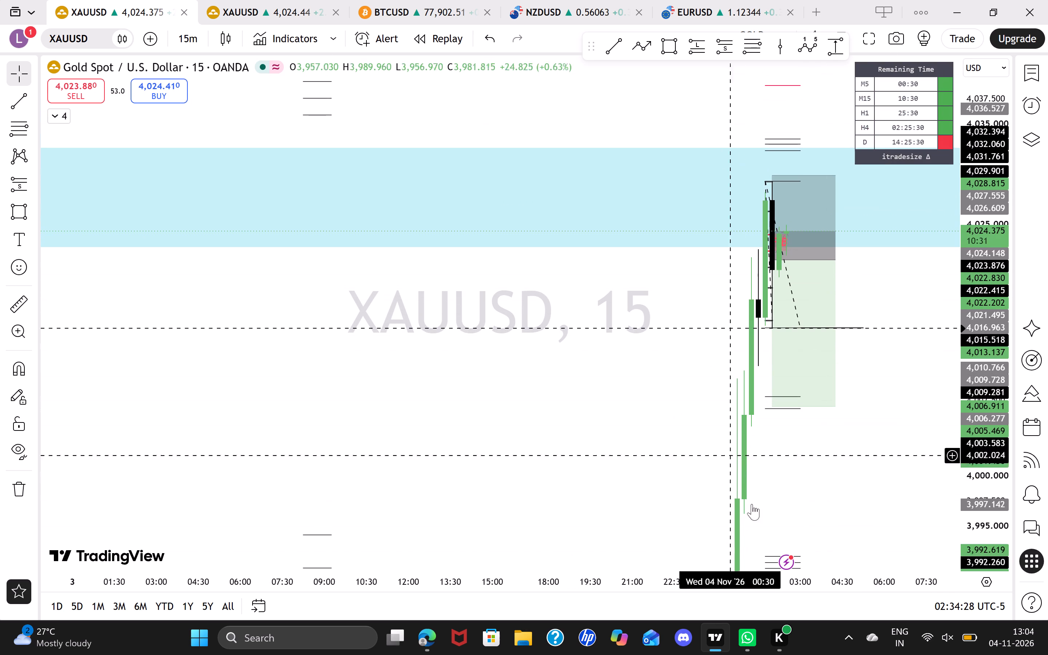
drag(856, 580, 754, 595)
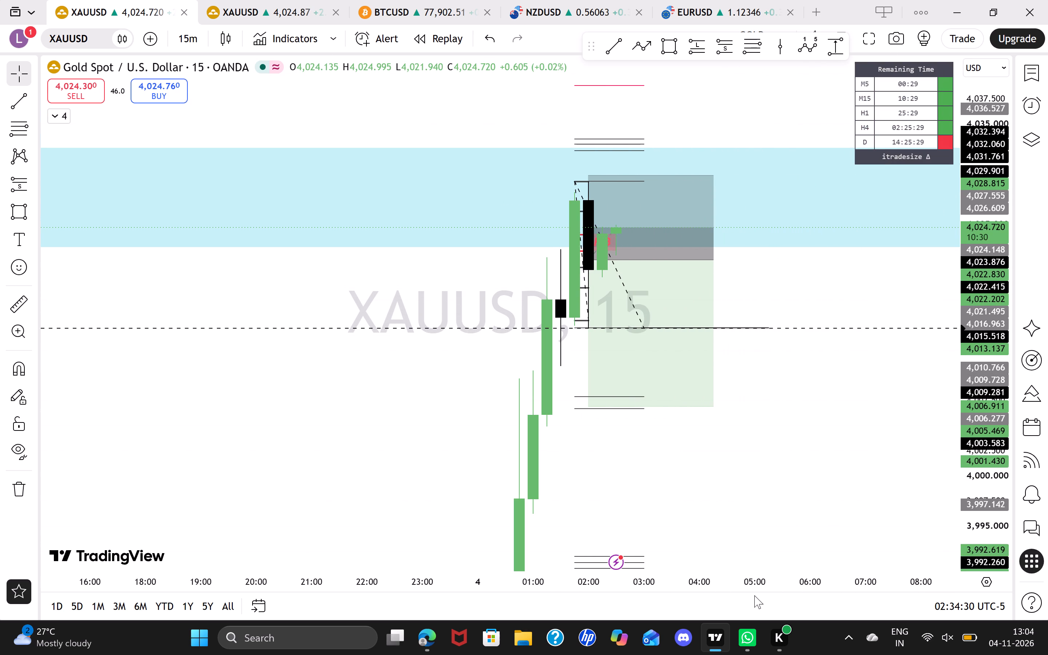
drag(978, 357, 948, 218)
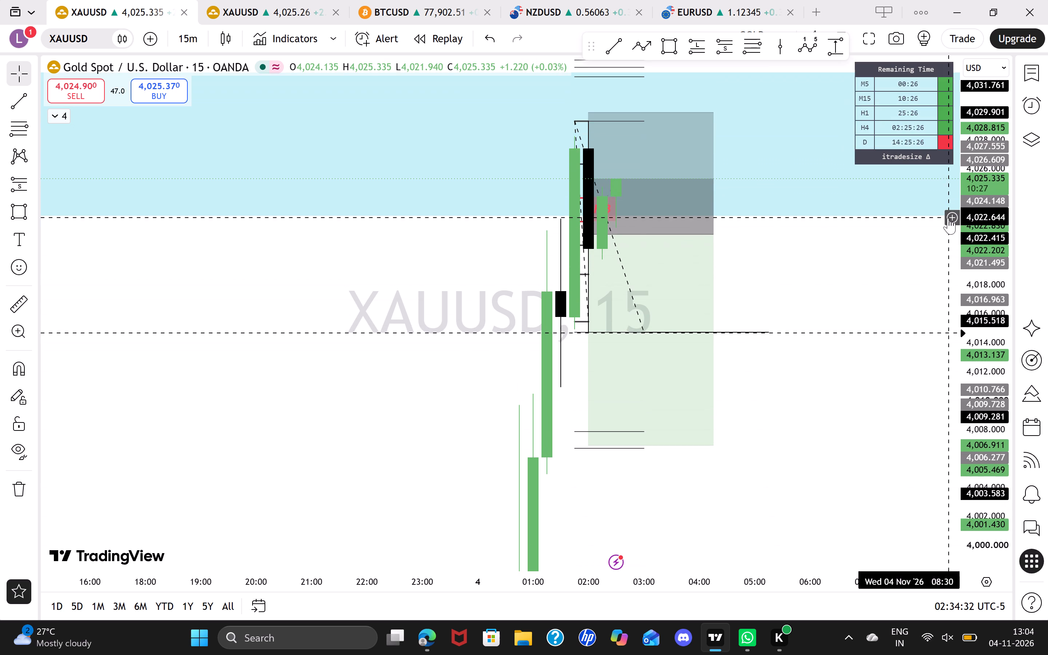
drag(851, 287, 792, 347)
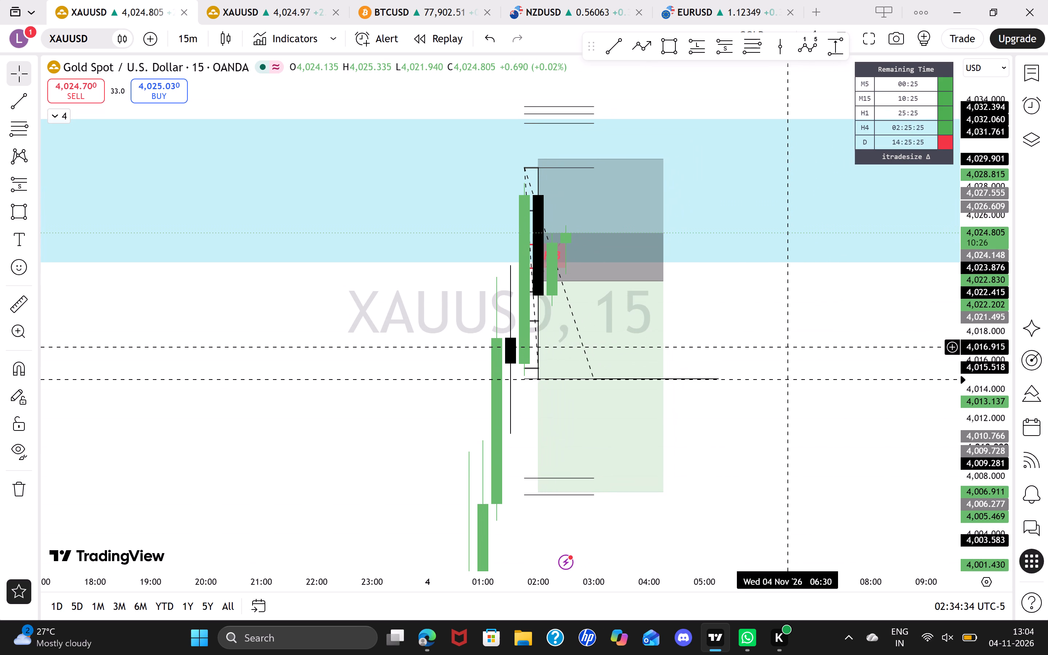
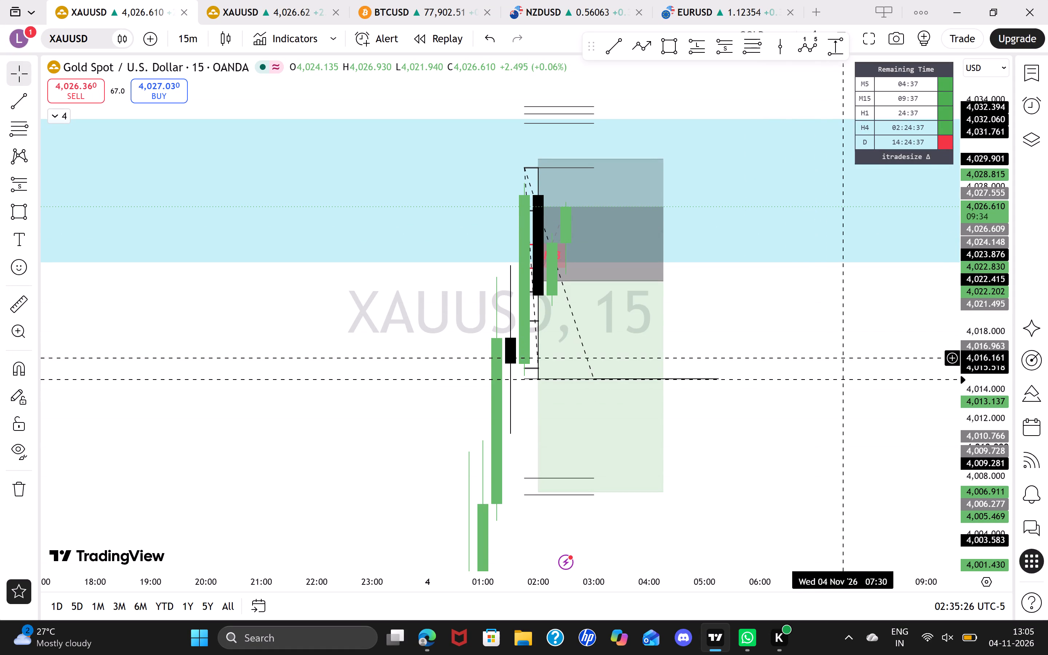
Examine the short position and Fib levels against the blue zone on the 15-minute OANDA chart.
drag(786, 338, 837, 321)
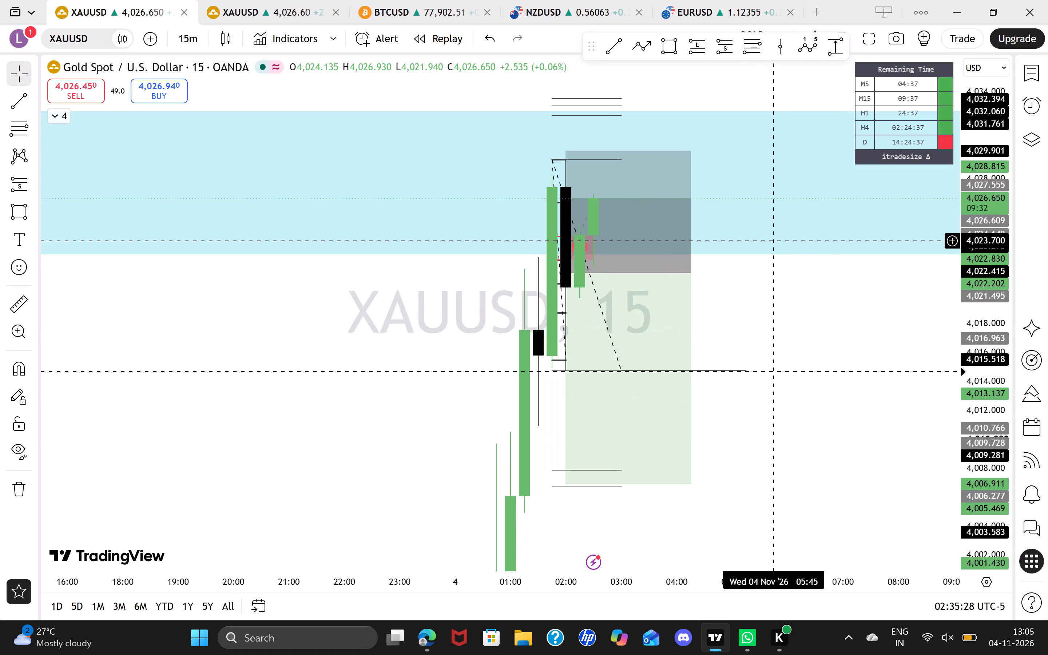
drag(985, 303, 985, 368)
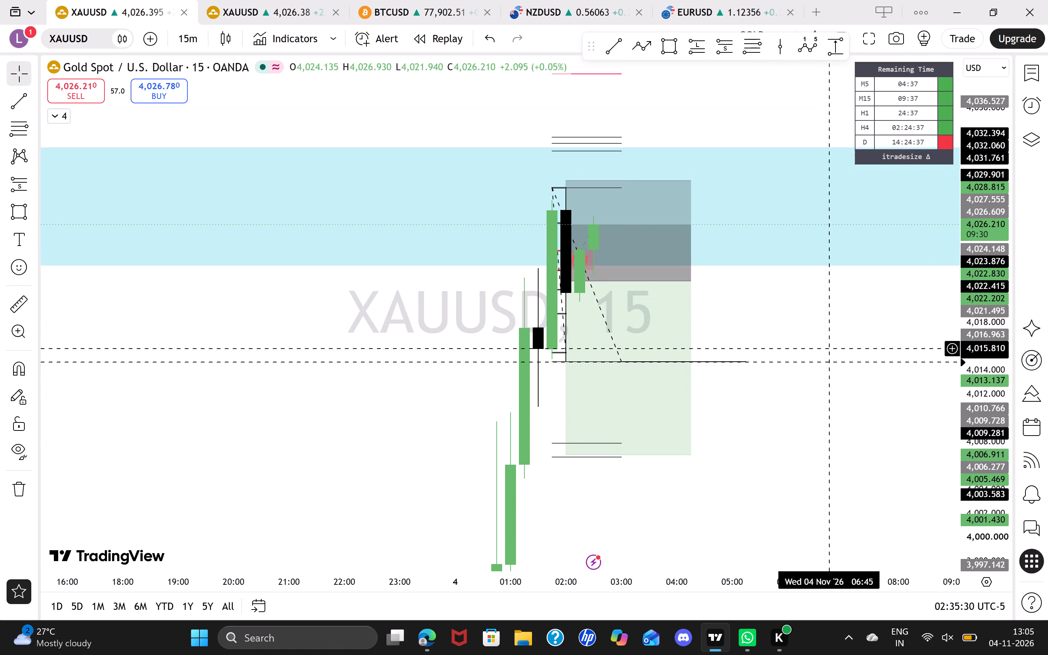
drag(821, 350, 889, 311)
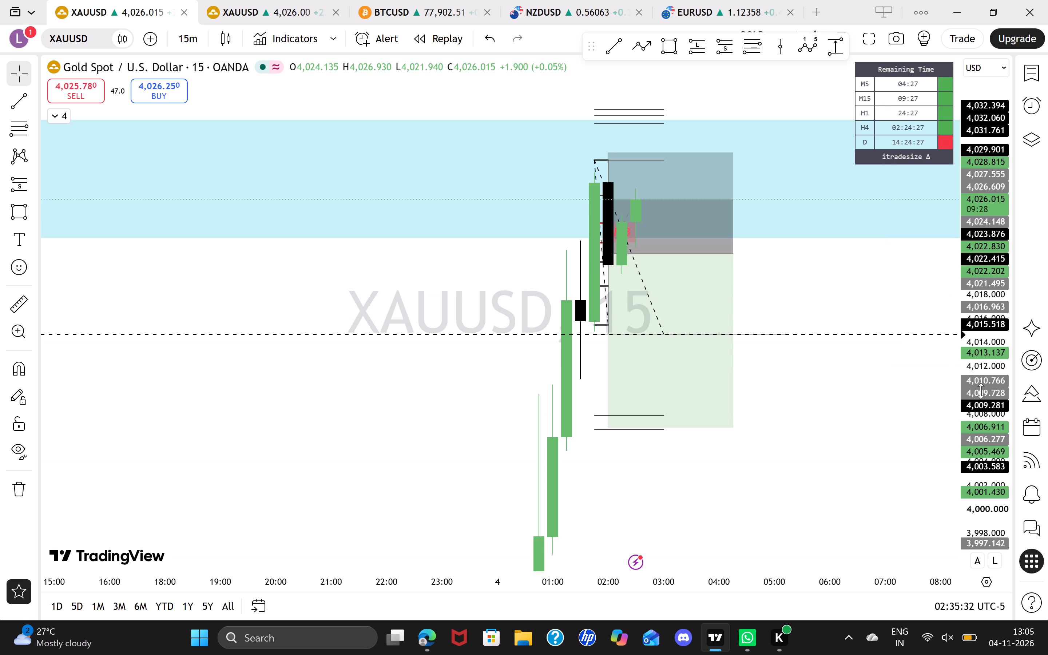
drag(981, 391, 965, 263)
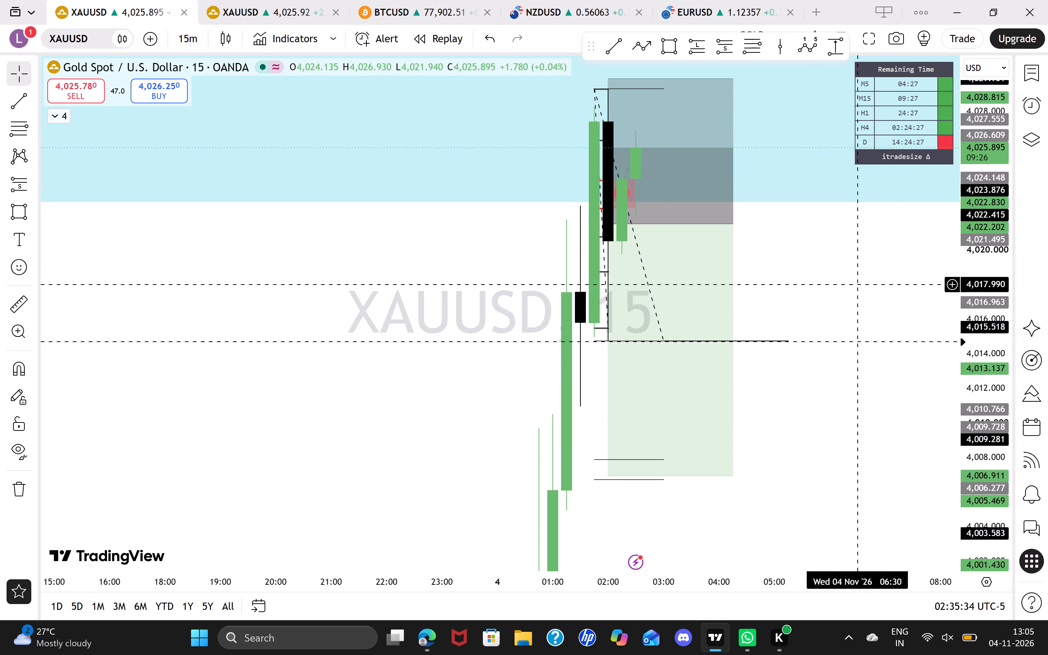
drag(857, 285, 813, 299)
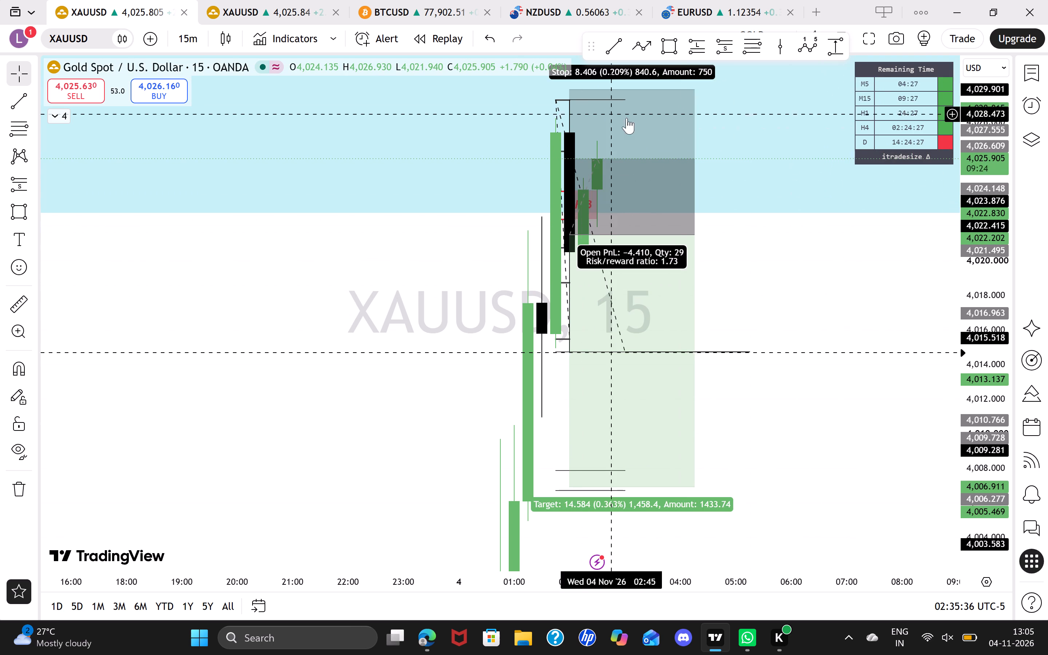
Switch the OANDA chart to the 5-minute interval and examine the rally, Fib levels and short position there.
key(5)
key(Return)
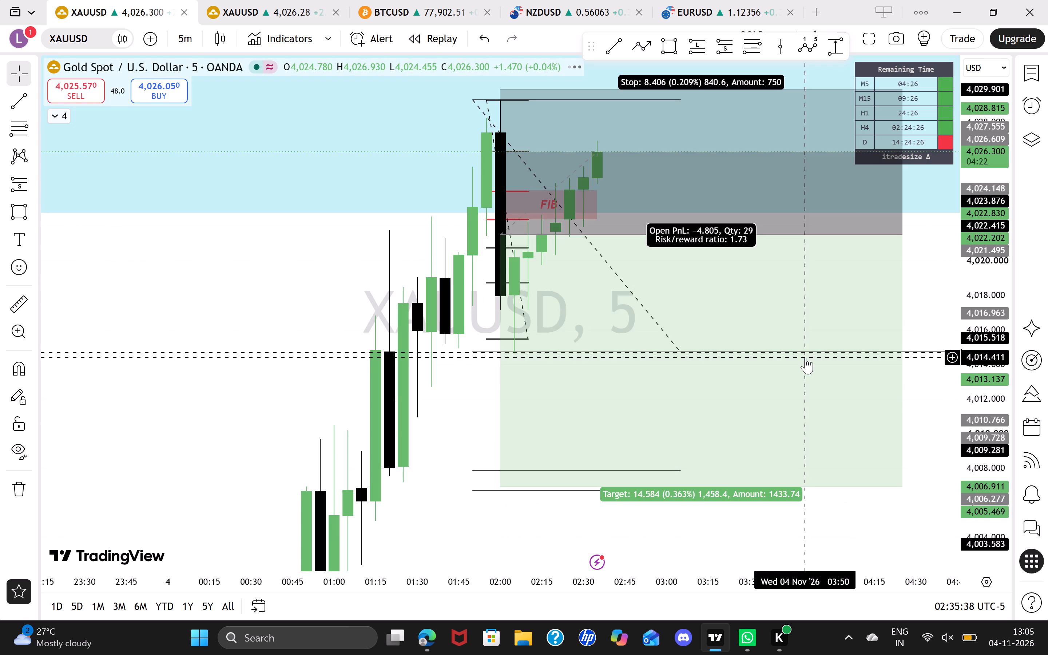
drag(993, 259, 975, 368)
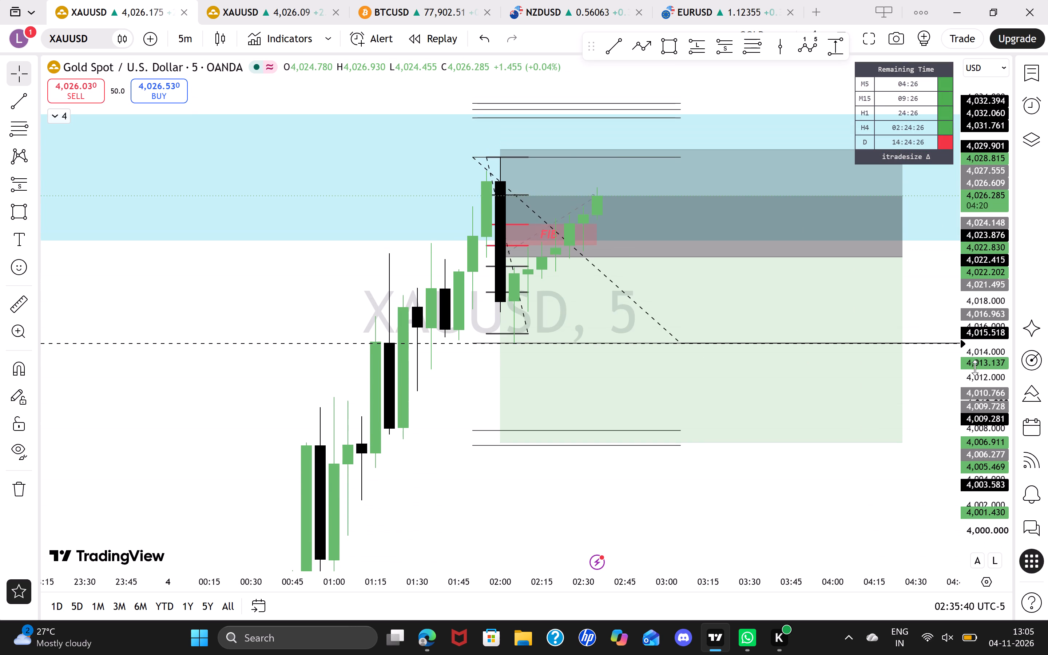
drag(849, 470, 673, 462)
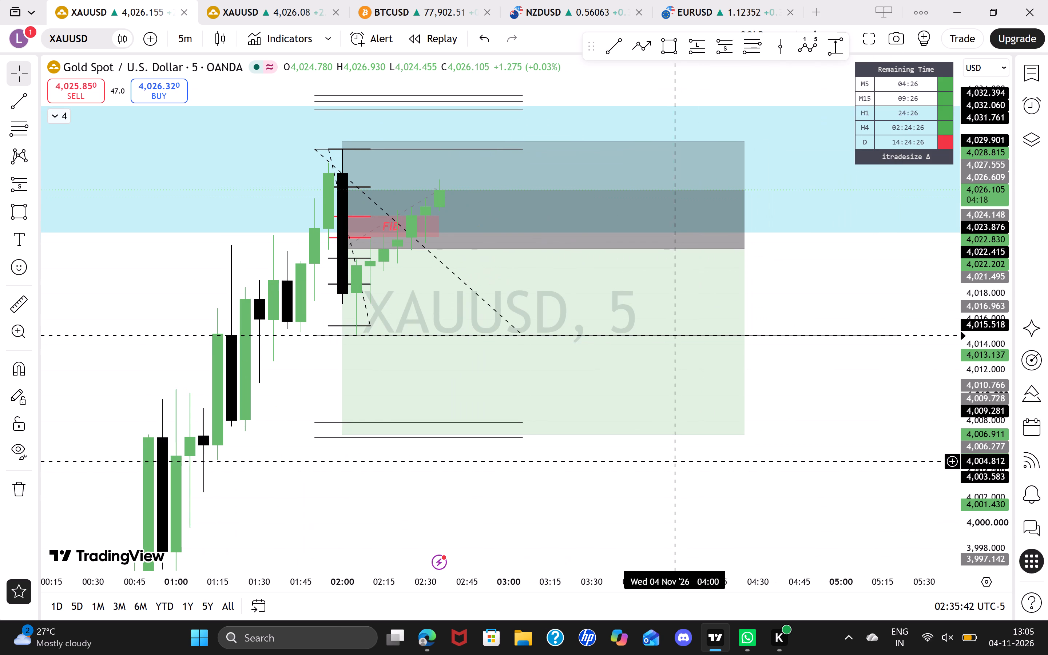
drag(609, 581, 854, 580)
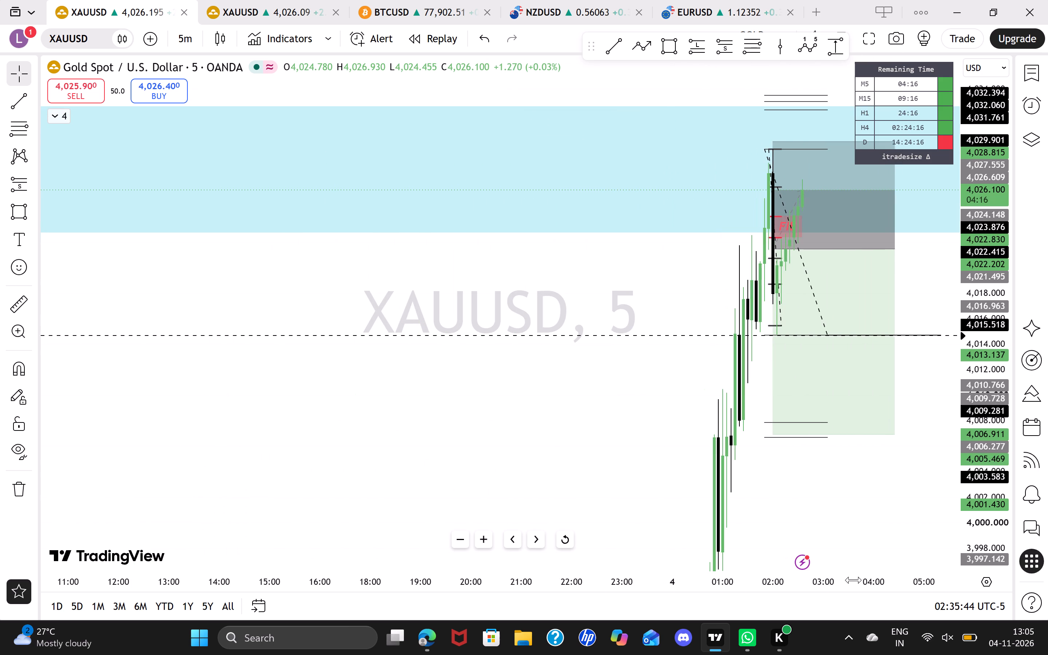
drag(854, 580, 793, 598)
drag(902, 314, 825, 324)
drag(978, 378, 978, 354)
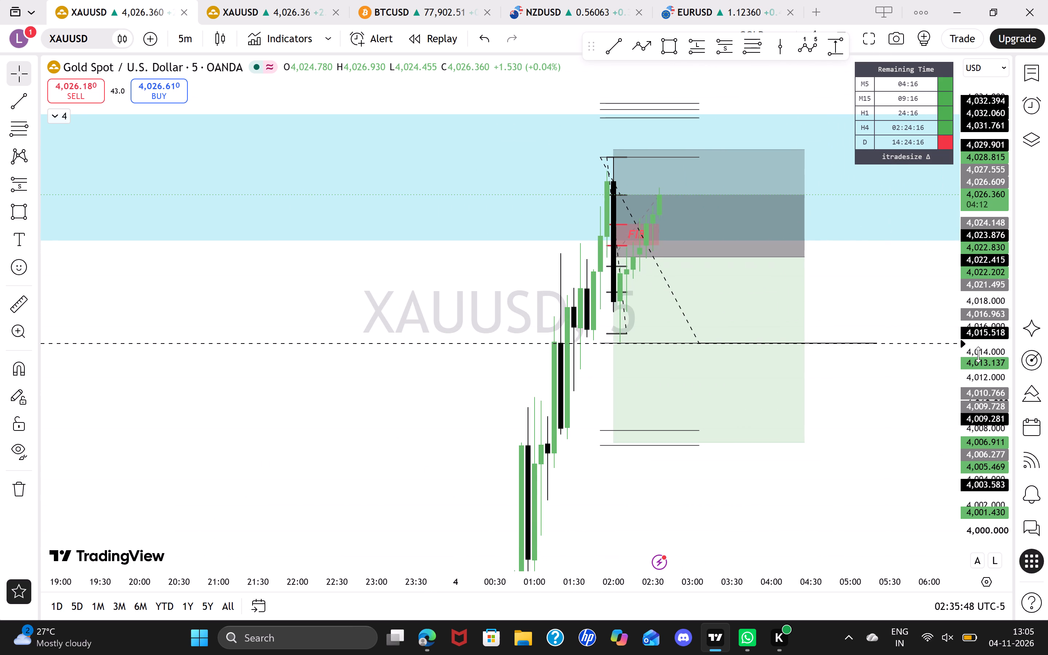
drag(978, 354, 976, 327)
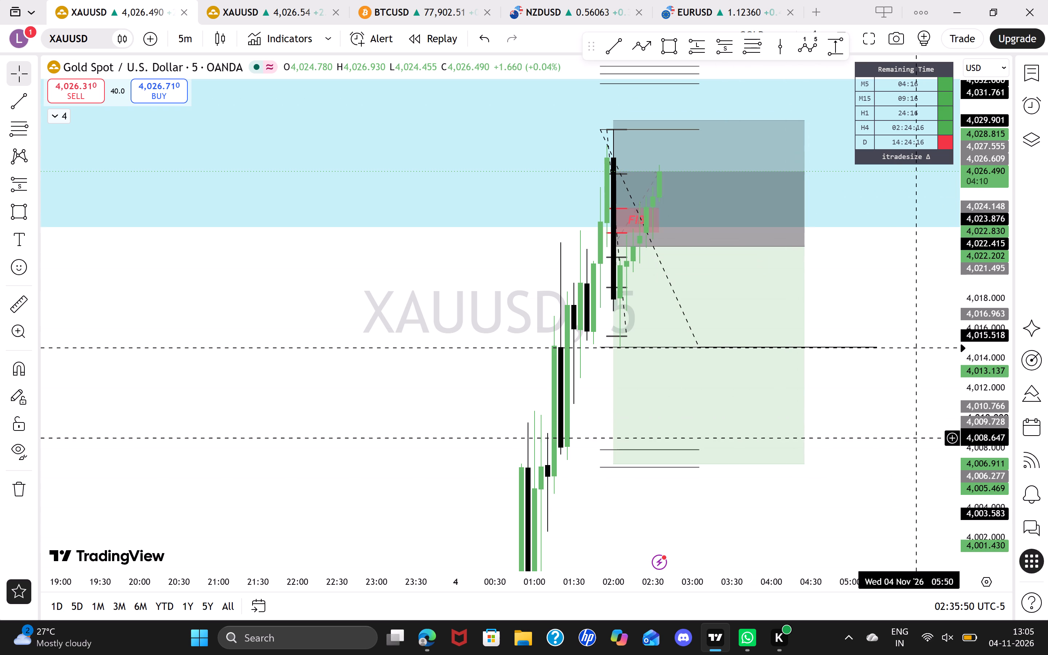
Measure the price drop from about 4,029.11 near the 02:00 candle's high down to about 4,017.03 at 02:20.
click(23, 301)
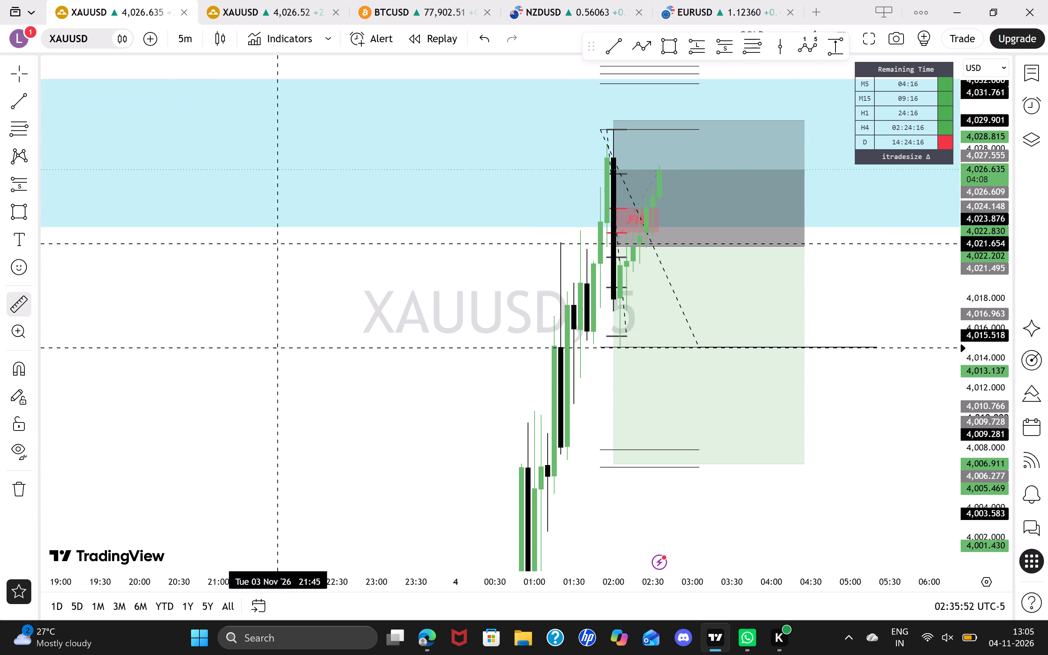
click(612, 132)
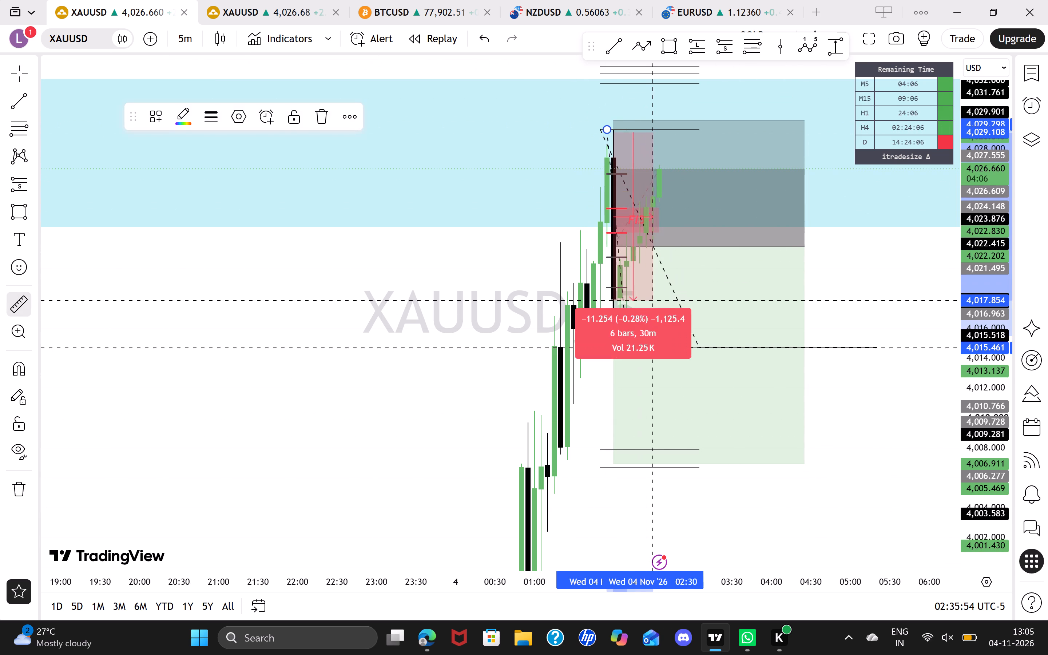
click(641, 313)
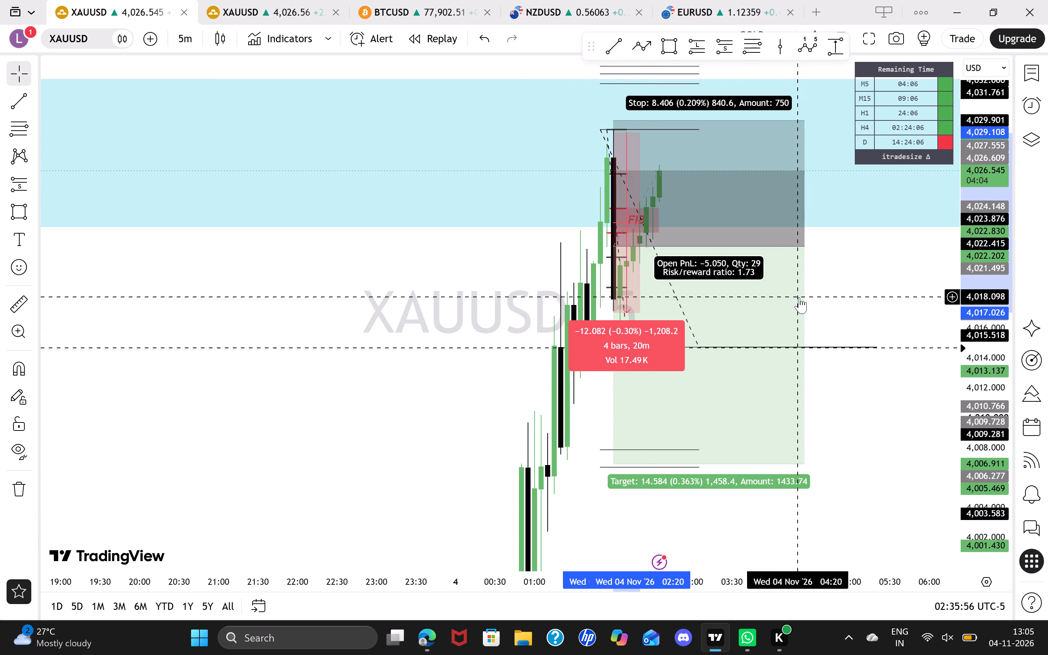
click(831, 292)
Unlock the short position and raise its stop level to about 4,032.96, just above the blue zone.
drag(845, 273, 926, 287)
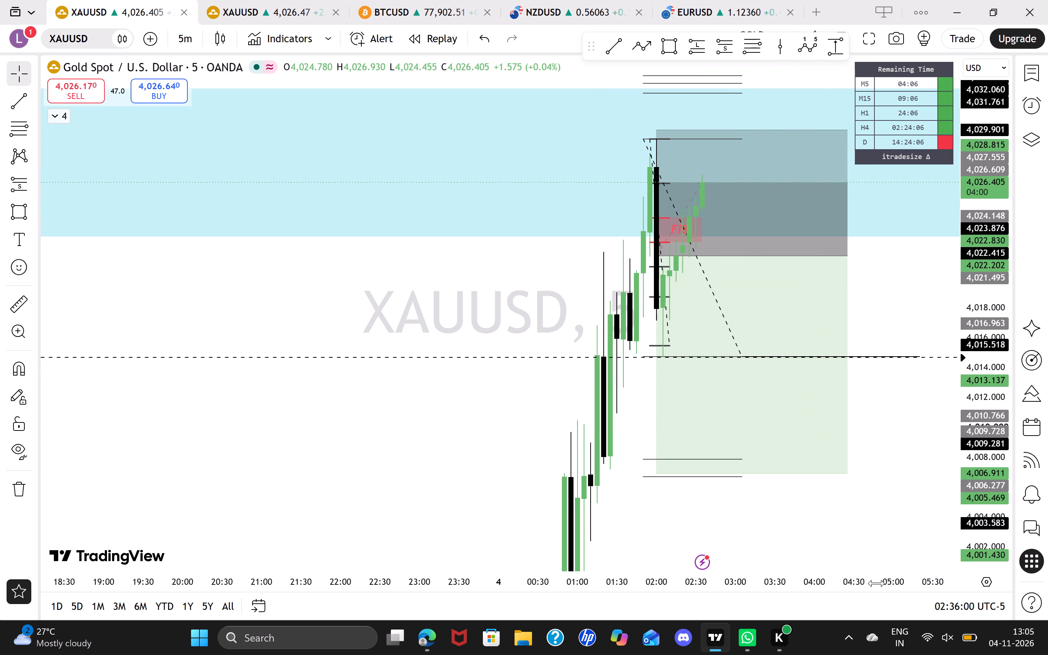
drag(877, 583, 848, 591)
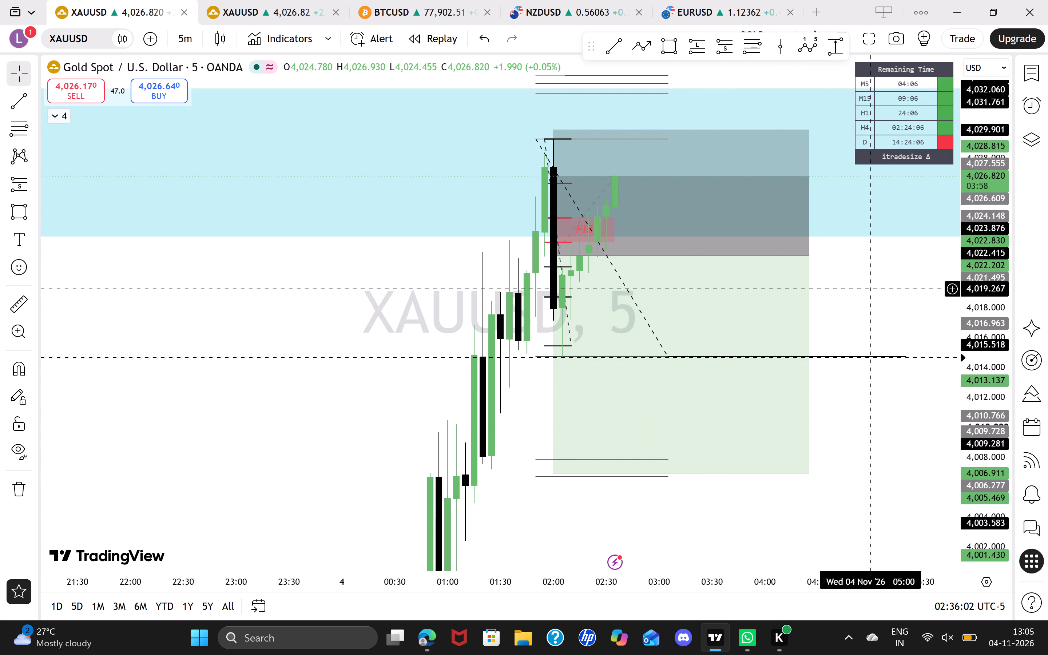
drag(873, 285, 851, 383)
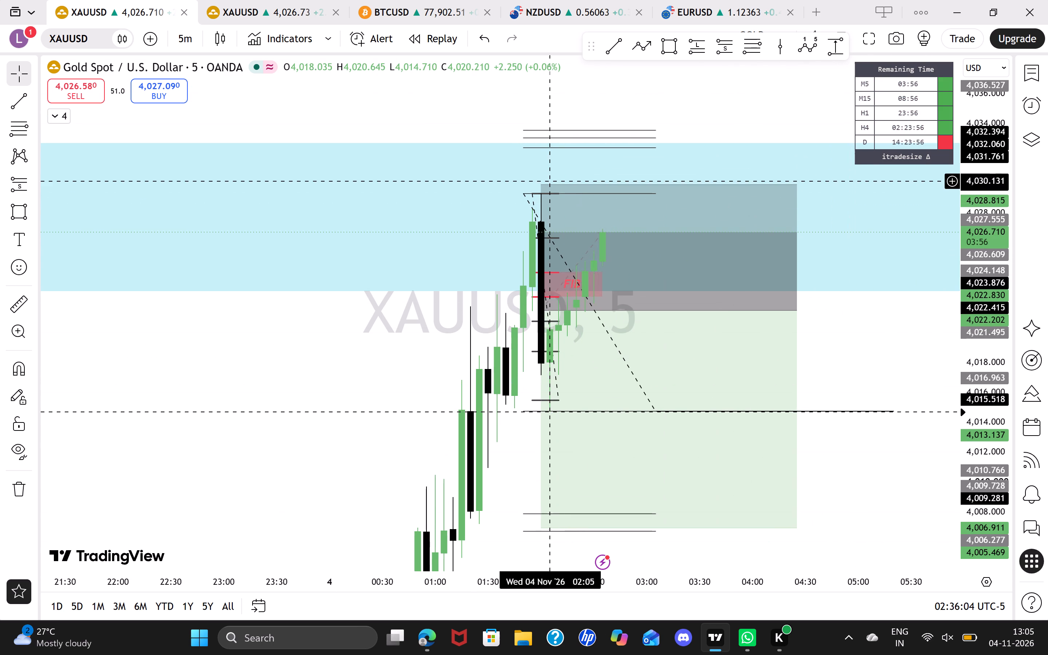
double_click(542, 183)
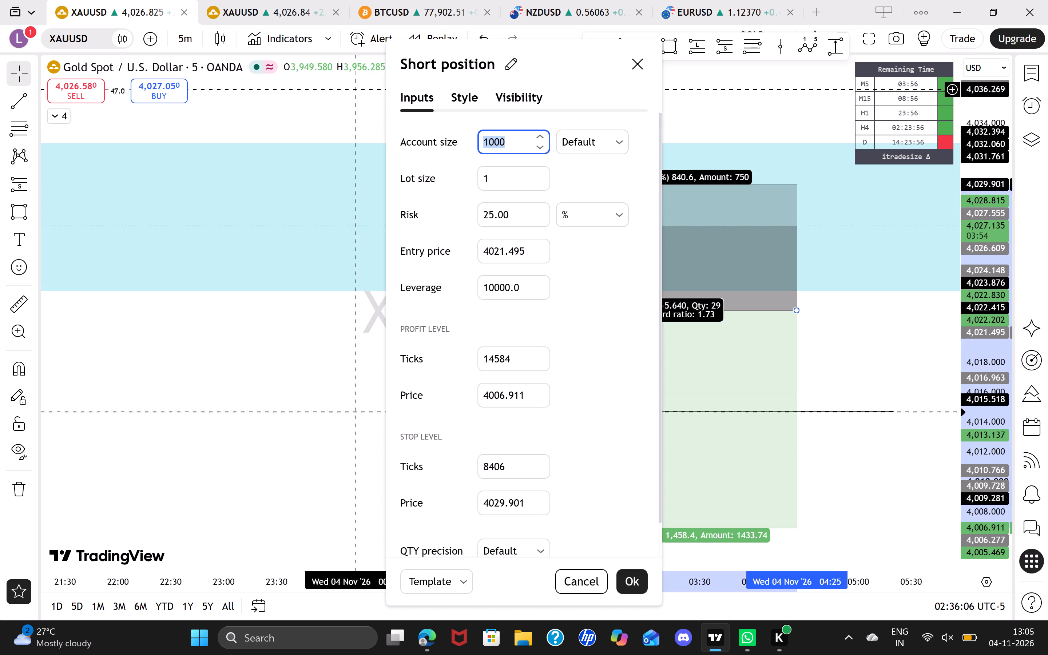
click(628, 63)
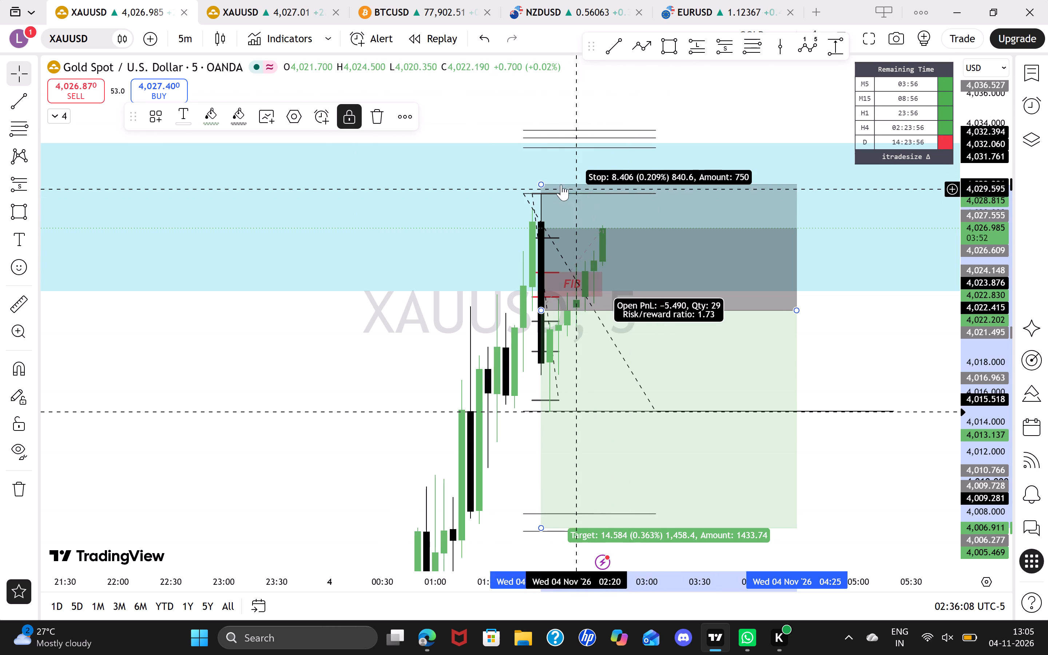
click(348, 112)
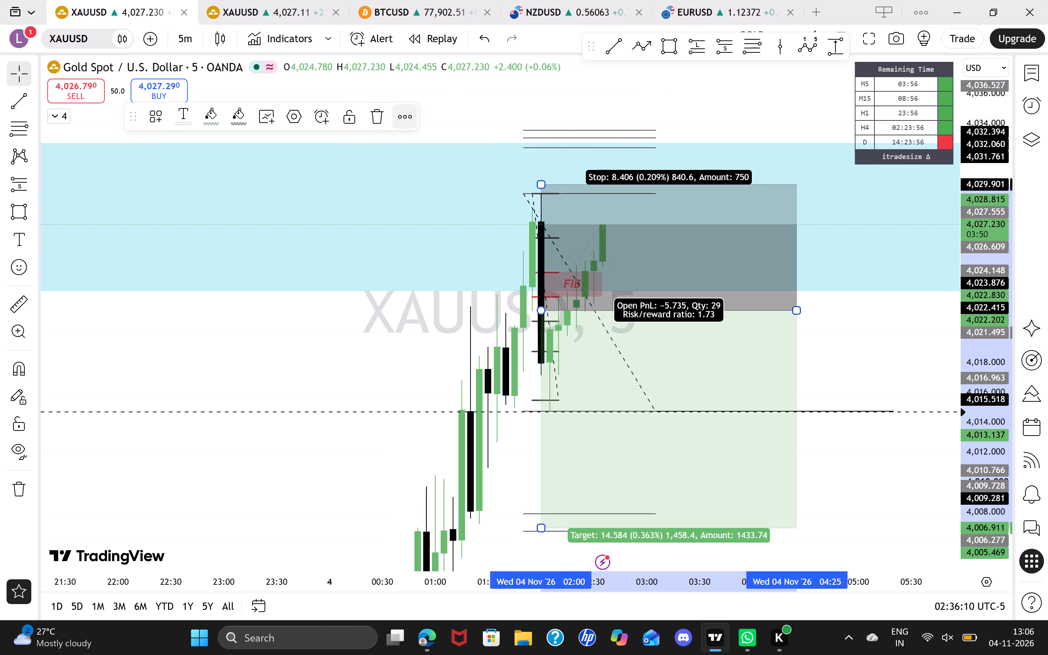
drag(539, 189, 553, 139)
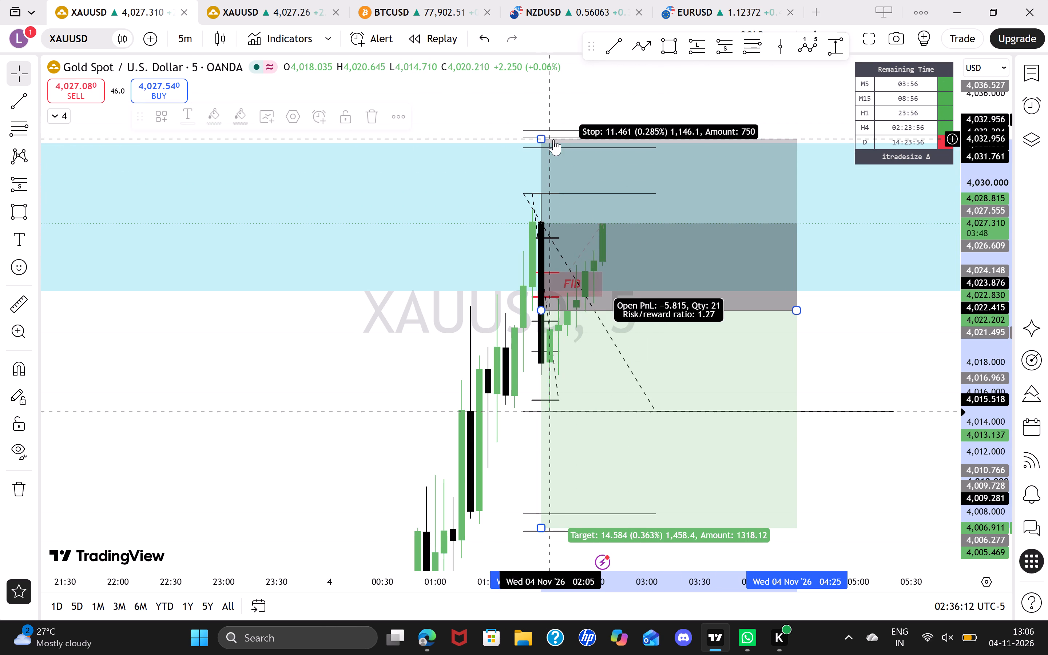
click(836, 322)
Examine the short position's raised stop against the blue zone and the surrounding higher and lower Fib levels.
drag(842, 371, 772, 261)
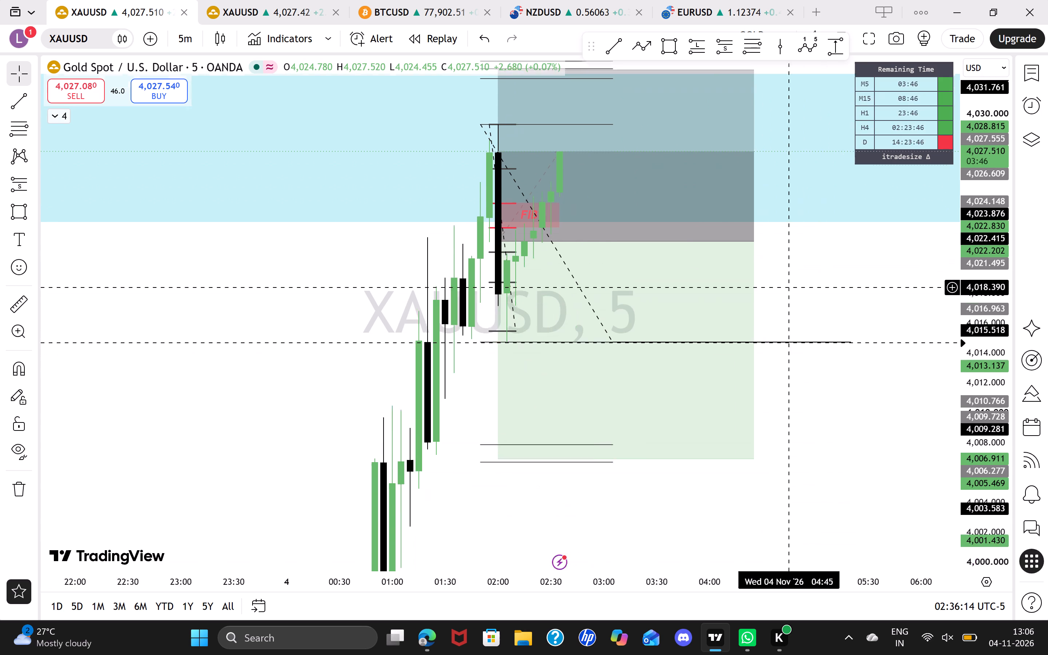
drag(772, 261, 731, 337)
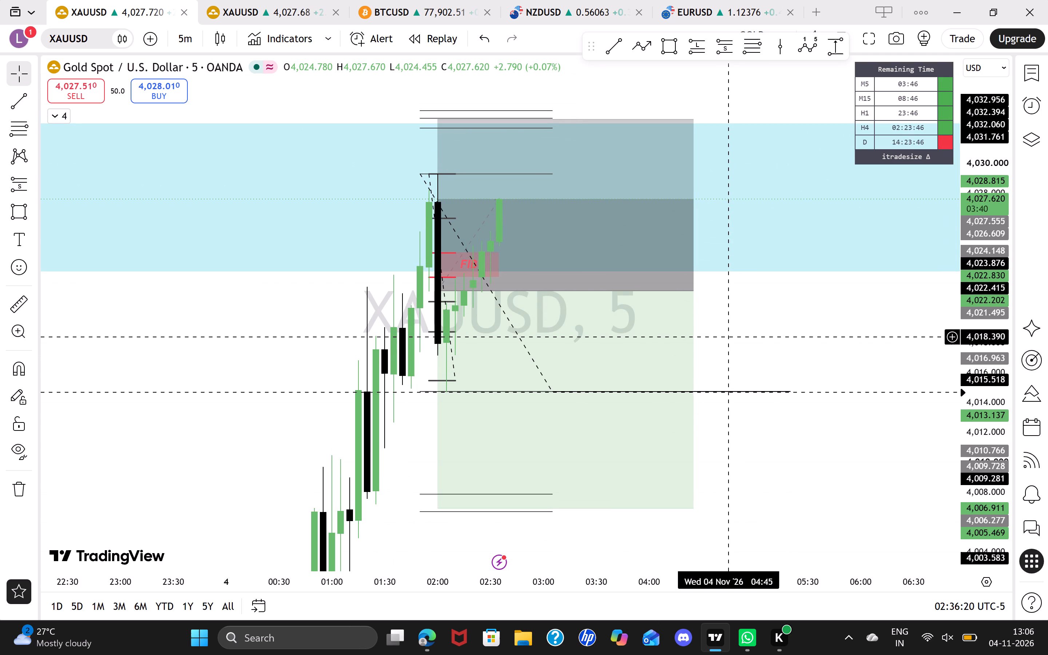
drag(980, 331, 966, 267)
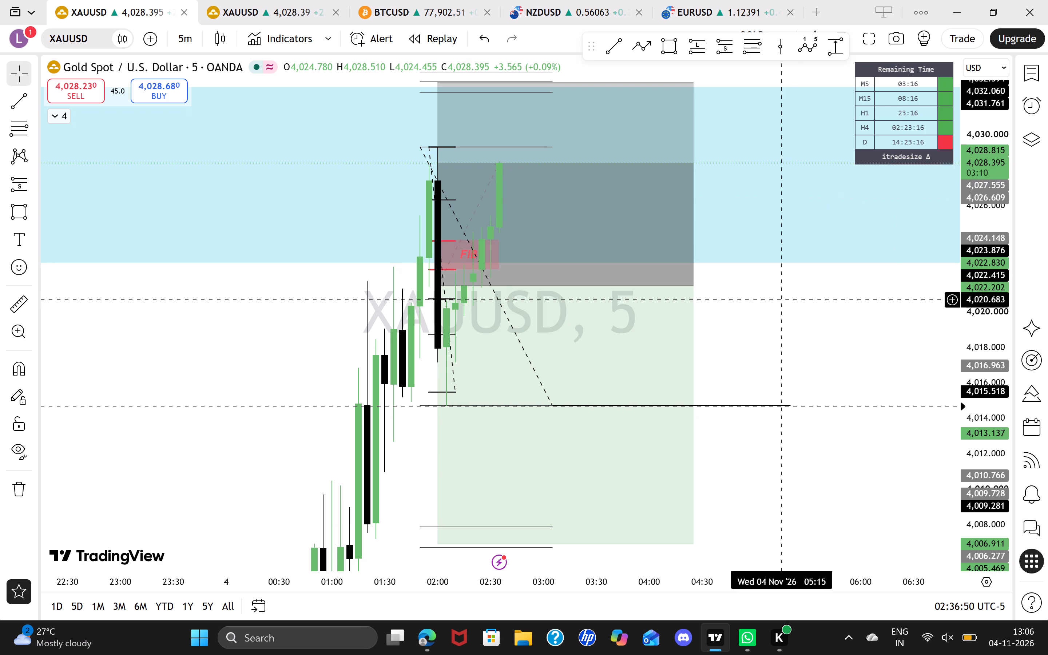
drag(778, 307, 776, 419)
drag(986, 198, 987, 221)
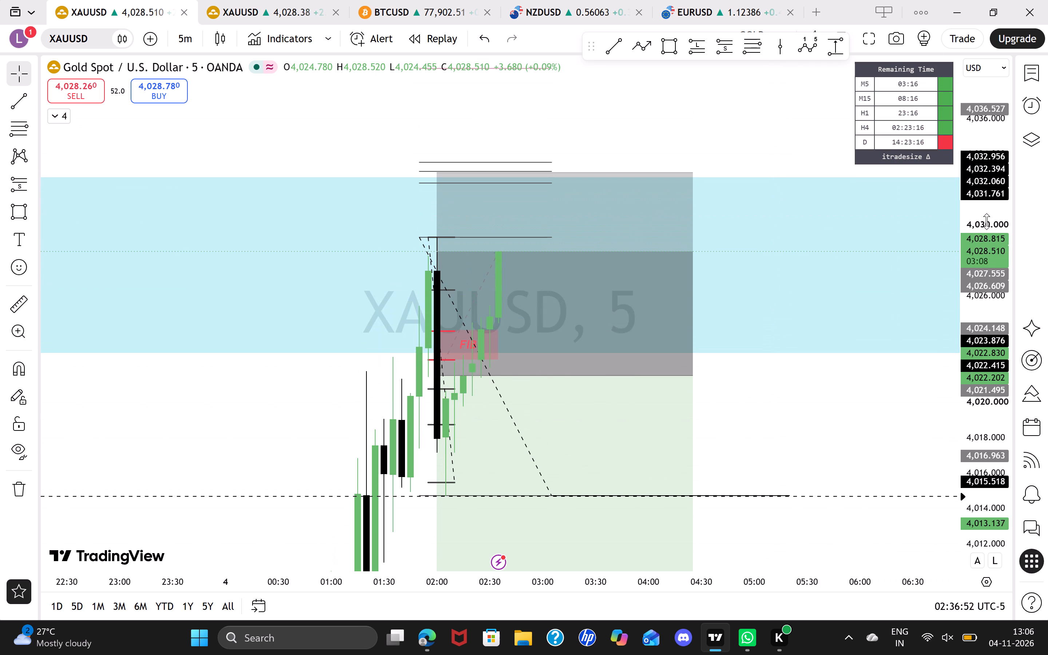
drag(987, 221, 970, 435)
drag(995, 167, 985, 410)
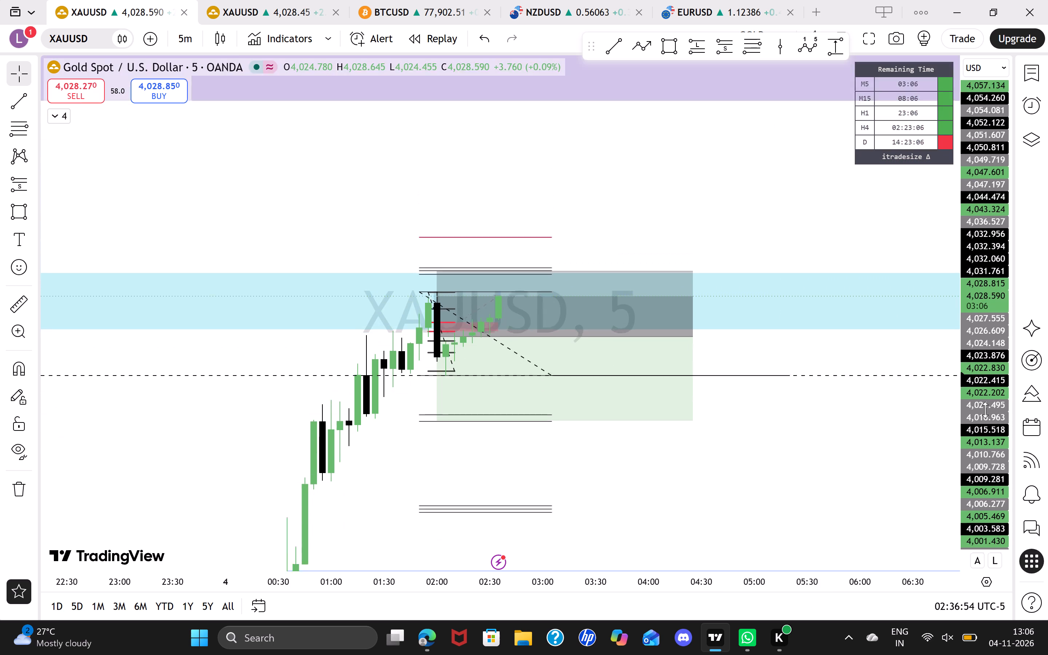
drag(985, 410, 979, 104)
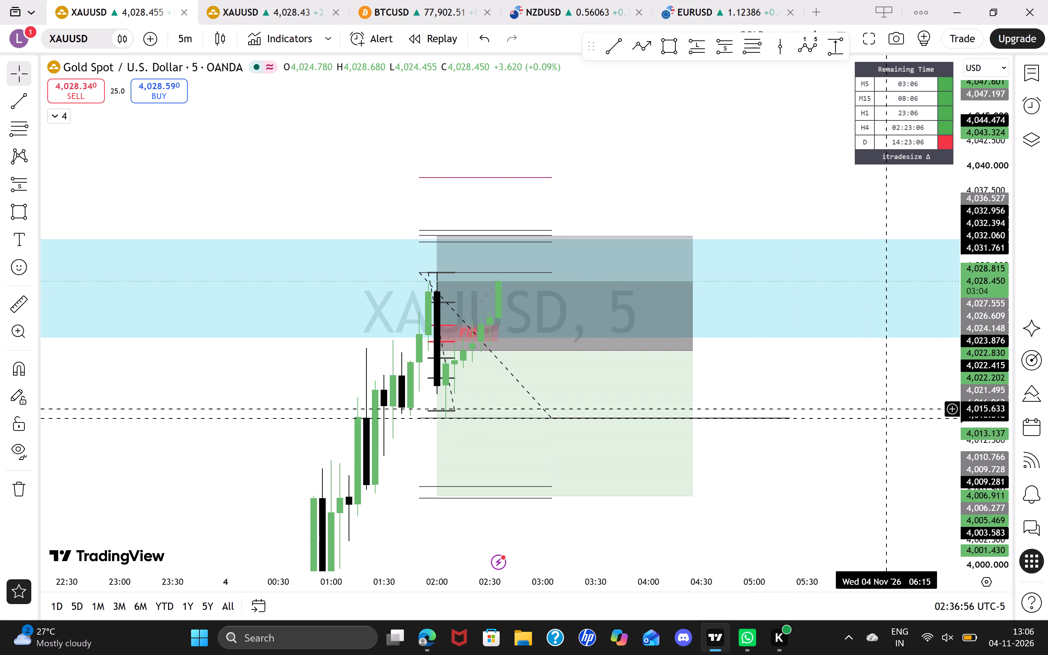
drag(982, 433, 937, 187)
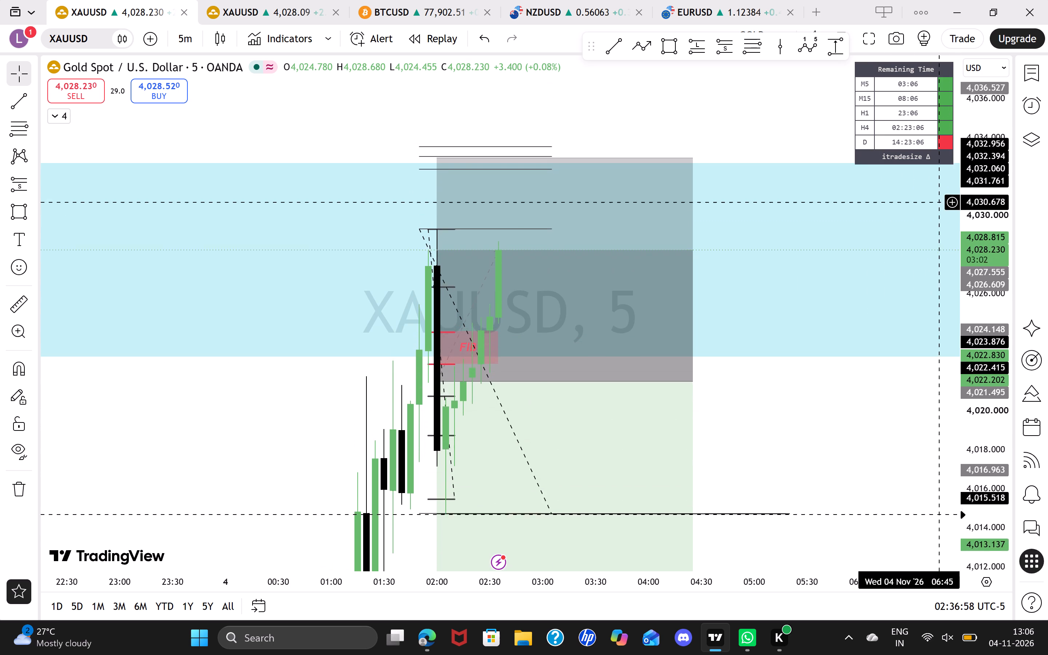
drag(937, 187, 936, 132)
Examine the current five-minute candle inside the blue zone relative to the previous high, FIB box and short entry.
drag(854, 443, 797, 344)
drag(842, 388, 844, 397)
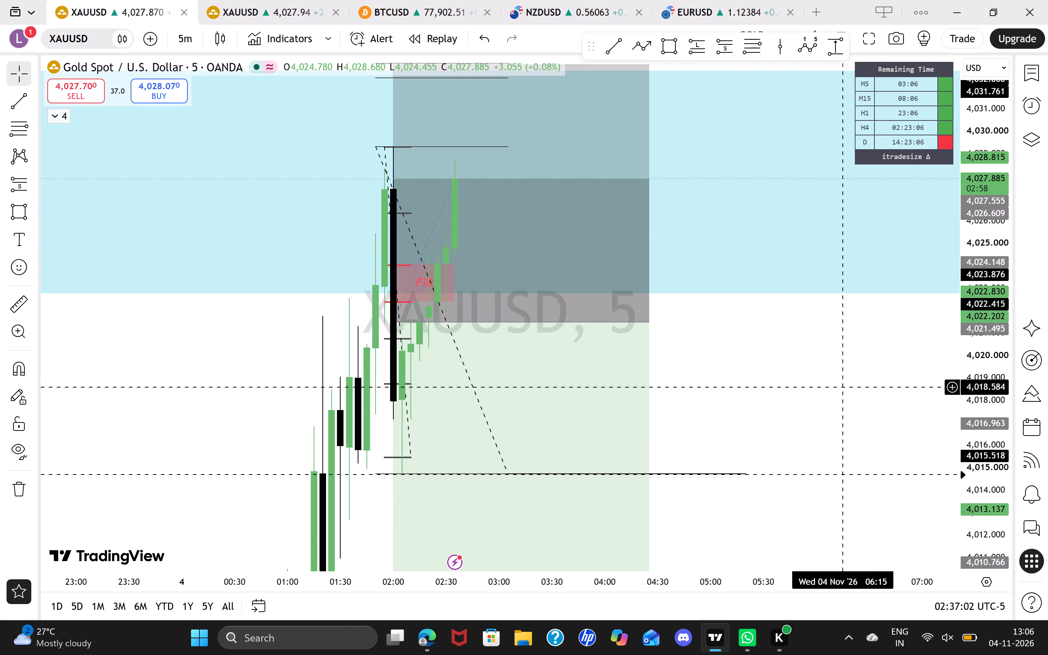
drag(844, 397, 877, 517)
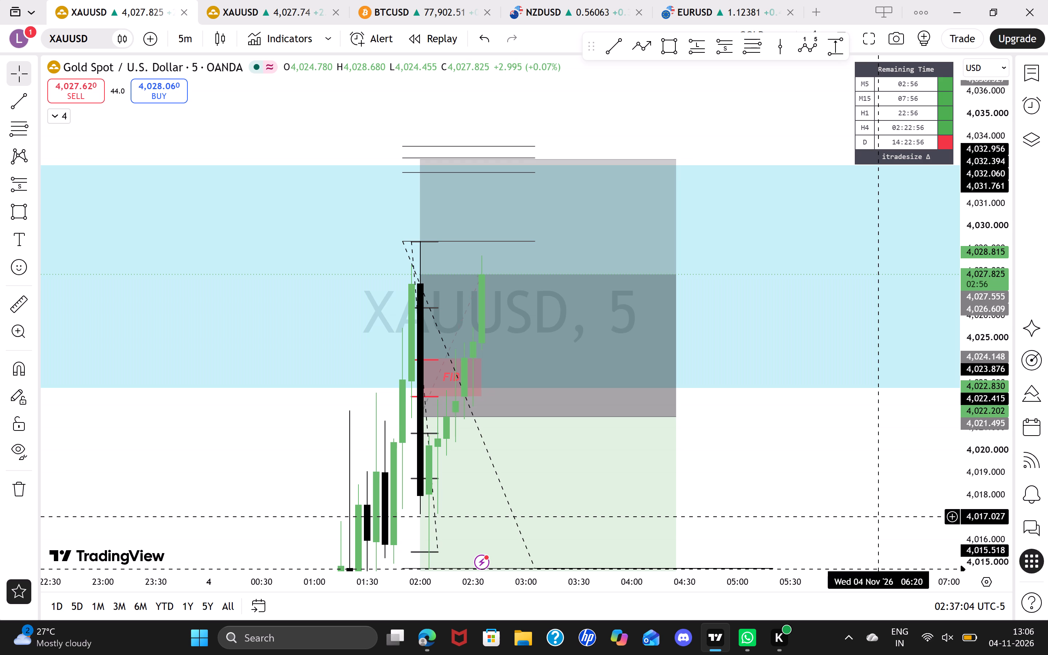
click(877, 517)
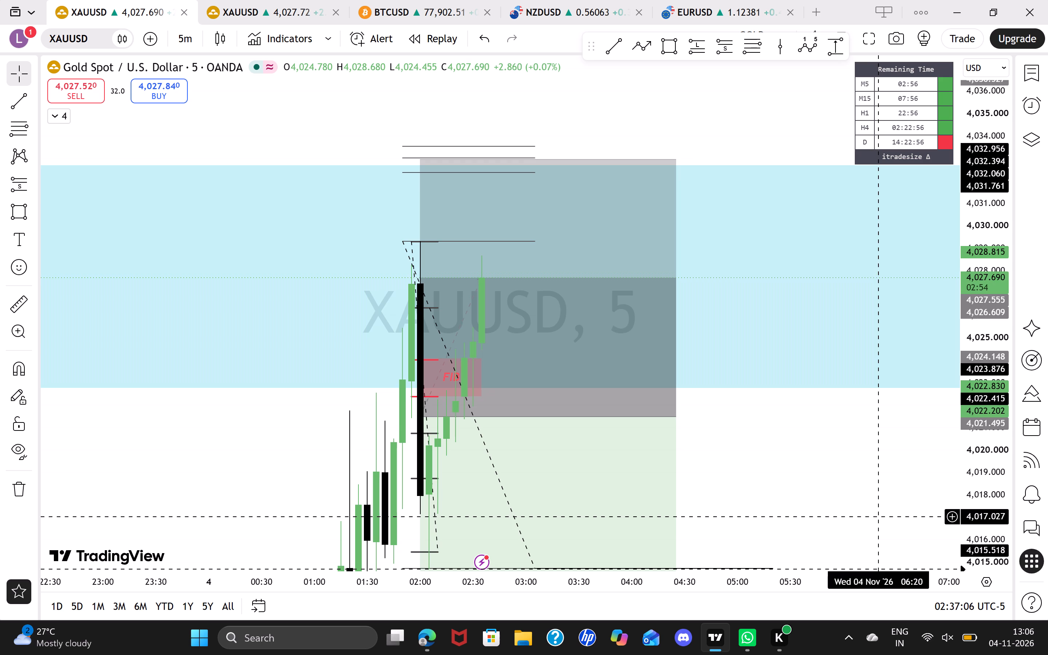
drag(796, 479, 833, 459)
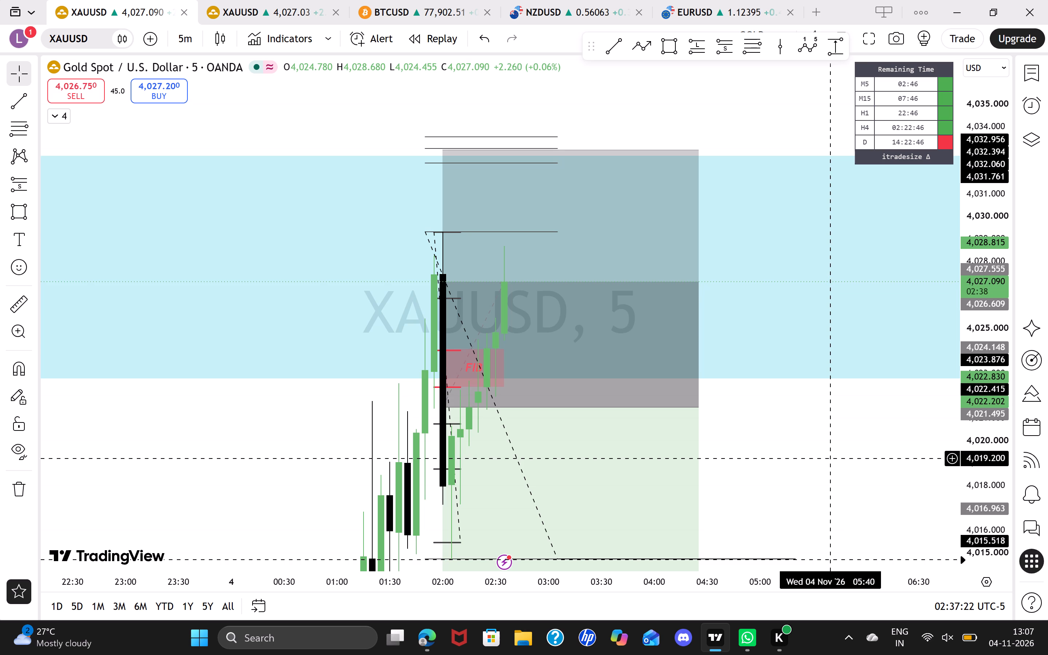
drag(979, 346, 976, 413)
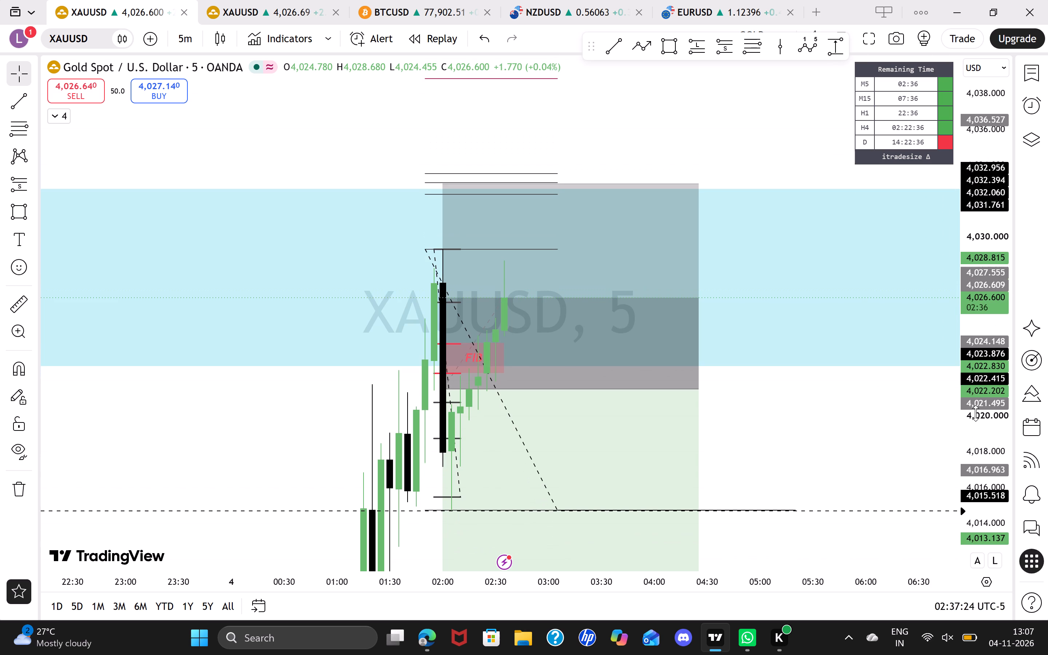
drag(848, 456, 1008, 364)
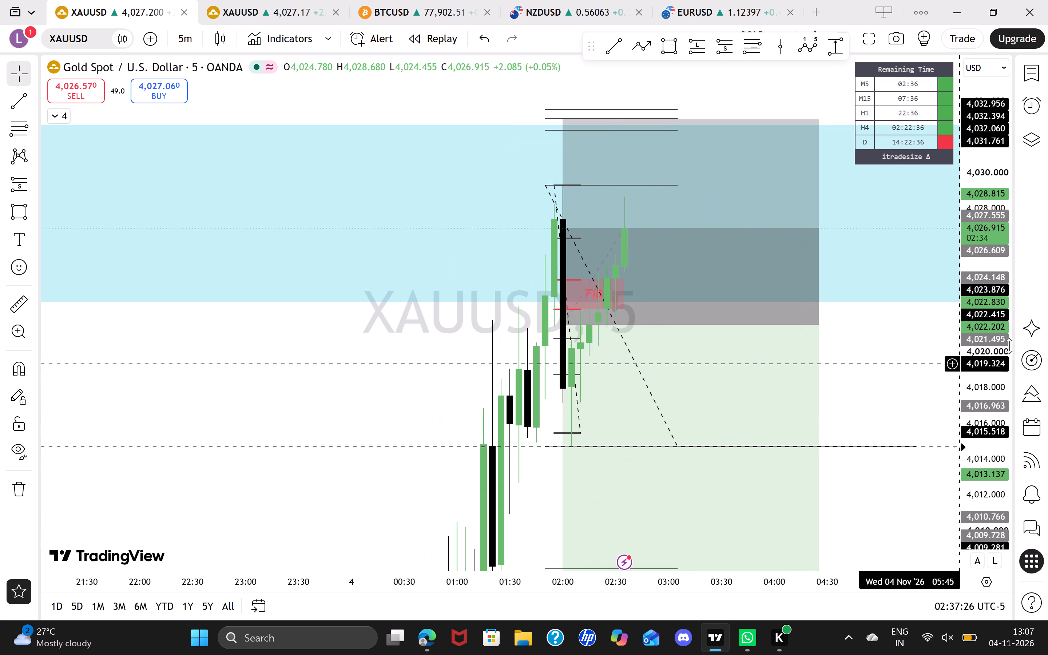
drag(982, 329, 982, 363)
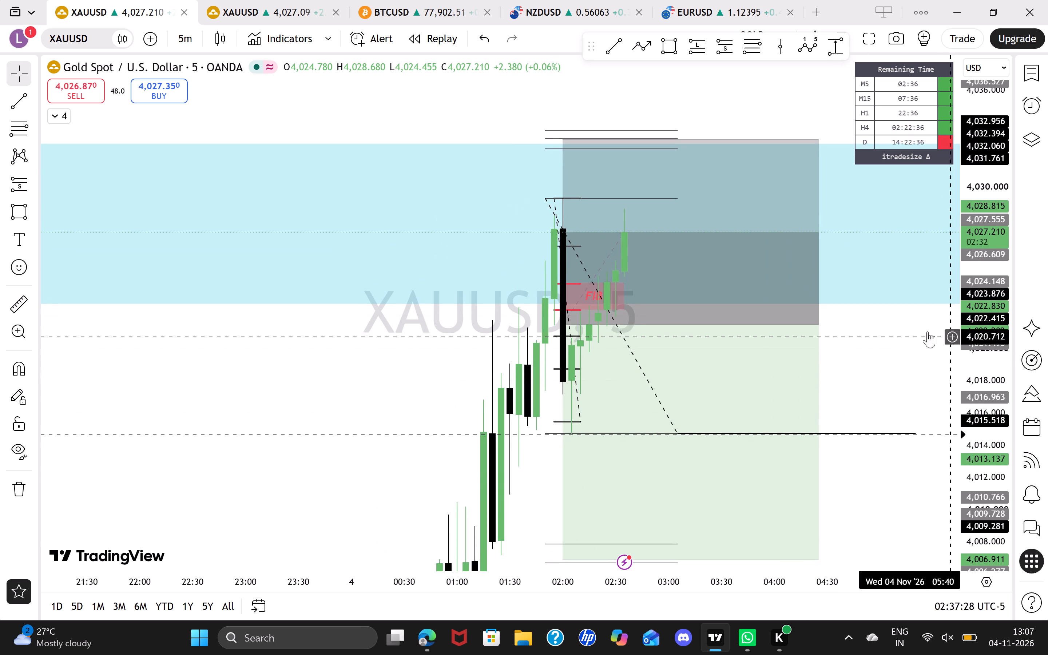
Lower the short position's target slightly to about 4,006.68, in line with the Fib level at its bottom edge.
drag(895, 368, 907, 285)
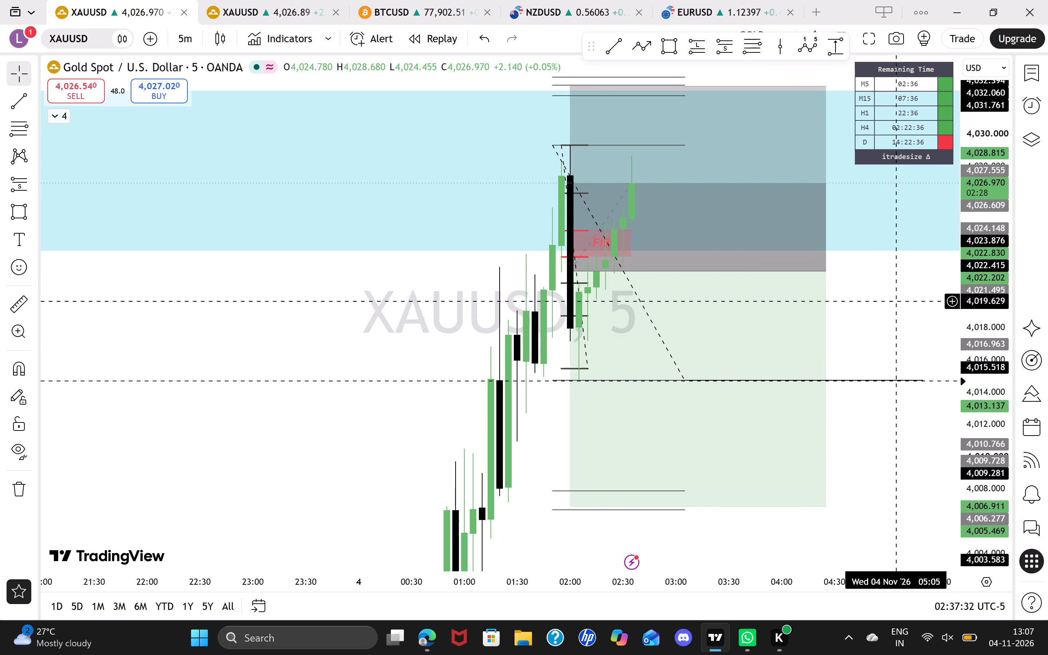
drag(898, 357, 880, 299)
drag(556, 458, 564, 465)
drag(886, 287, 760, 346)
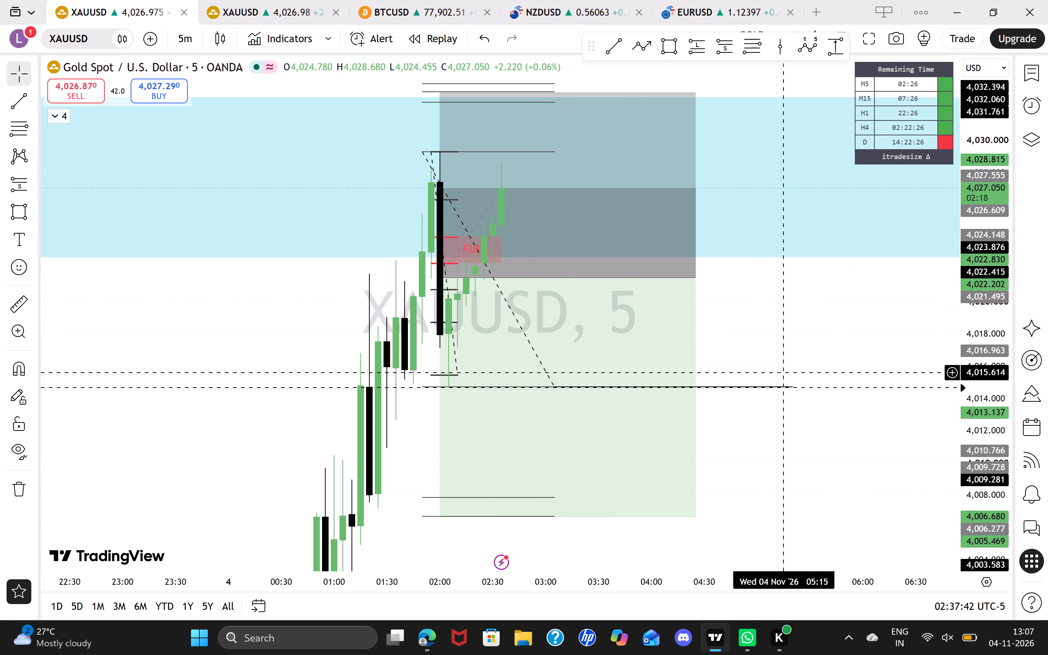
Switch the XAUUSD chart to the 15-minute interval, framing the short position and blue zone, and dismiss the upgrade offer.
drag(985, 332, 986, 234)
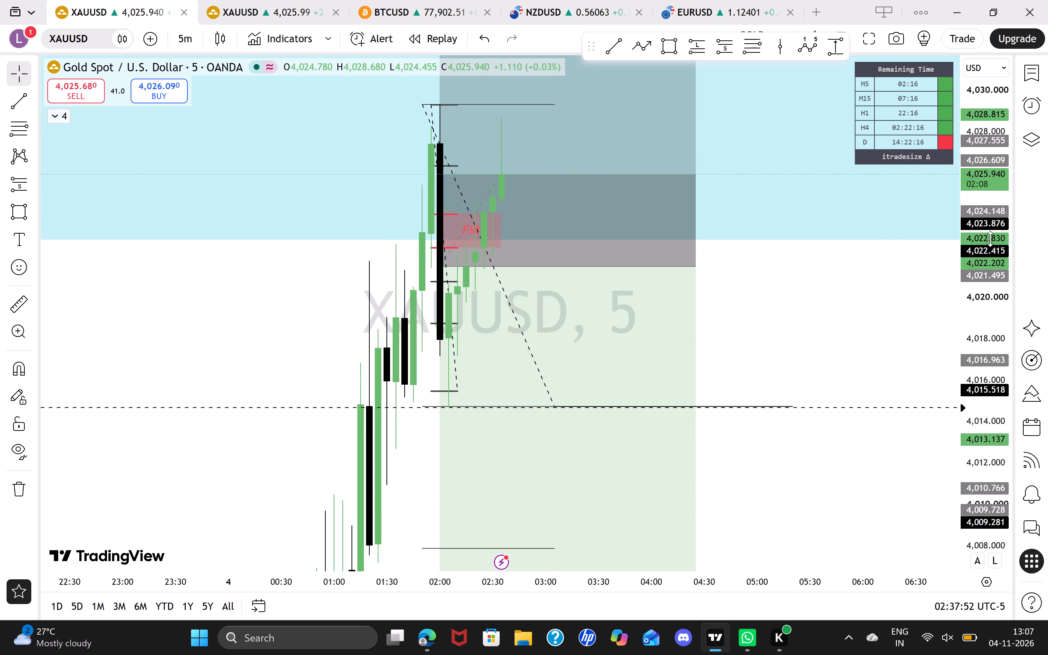
drag(989, 240, 976, 332)
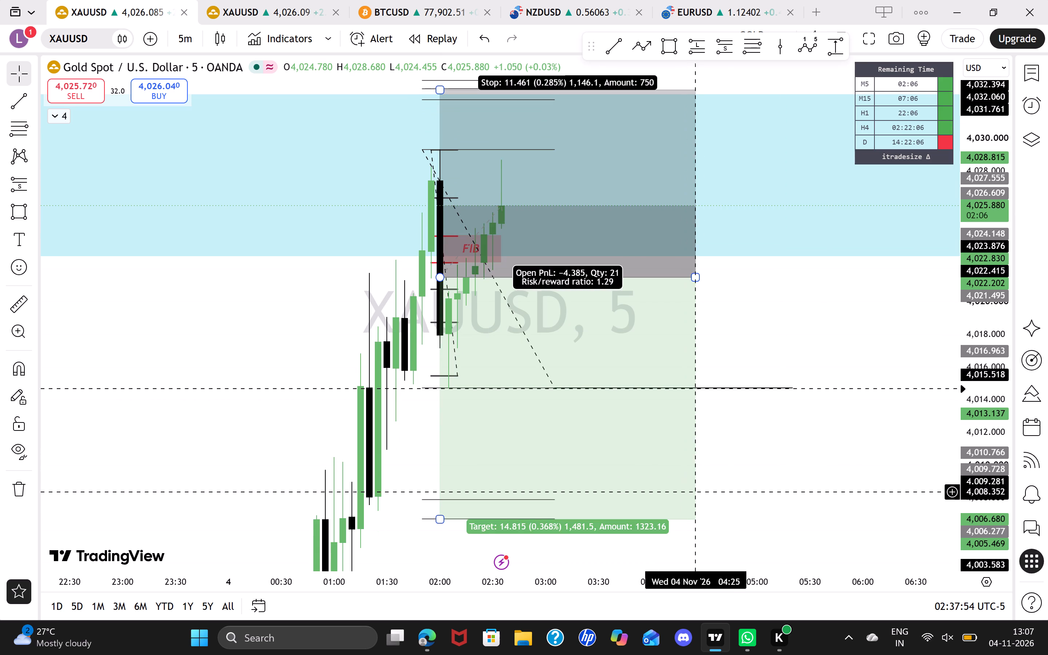
drag(685, 580, 790, 559)
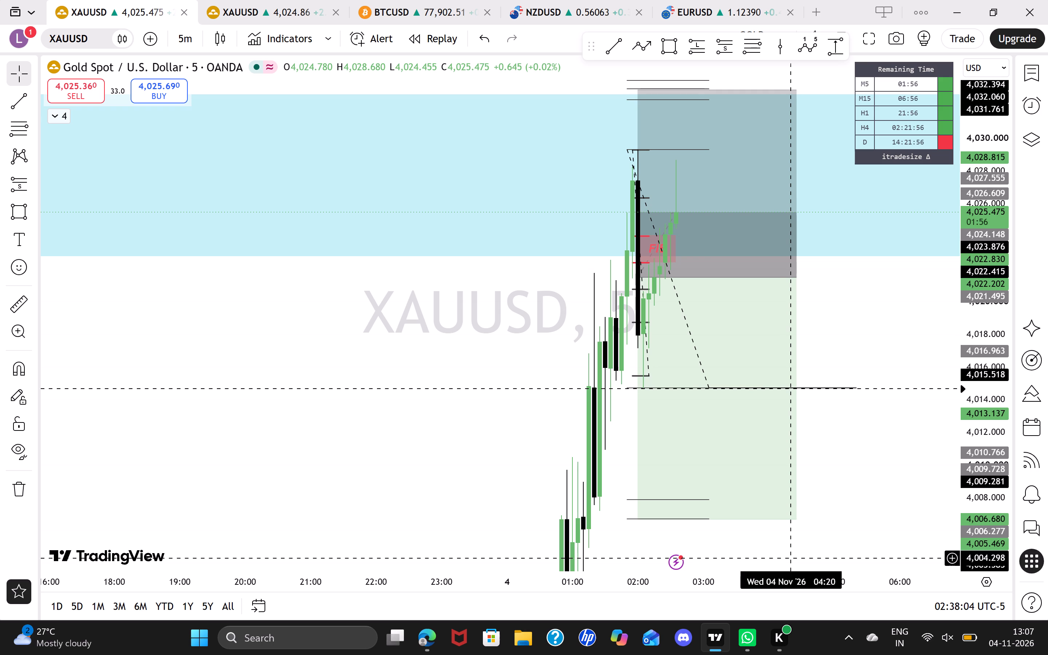
drag(790, 559, 785, 559)
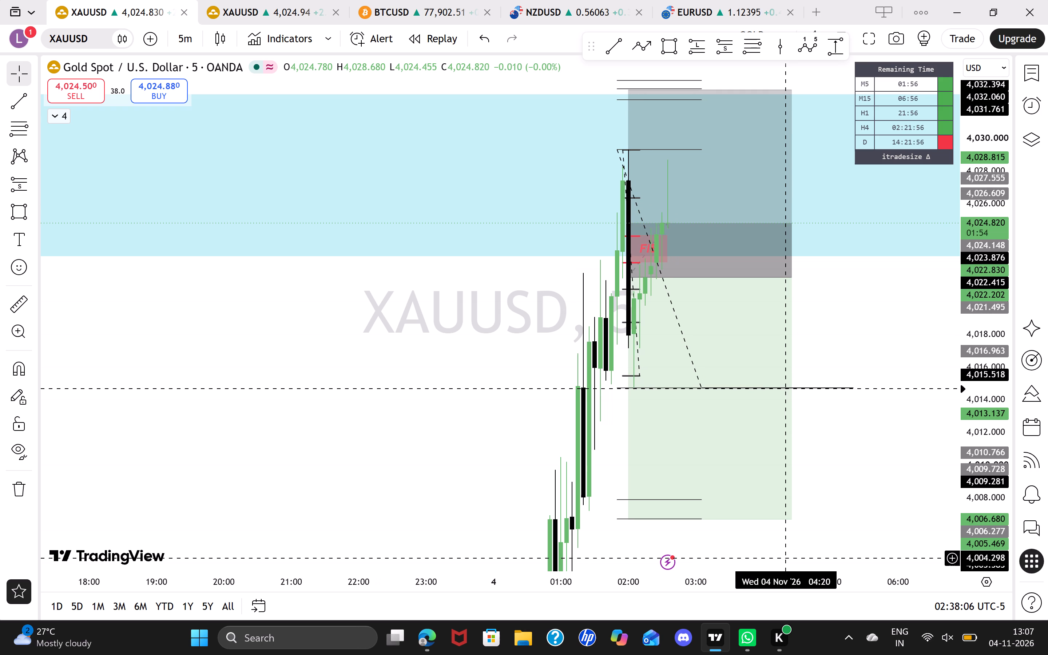
drag(785, 559, 734, 557)
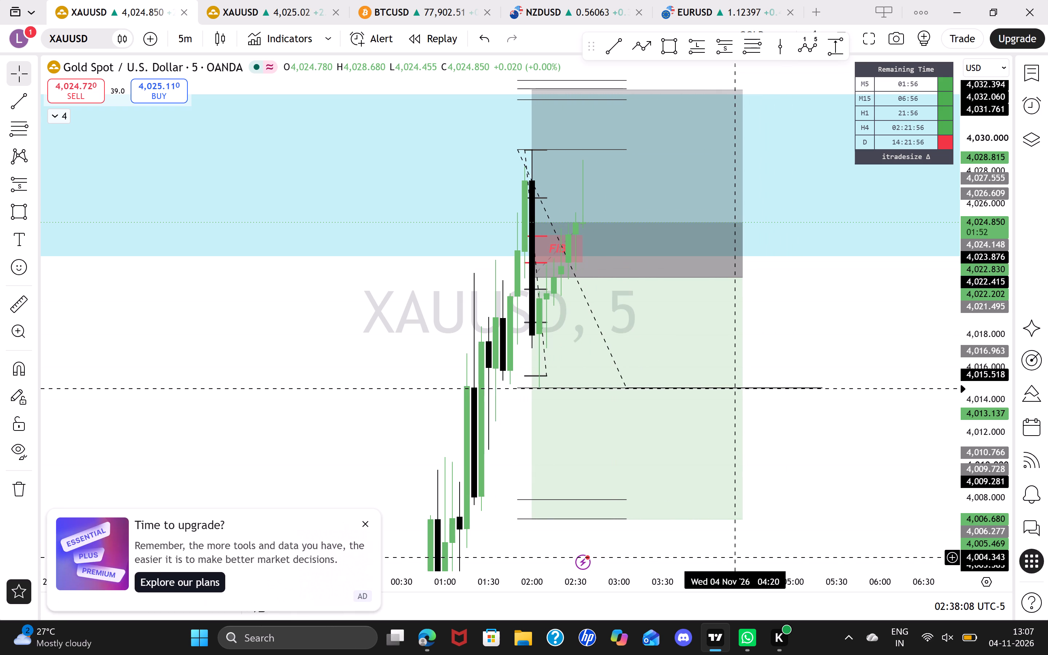
text(15)
key(Return)
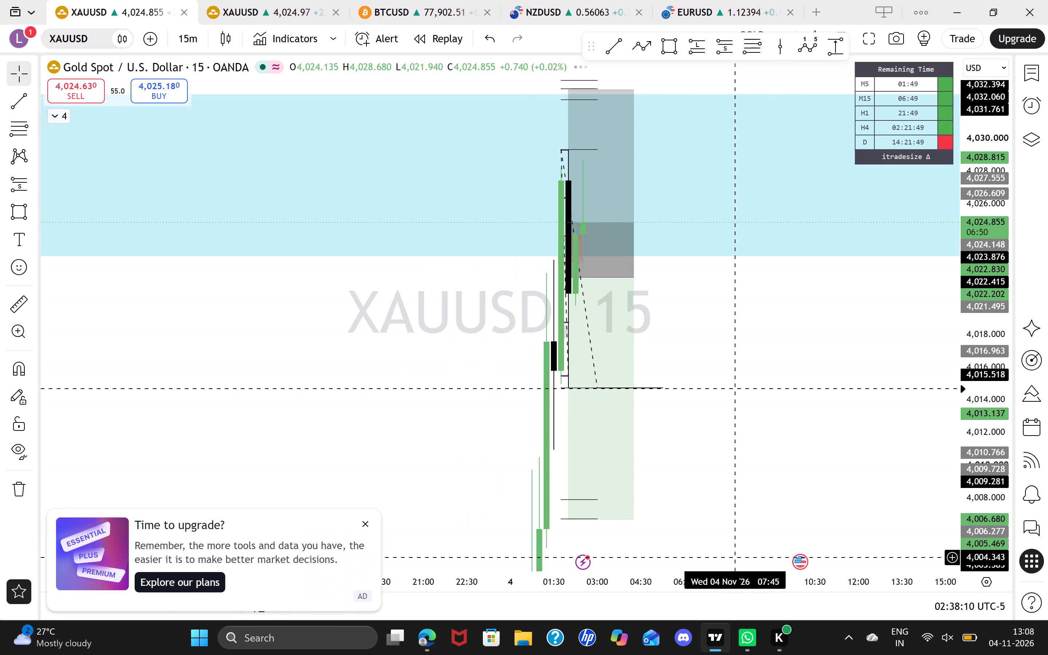
drag(978, 298, 973, 448)
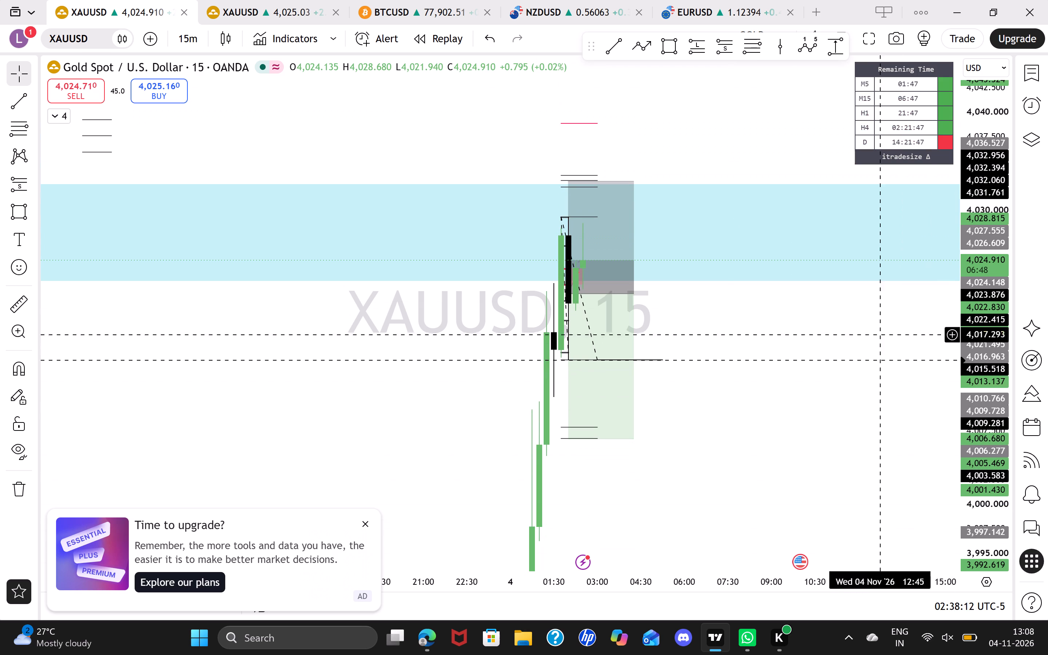
drag(727, 309, 906, 312)
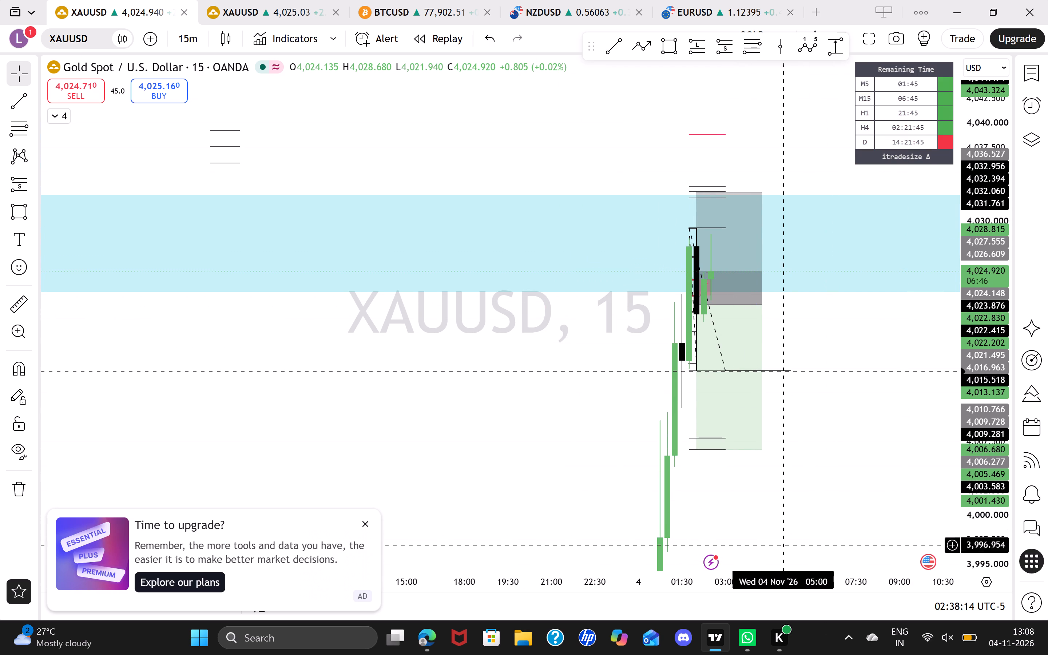
drag(855, 584, 810, 588)
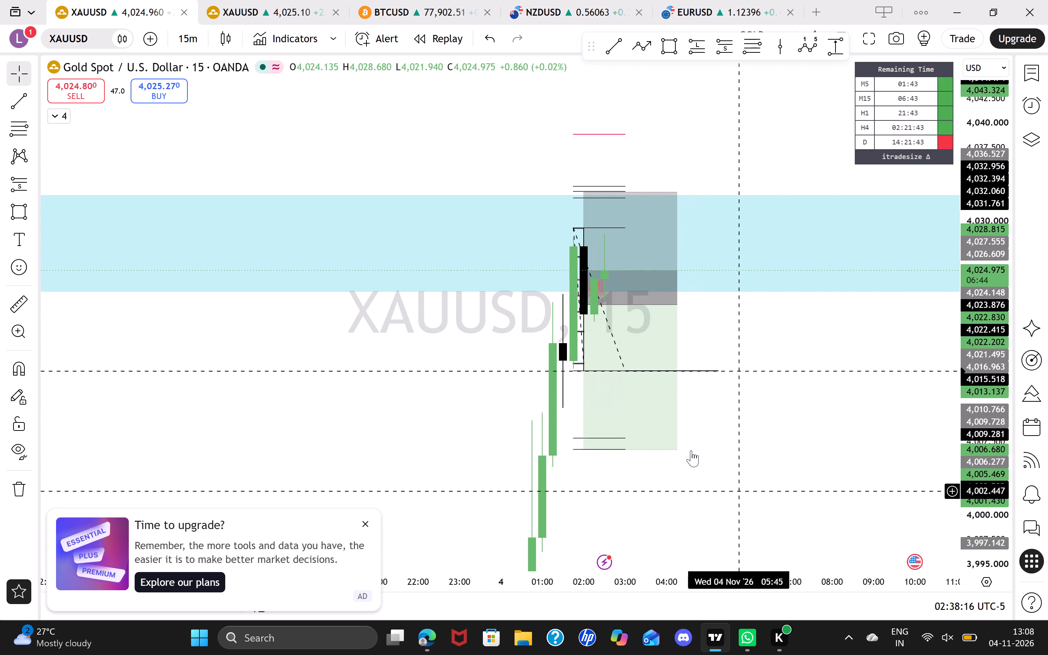
click(365, 524)
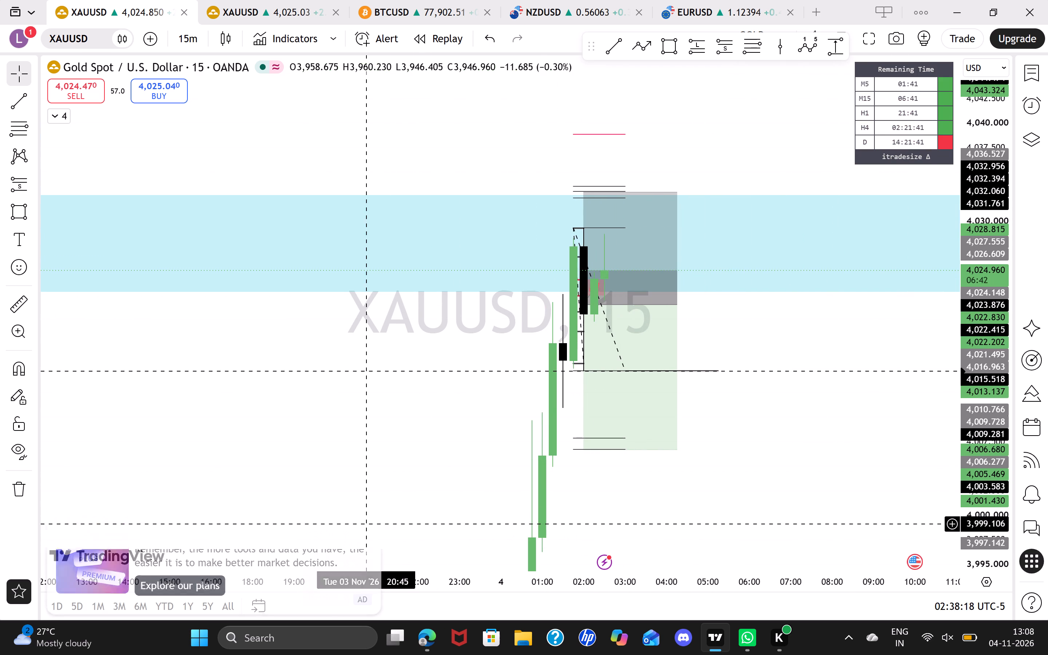
Lower the short position's stop to about 4,029.39, at the previous high inside the light blue zone.
drag(787, 477, 783, 445)
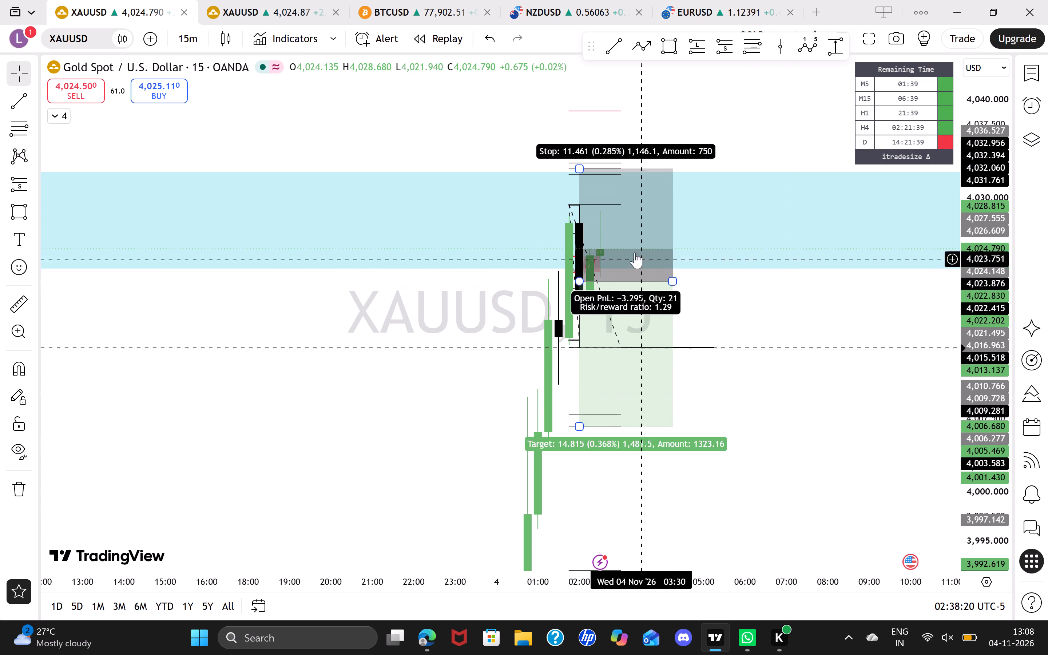
drag(581, 170, 569, 196)
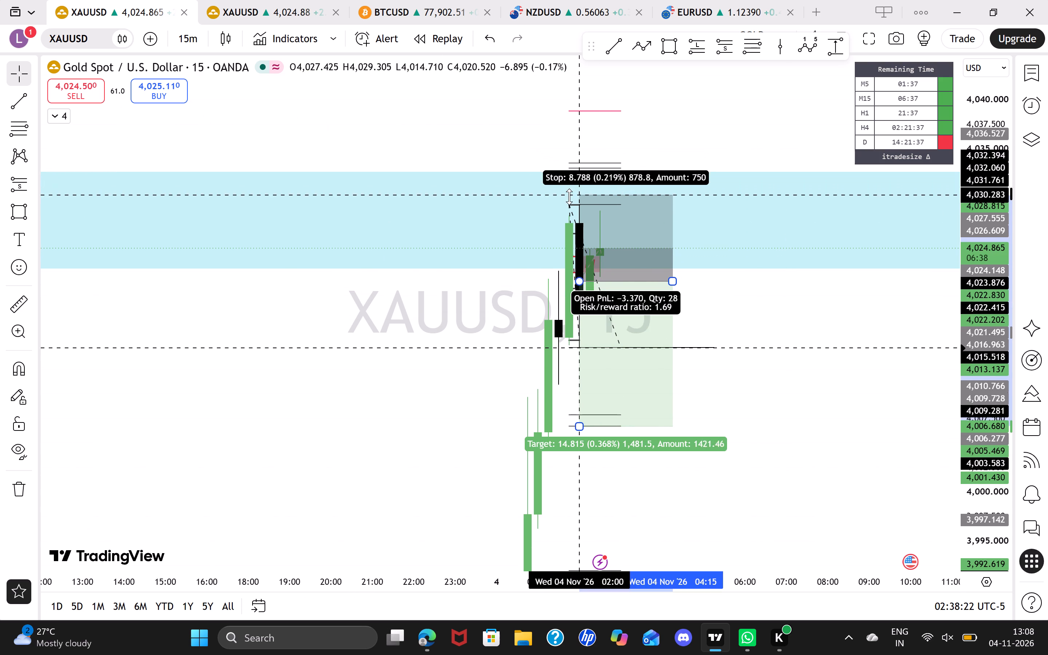
drag(569, 196, 565, 201)
drag(581, 201, 571, 204)
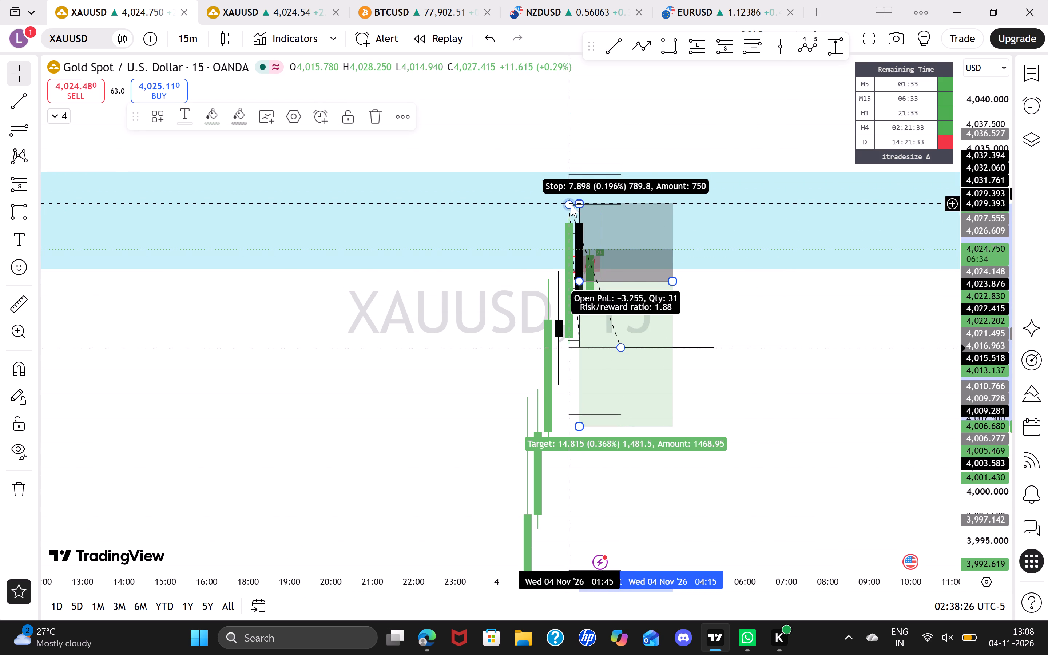
click(789, 318)
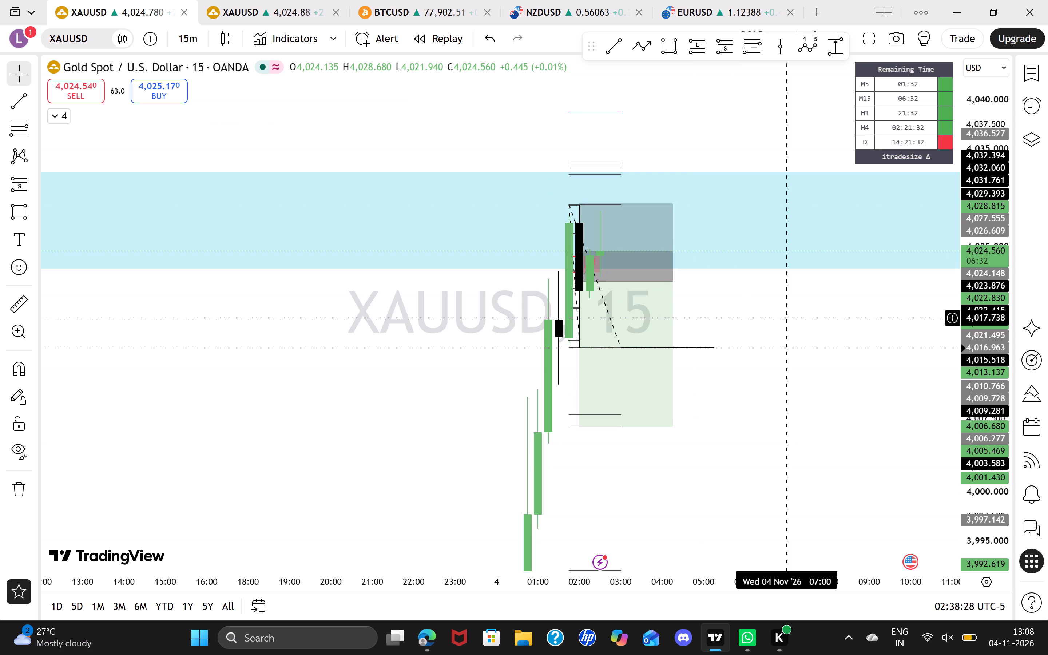
Switch the XAUUSD chart back to the five-minute interval.
key(5)
key(Return)
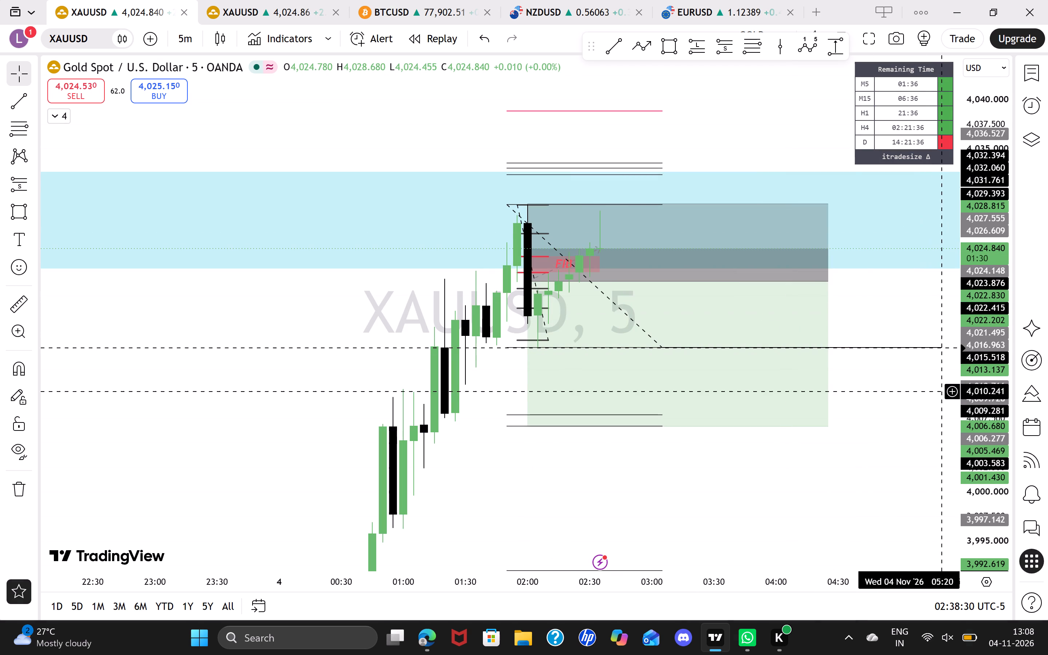
Examine the short position with its tightened stop and the Fib levels beneath it down to the lower blue zone.
drag(987, 445, 943, 204)
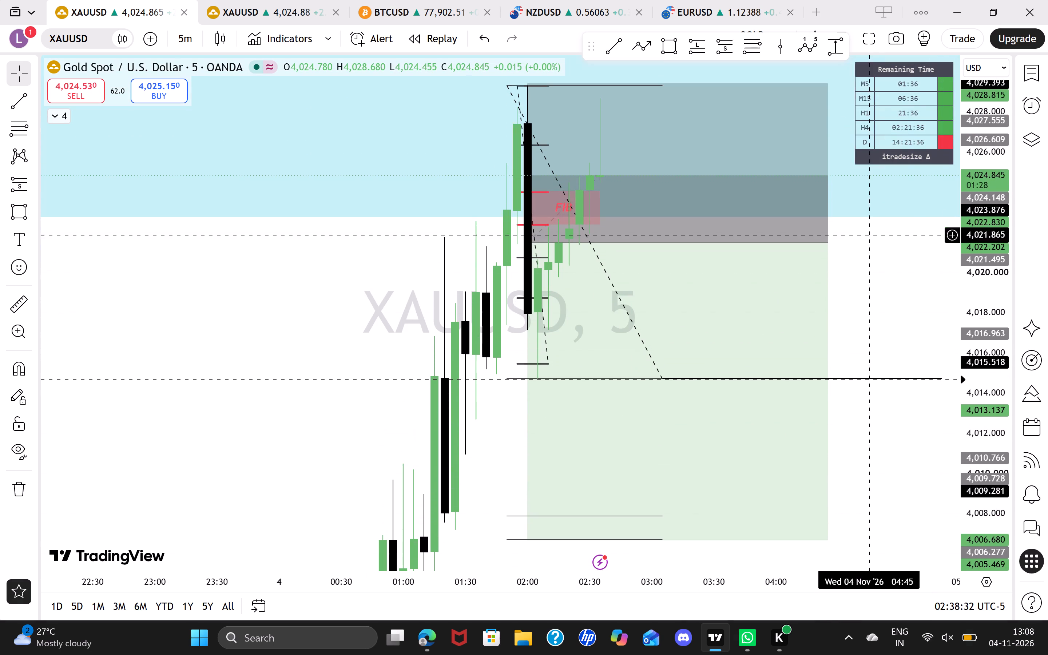
drag(925, 327, 822, 309)
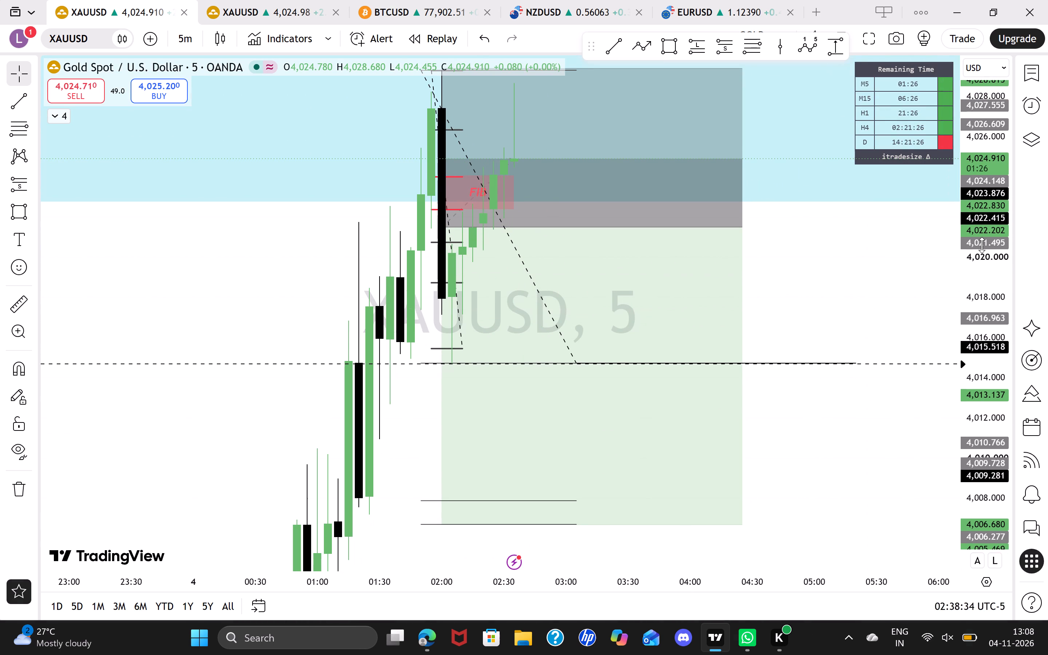
drag(982, 245, 997, 318)
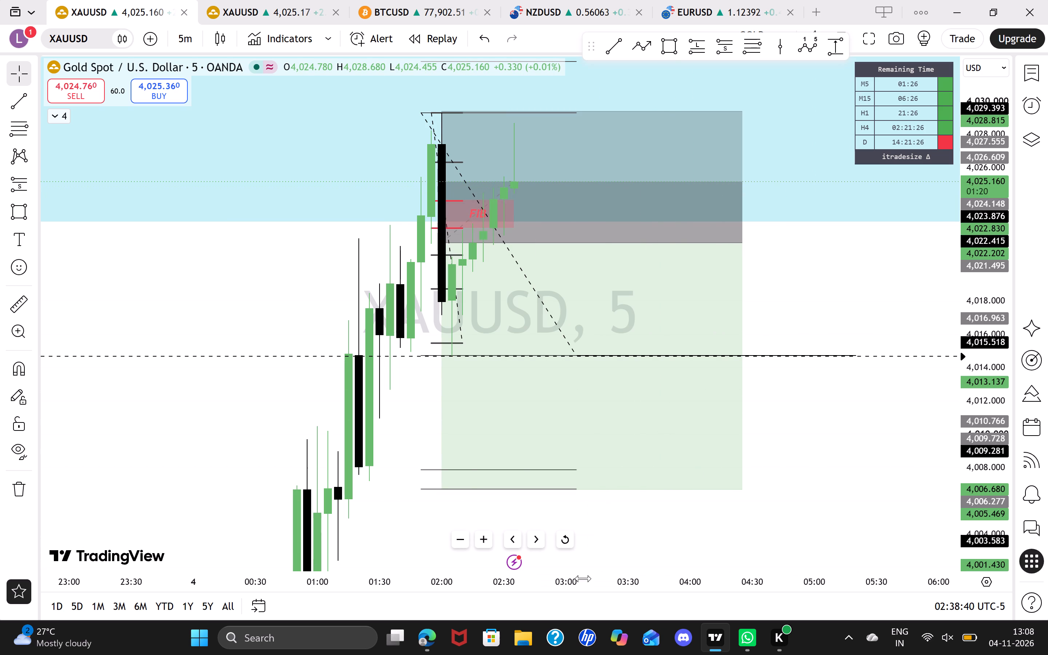
drag(583, 579, 710, 581)
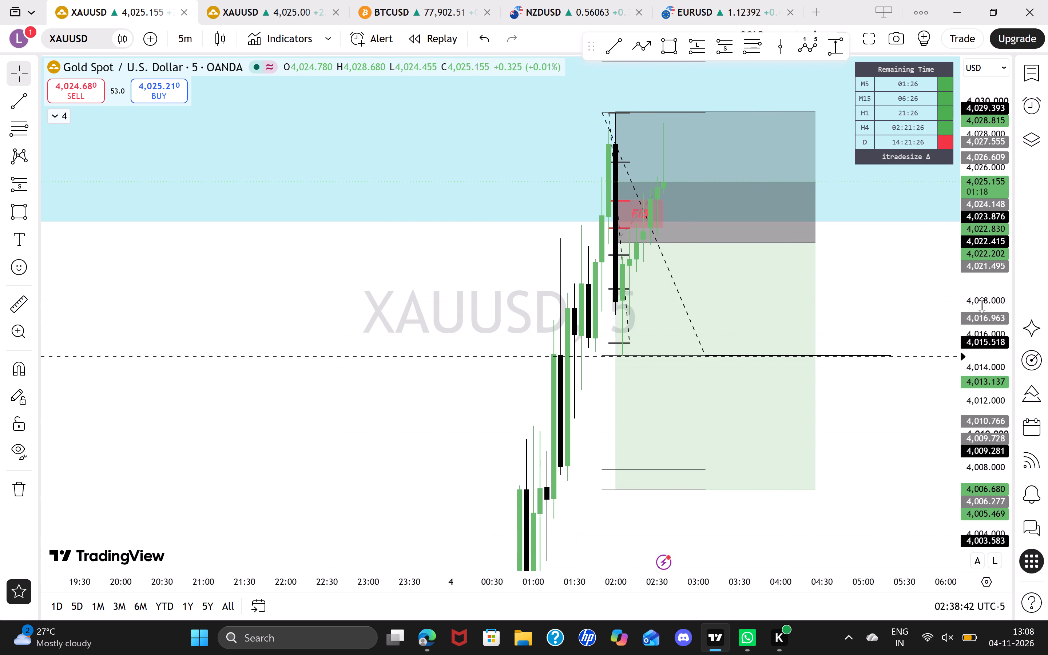
drag(982, 305, 989, 445)
drag(915, 442, 905, 212)
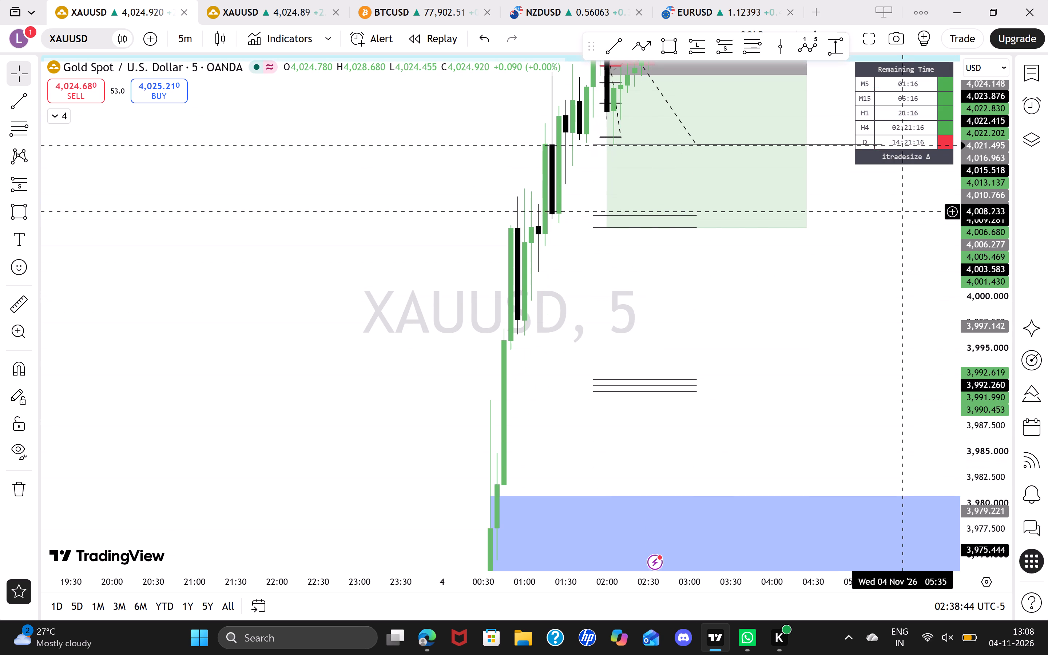
drag(981, 261, 969, 429)
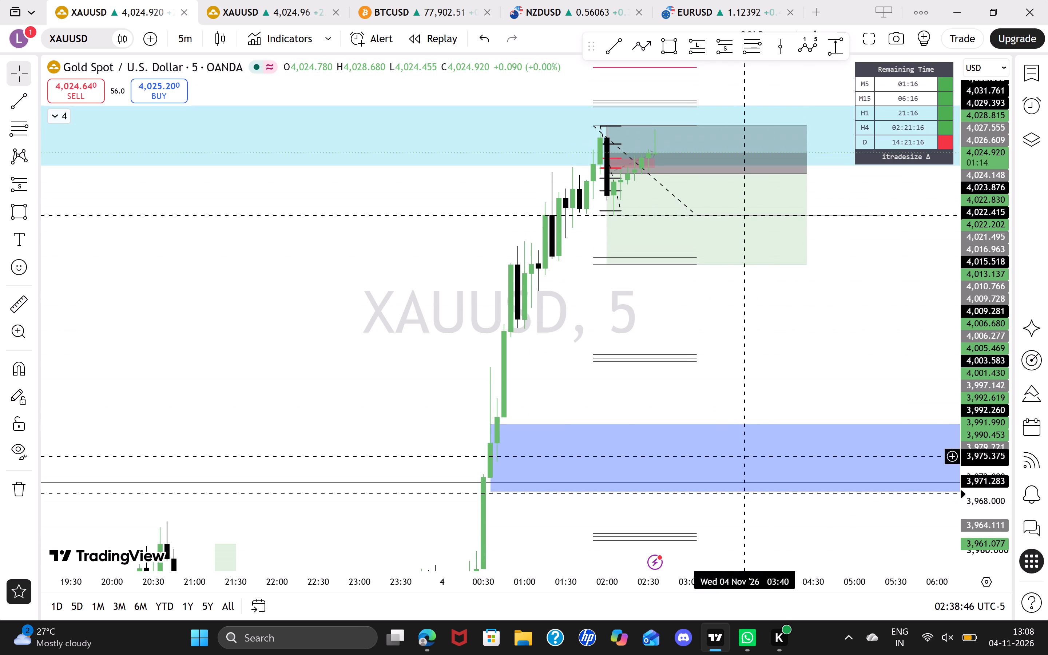
drag(702, 583, 811, 589)
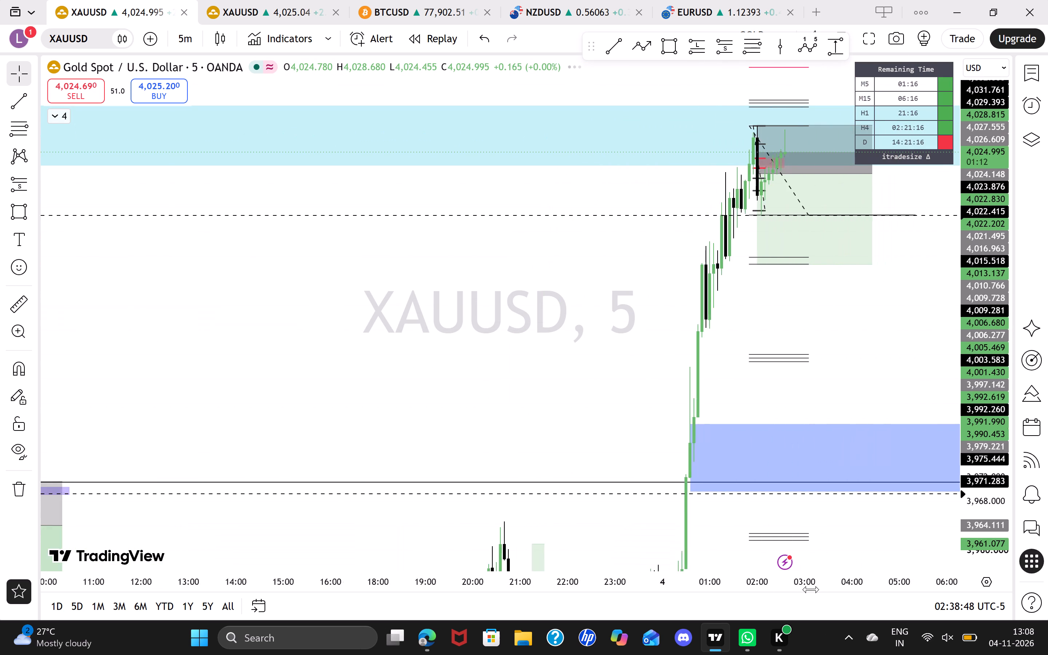
drag(811, 589, 769, 606)
drag(913, 320, 775, 373)
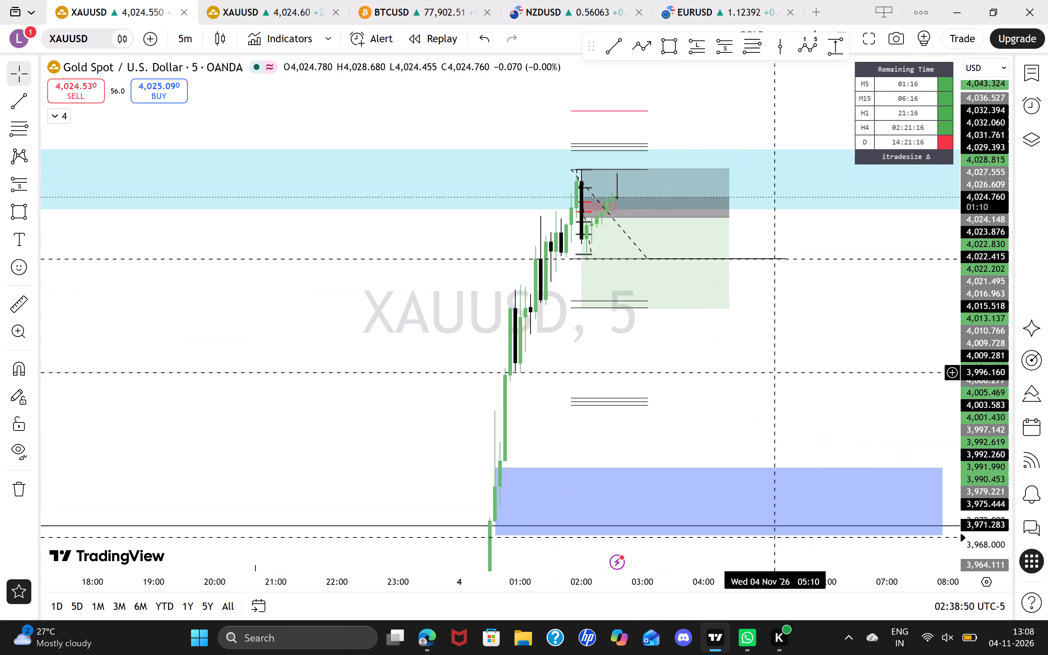
drag(775, 373, 775, 373)
Examine the rally out of the lower blue zone and the earlier swings relative to the short's target and lower Fib levels.
drag(979, 367, 981, 265)
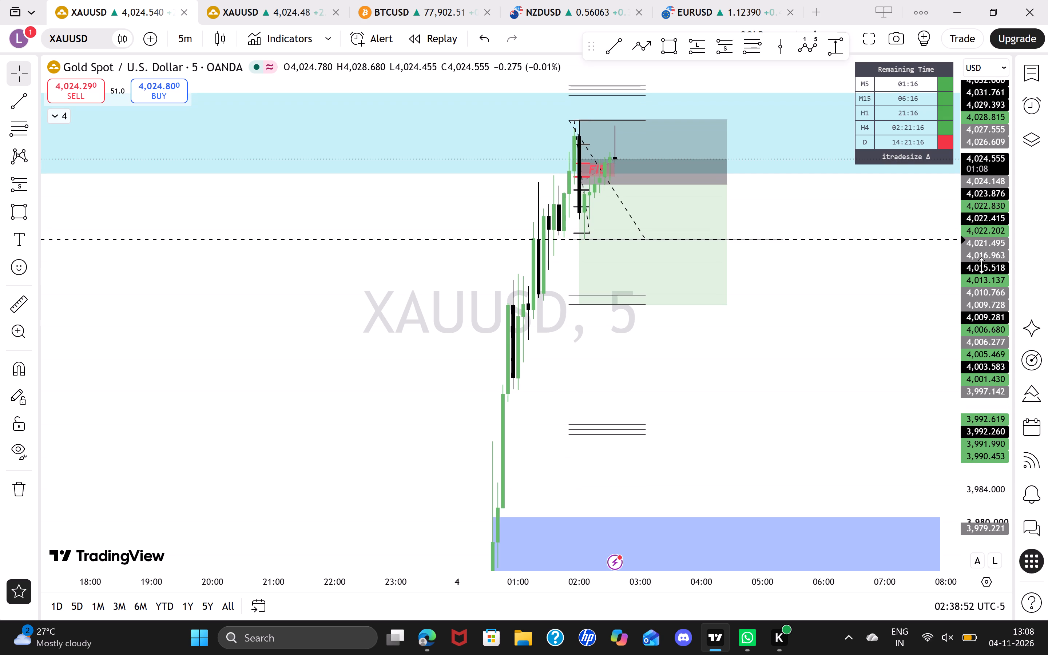
drag(920, 305, 881, 327)
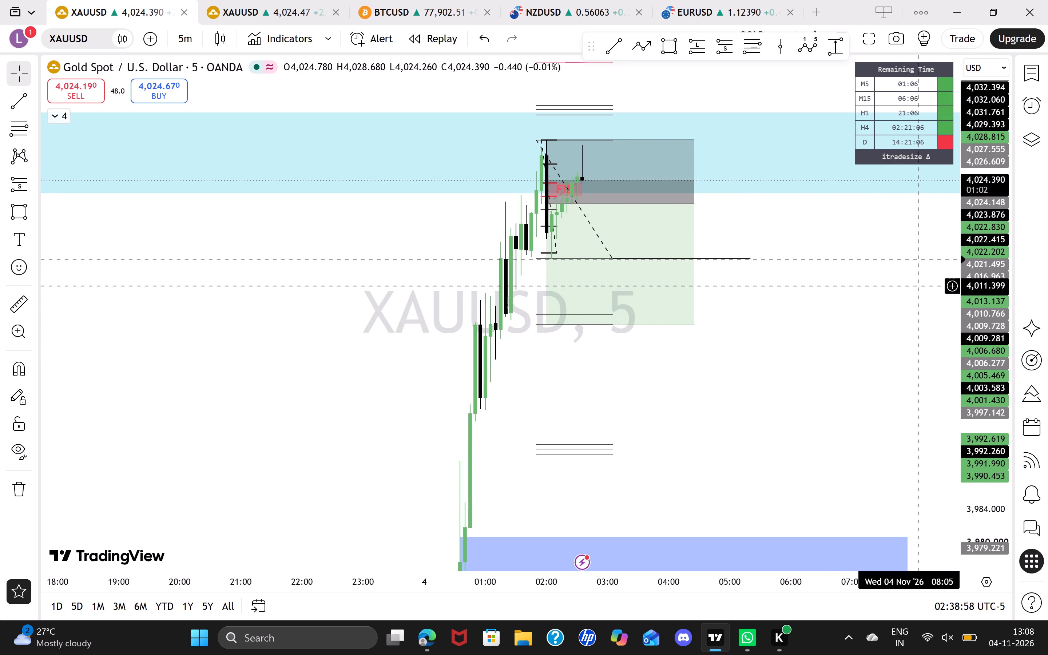
drag(975, 364, 972, 347)
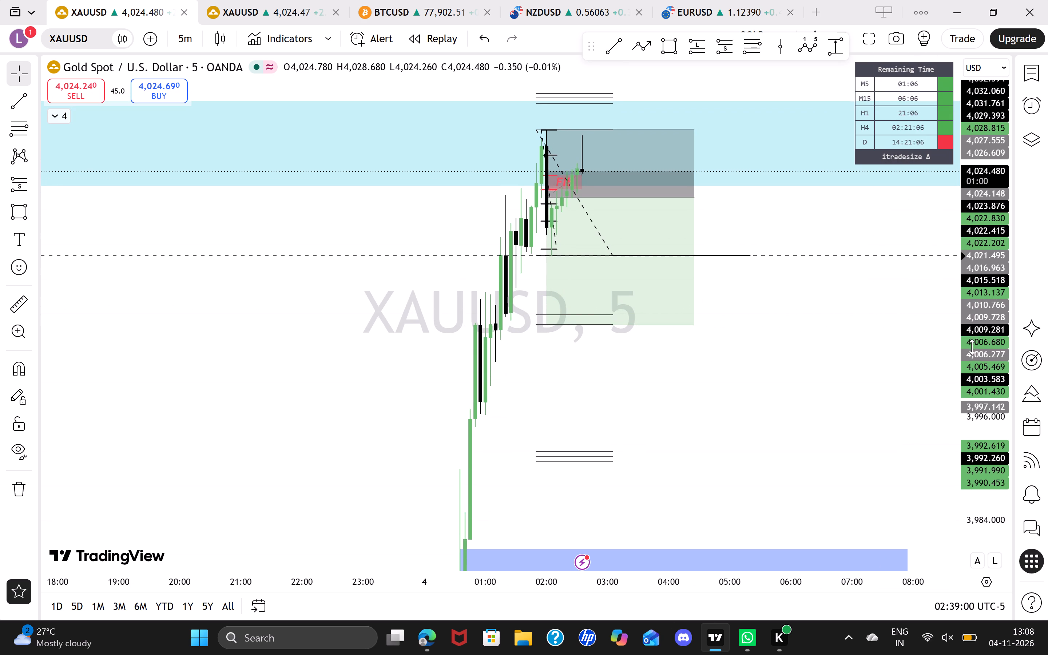
drag(972, 347, 966, 300)
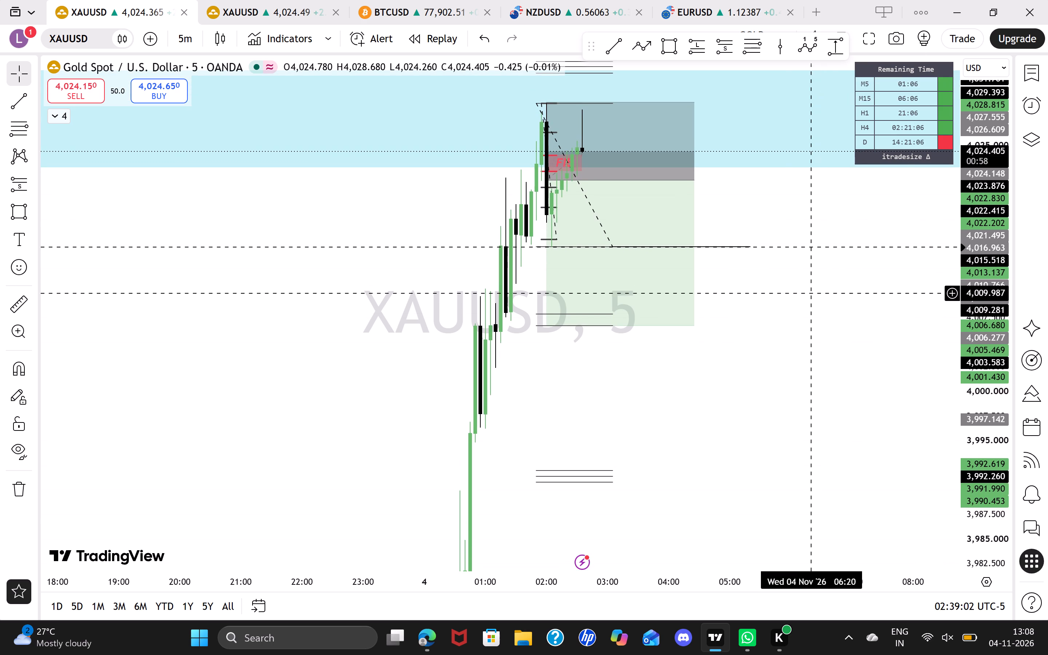
drag(980, 246, 980, 287)
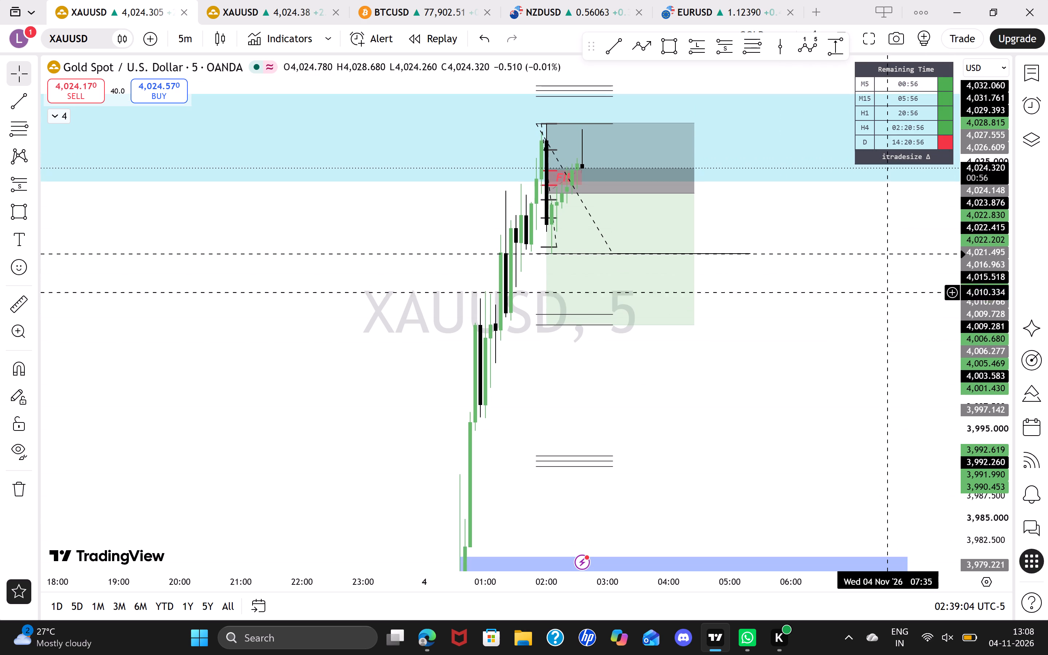
drag(884, 340, 819, 325)
drag(996, 260, 1005, 385)
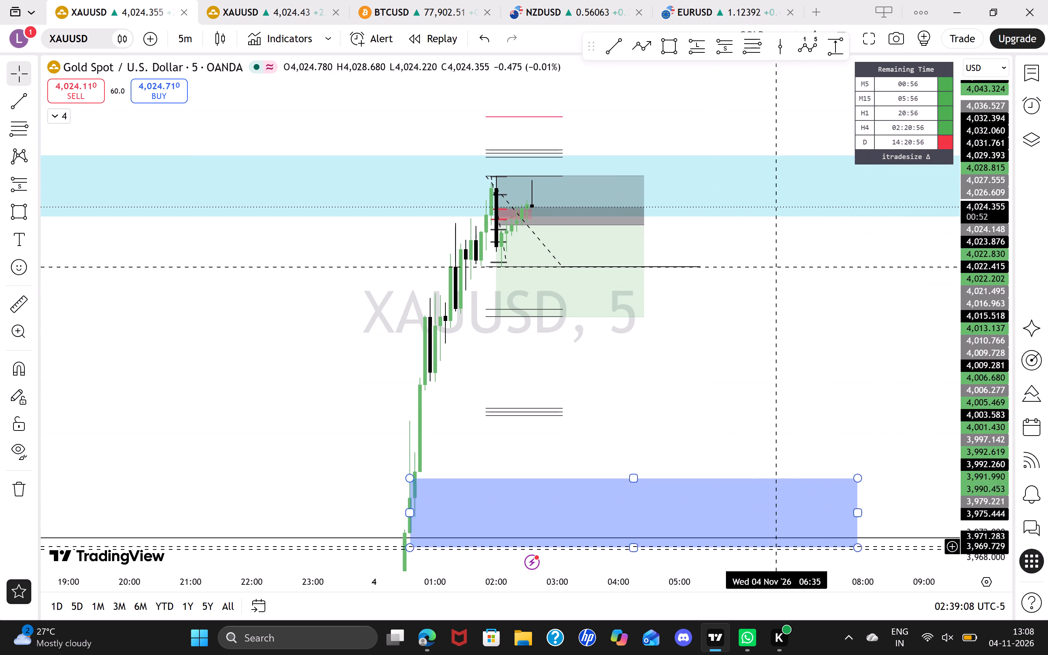
drag(793, 440, 789, 277)
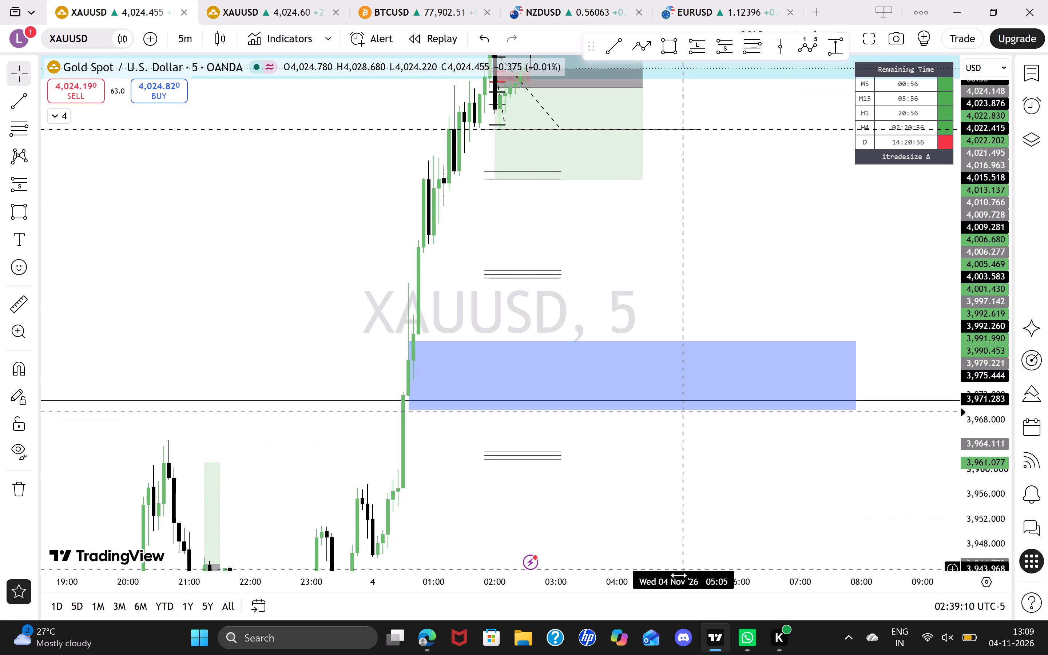
drag(677, 579, 770, 584)
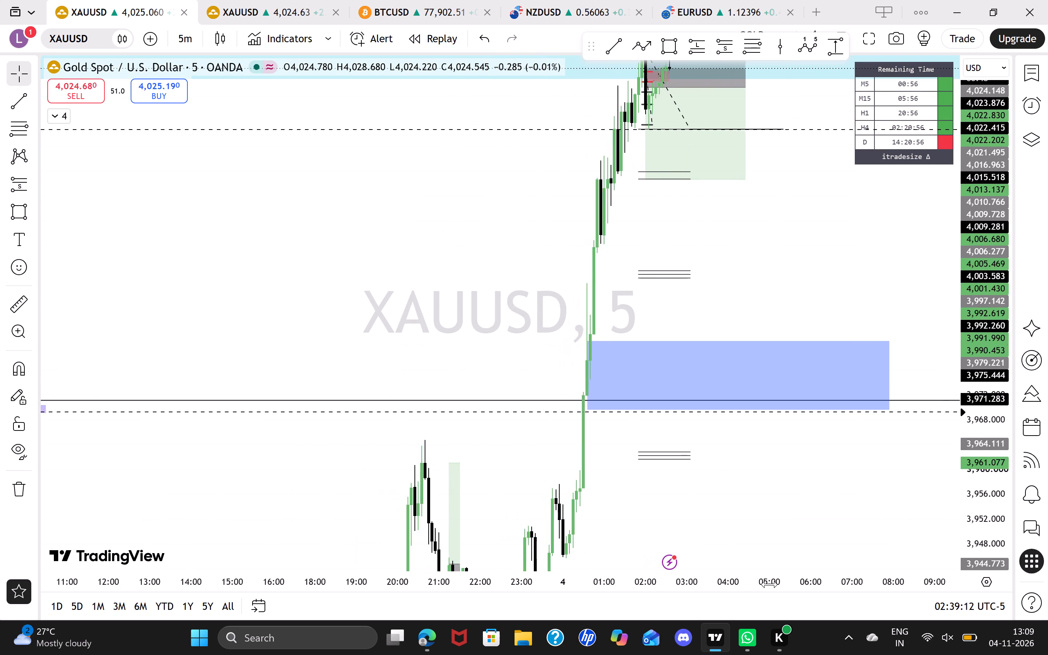
drag(770, 584, 754, 596)
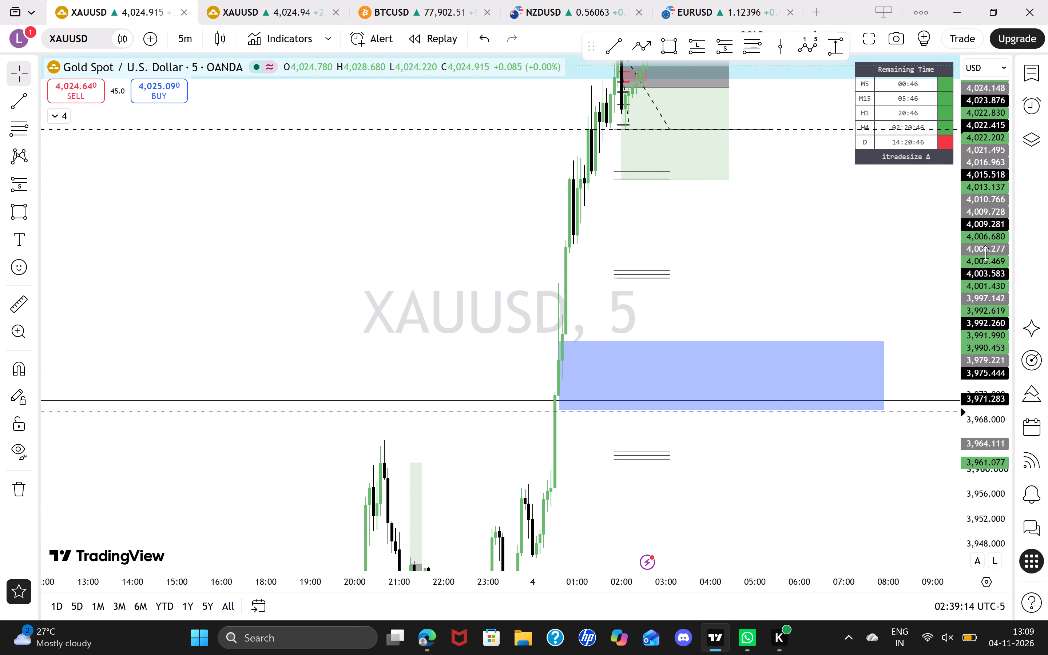
drag(985, 253, 982, 315)
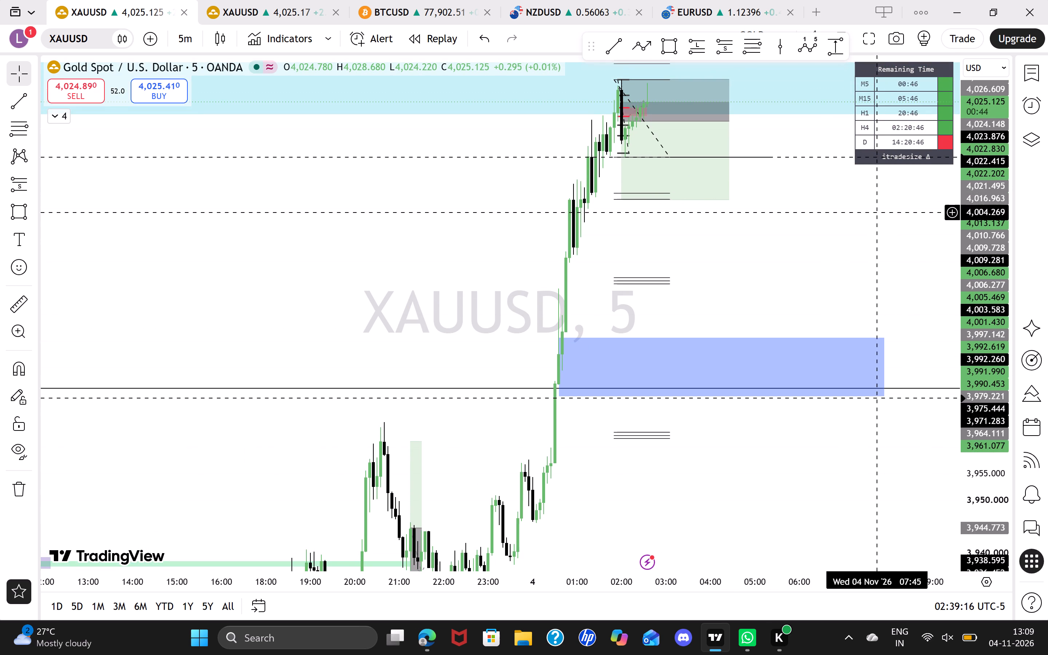
Examine the latest five-minute candles inside the light blue zone against the short position's entry, stop and target and the nearby Fib levels.
drag(875, 216, 817, 244)
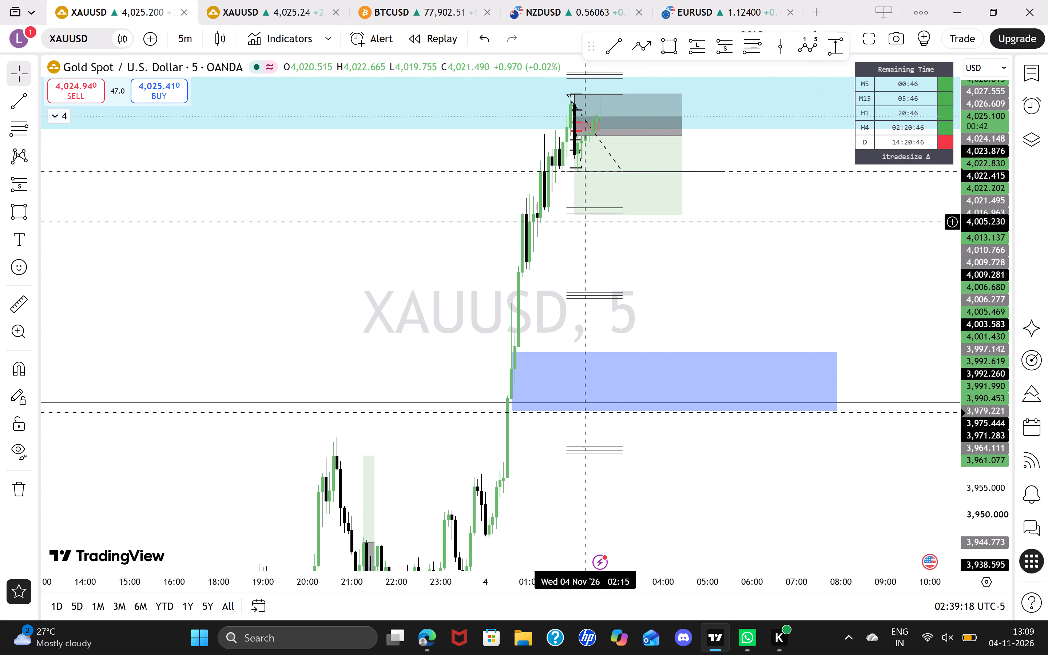
click(787, 299)
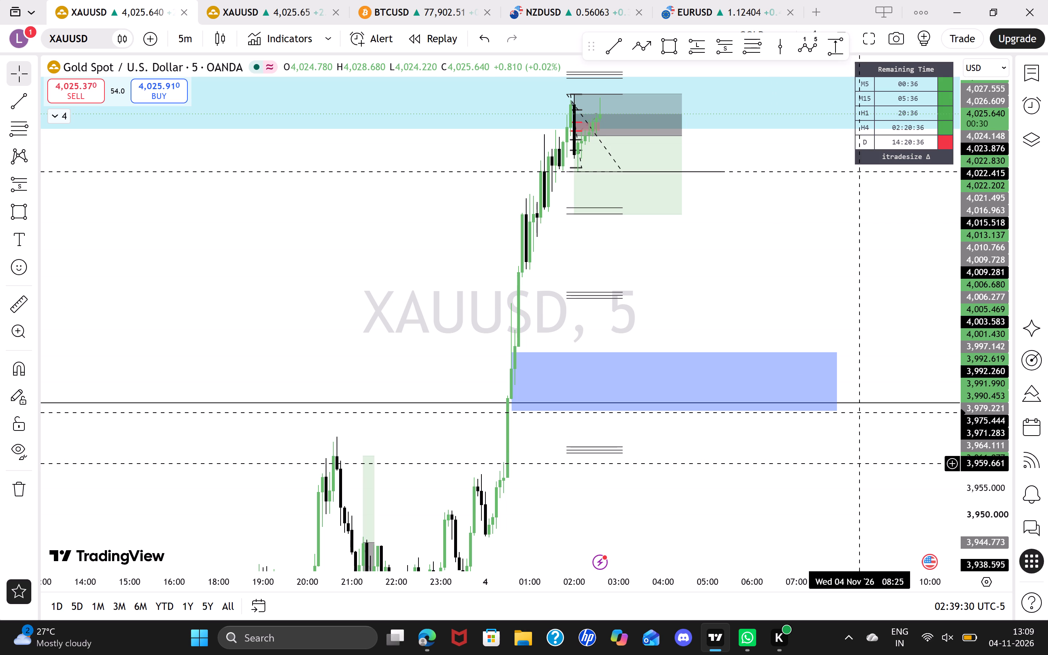
drag(803, 285, 798, 287)
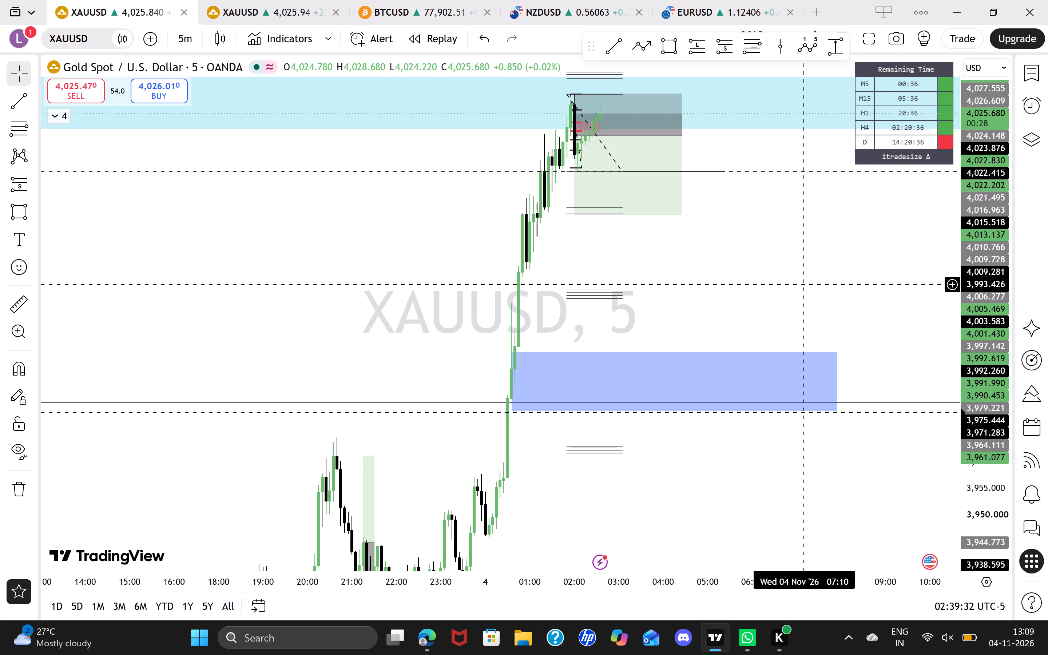
drag(798, 287, 749, 311)
drag(977, 282, 980, 256)
drag(774, 582, 721, 603)
drag(667, 290, 811, 297)
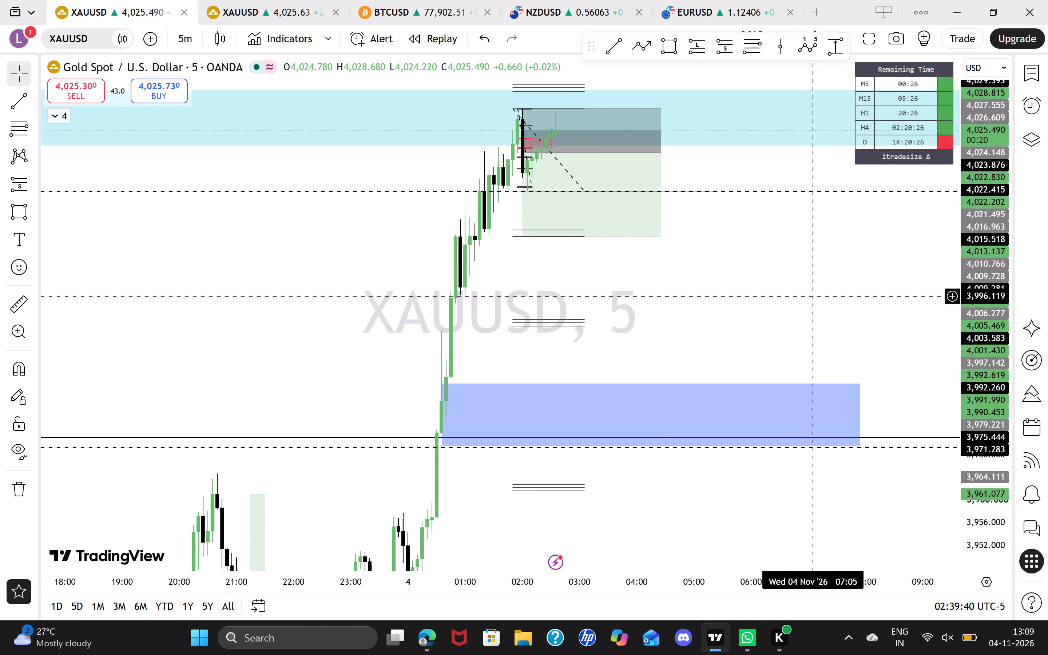
drag(972, 348, 942, 213)
drag(766, 241, 790, 323)
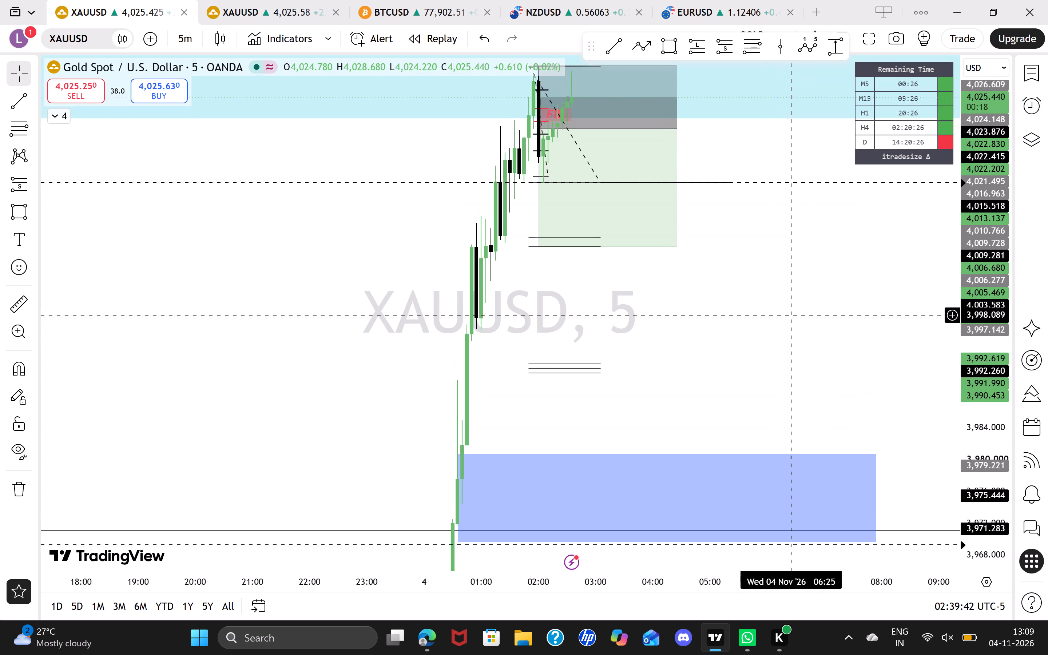
drag(790, 323, 838, 382)
drag(796, 587, 755, 600)
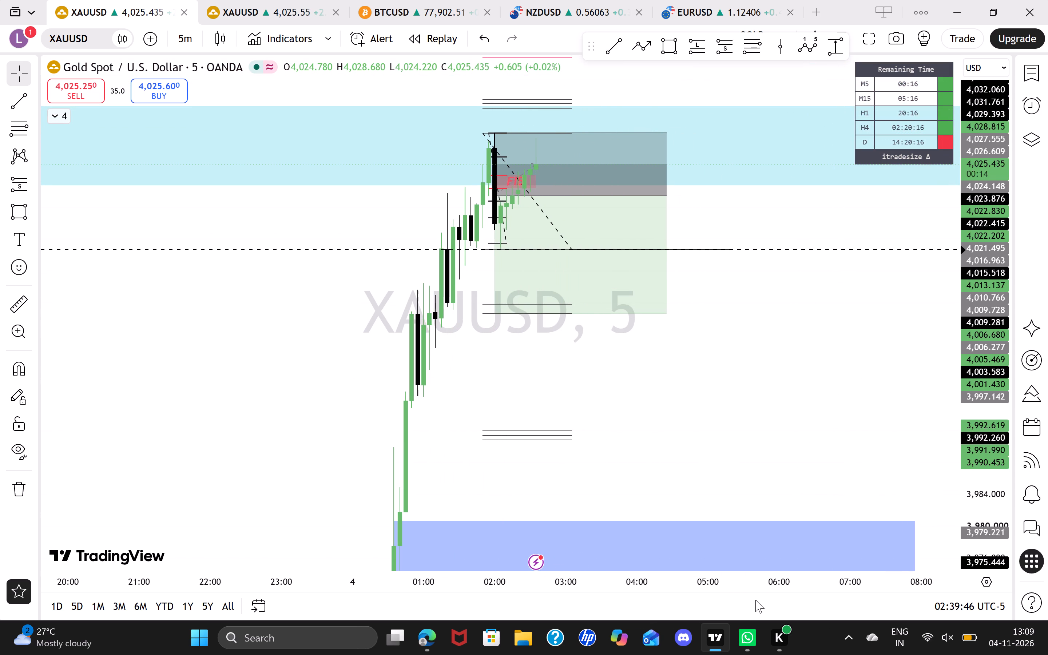
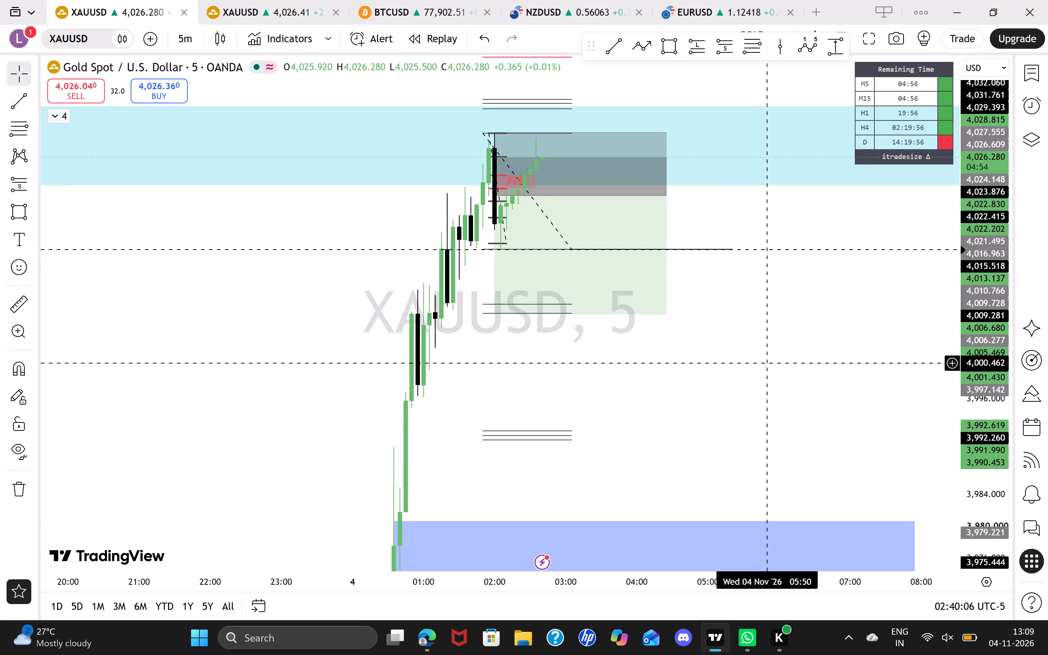
Examine the five-minute rally and the short position between the light blue TJL2 A+ (1H) zone and the lower blue zone.
drag(749, 342, 766, 345)
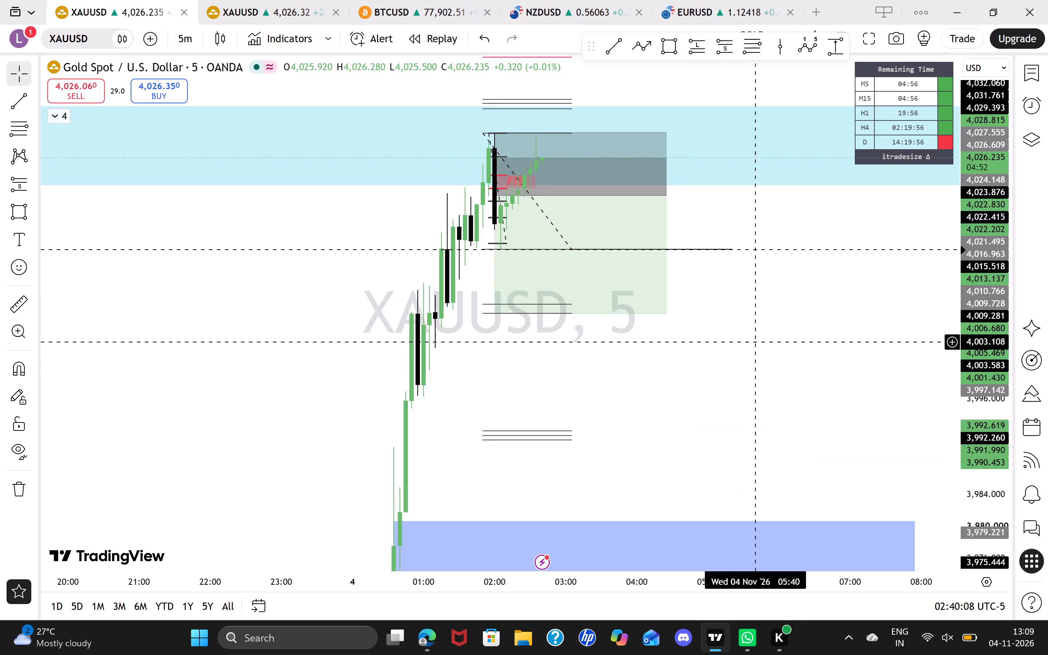
drag(766, 345, 797, 356)
drag(971, 426, 971, 413)
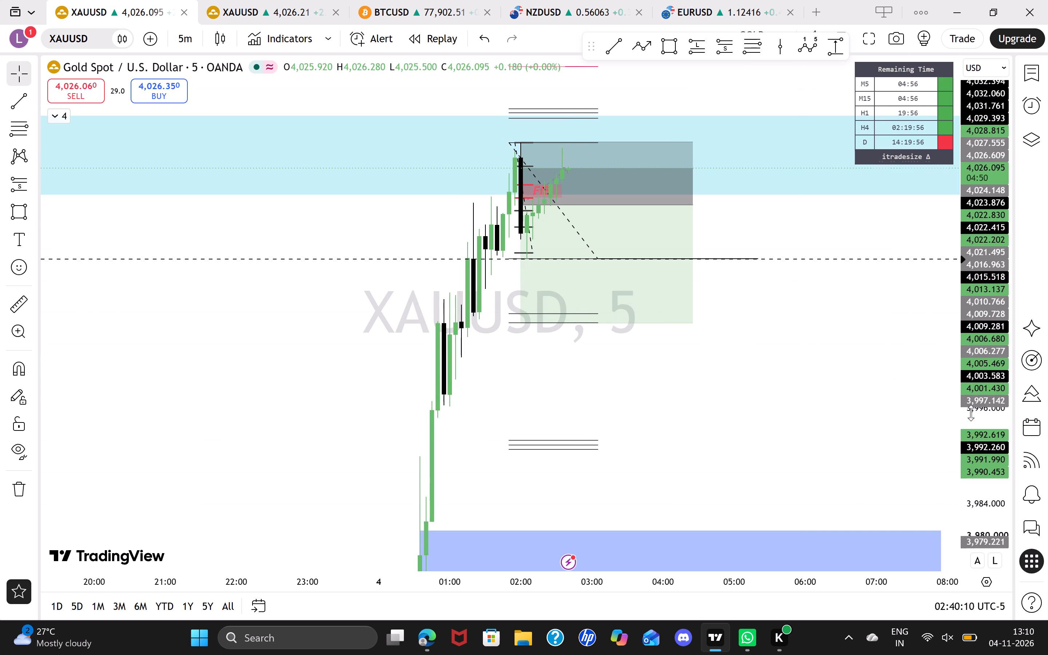
drag(971, 413, 938, 247)
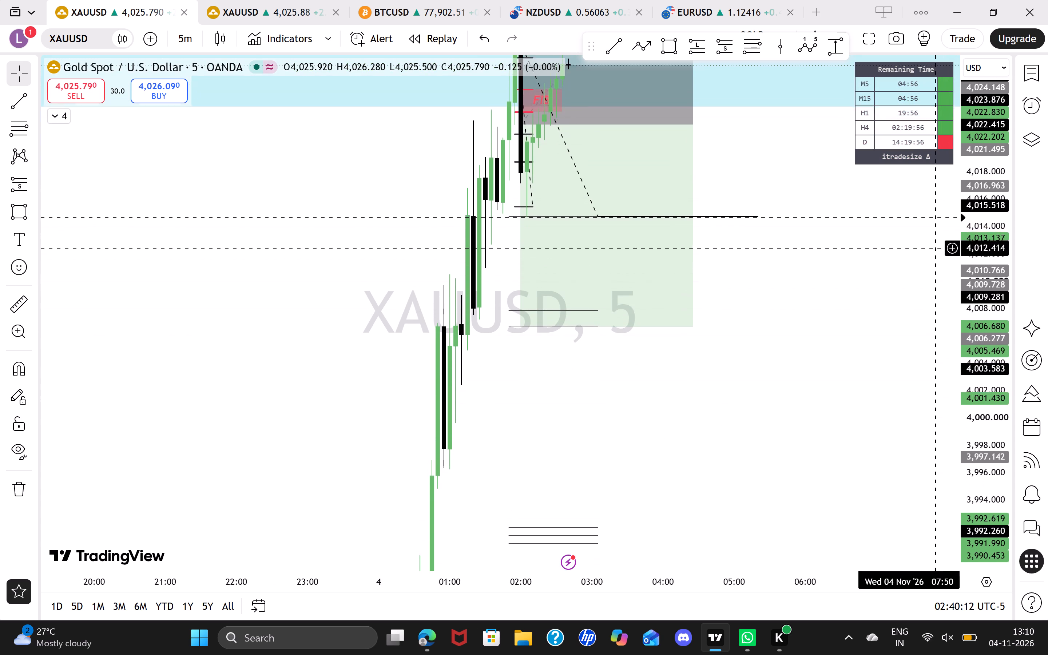
drag(938, 247, 938, 340)
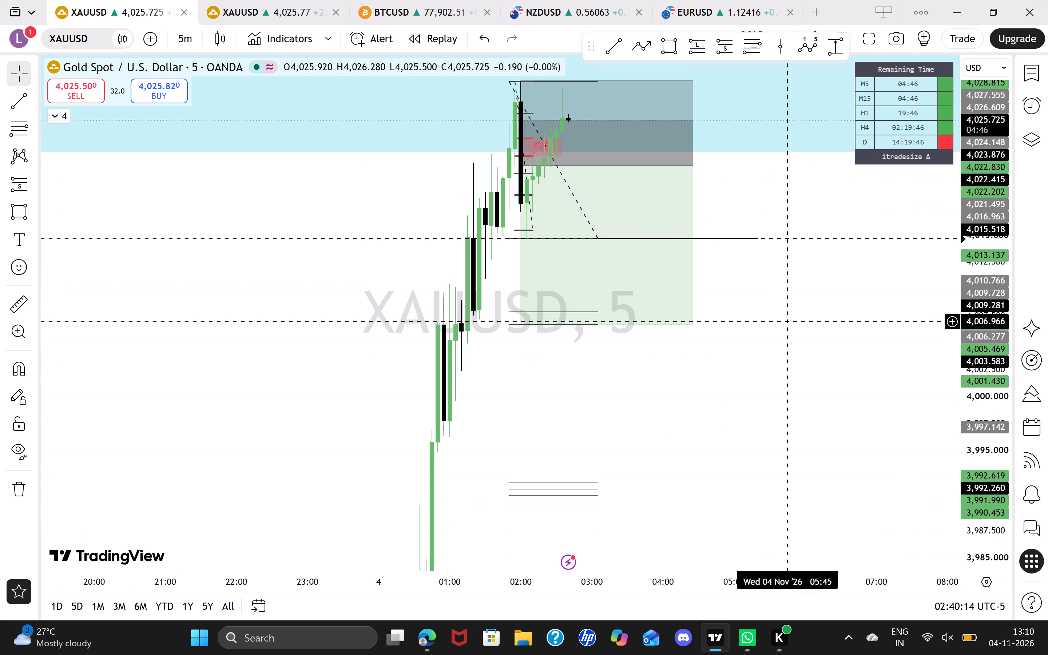
drag(845, 343, 796, 387)
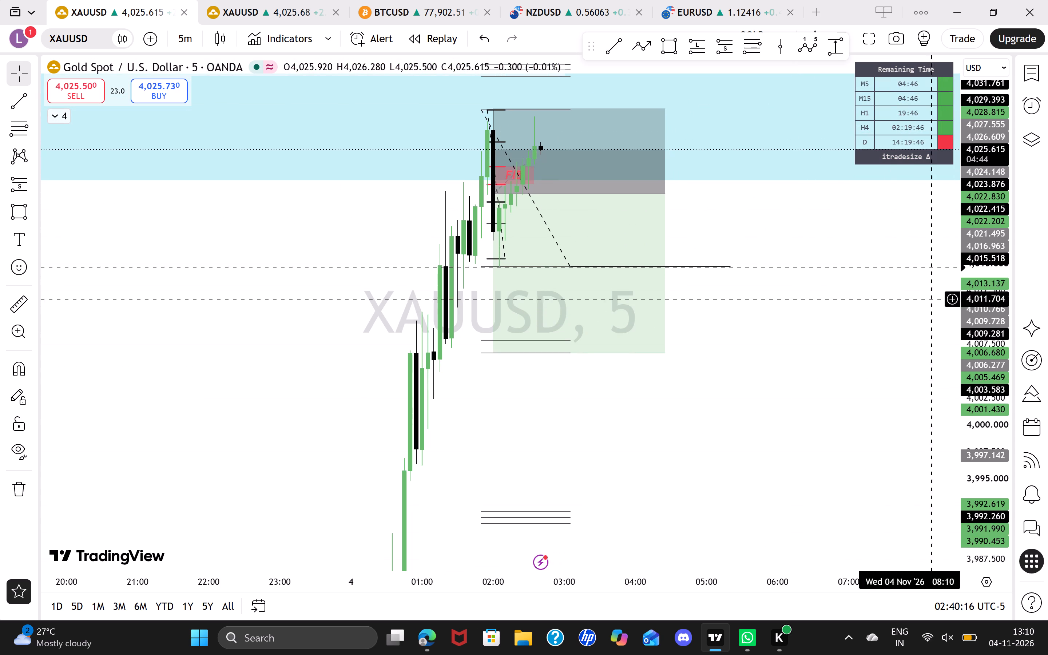
drag(975, 382, 969, 484)
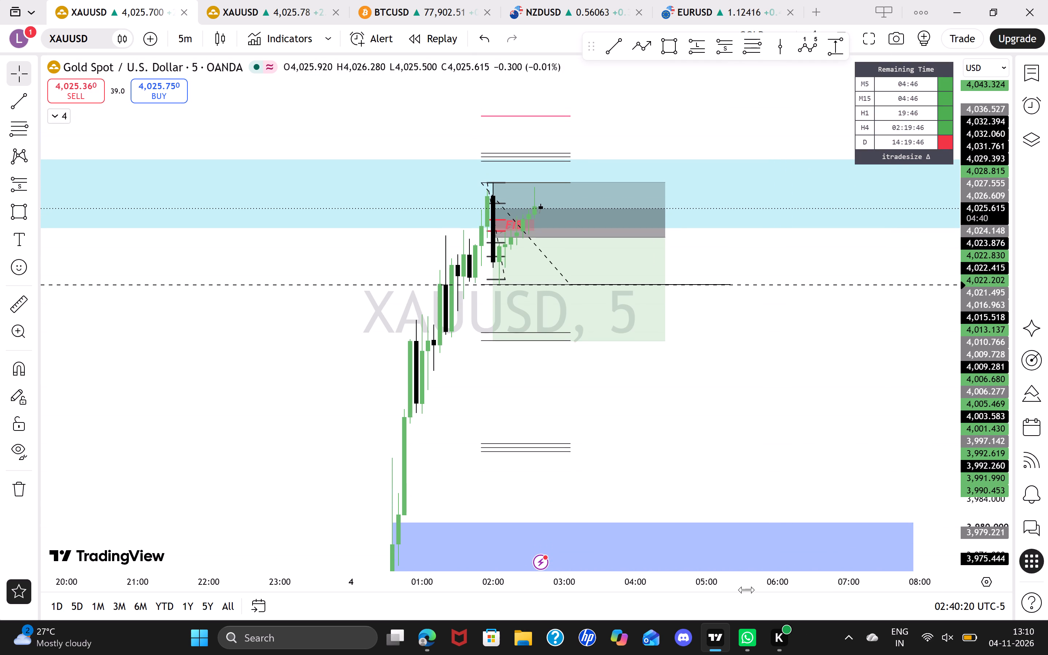
drag(749, 585, 914, 596)
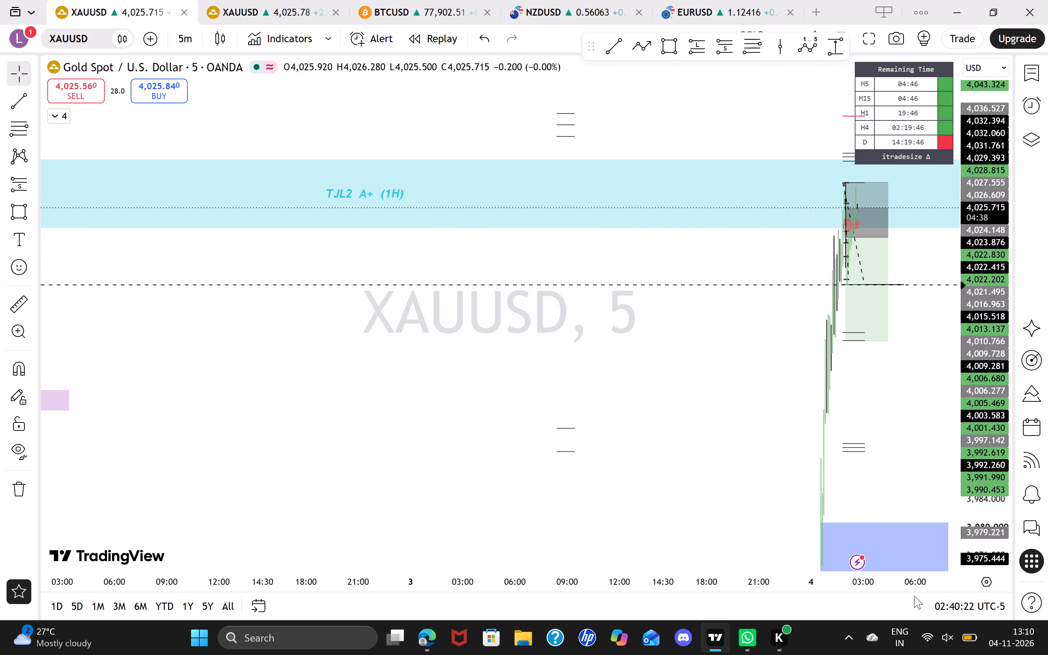
drag(914, 596, 707, 651)
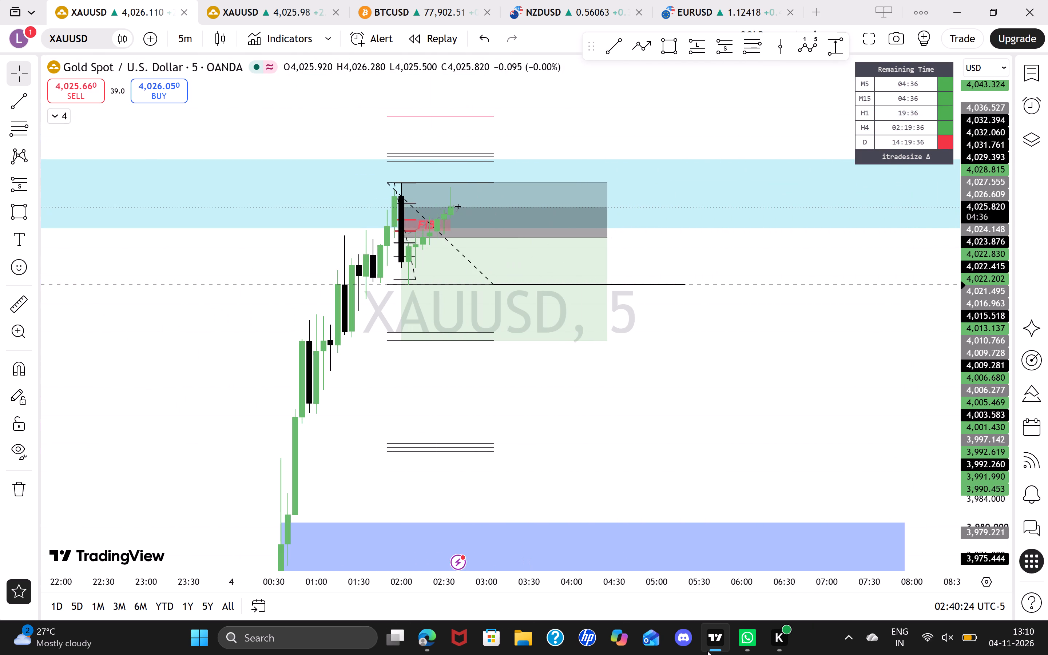
Examine the latest five-minute candles against the short position's entry and stop, the Fib levels and the alert line inside its target area.
drag(970, 440, 941, 262)
drag(773, 214, 837, 295)
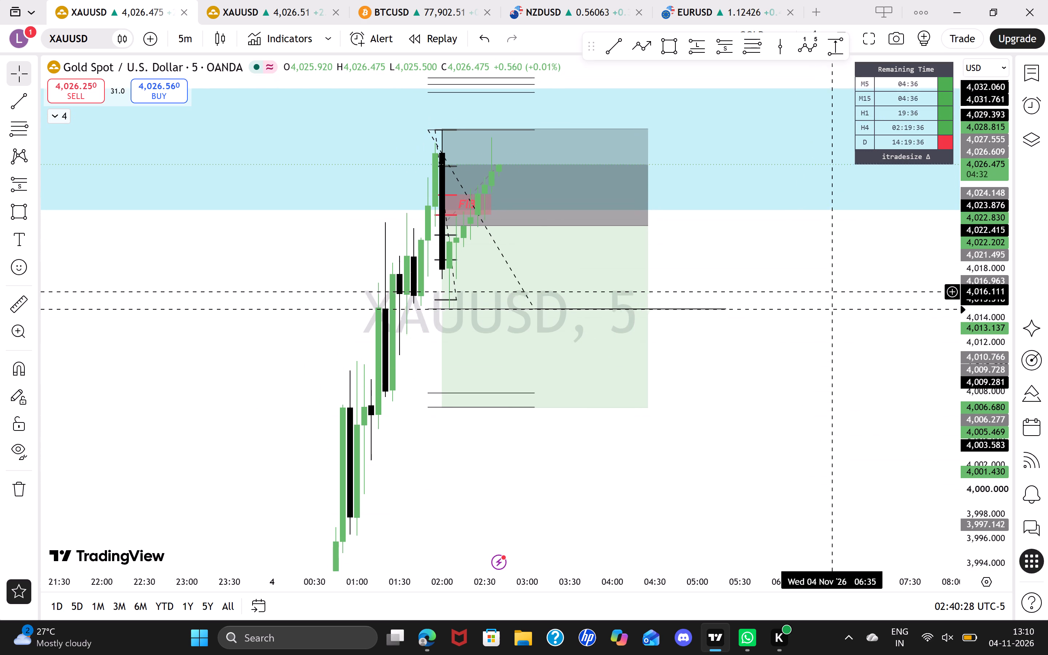
drag(837, 295, 900, 311)
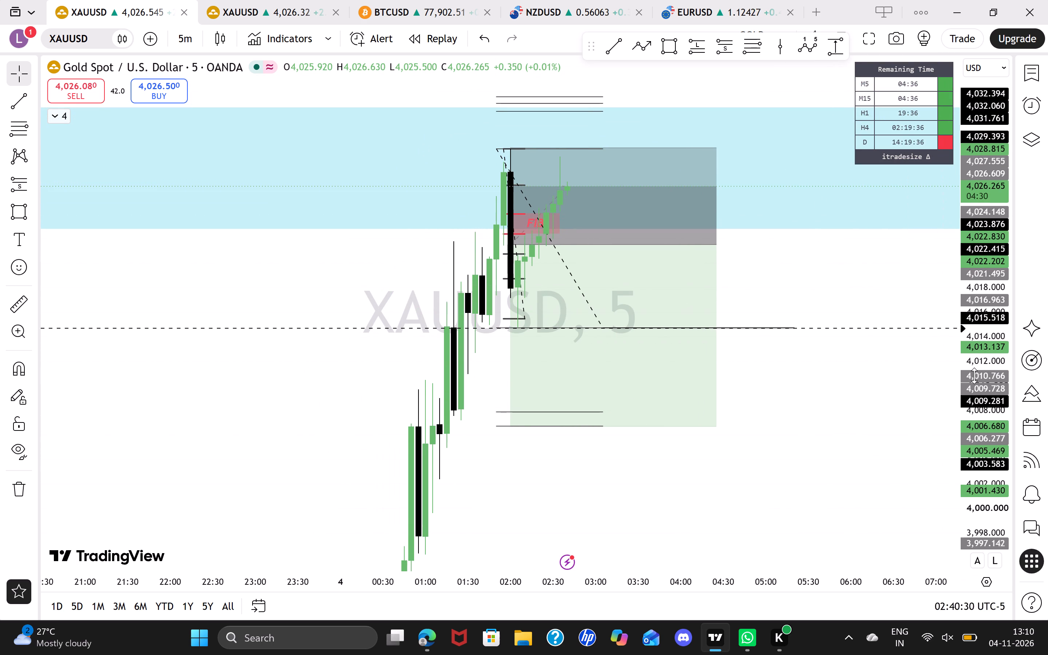
drag(974, 376, 953, 269)
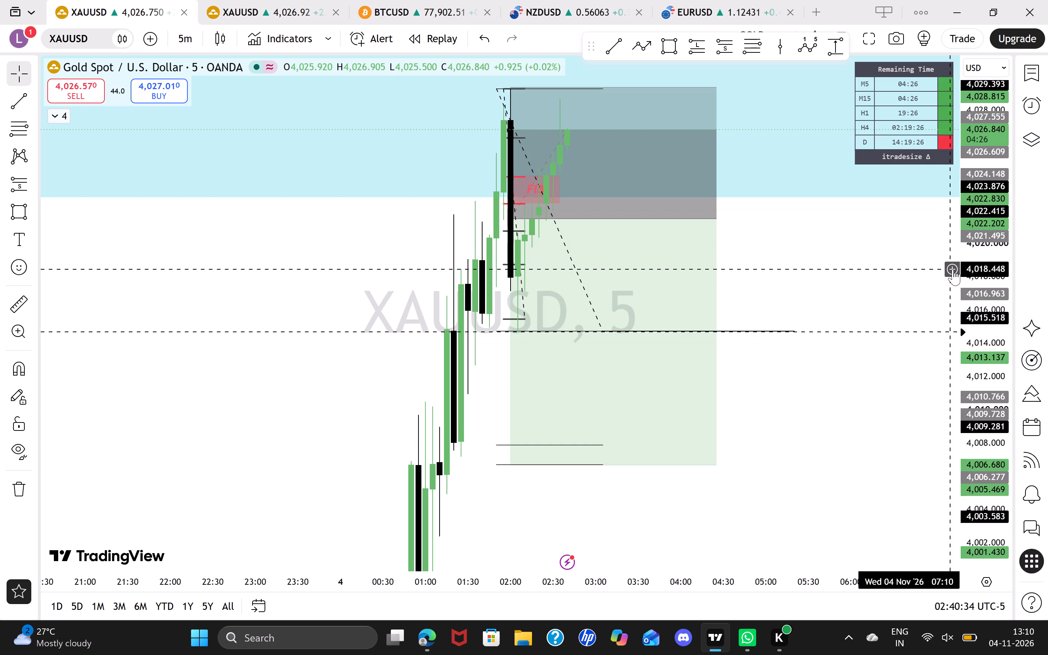
drag(953, 269, 952, 269)
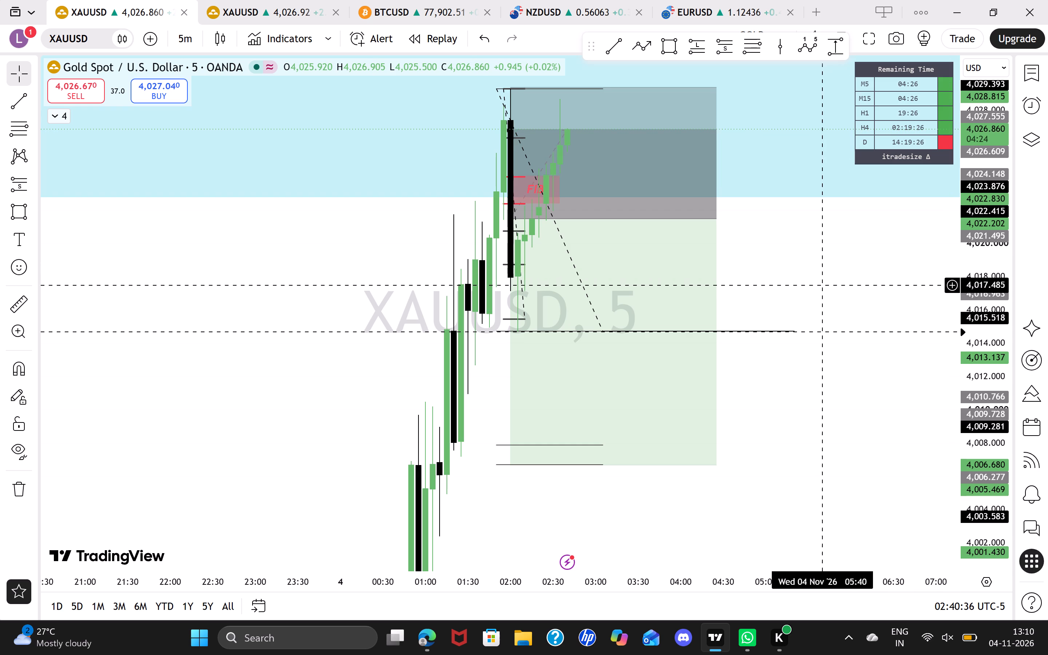
drag(823, 285, 799, 300)
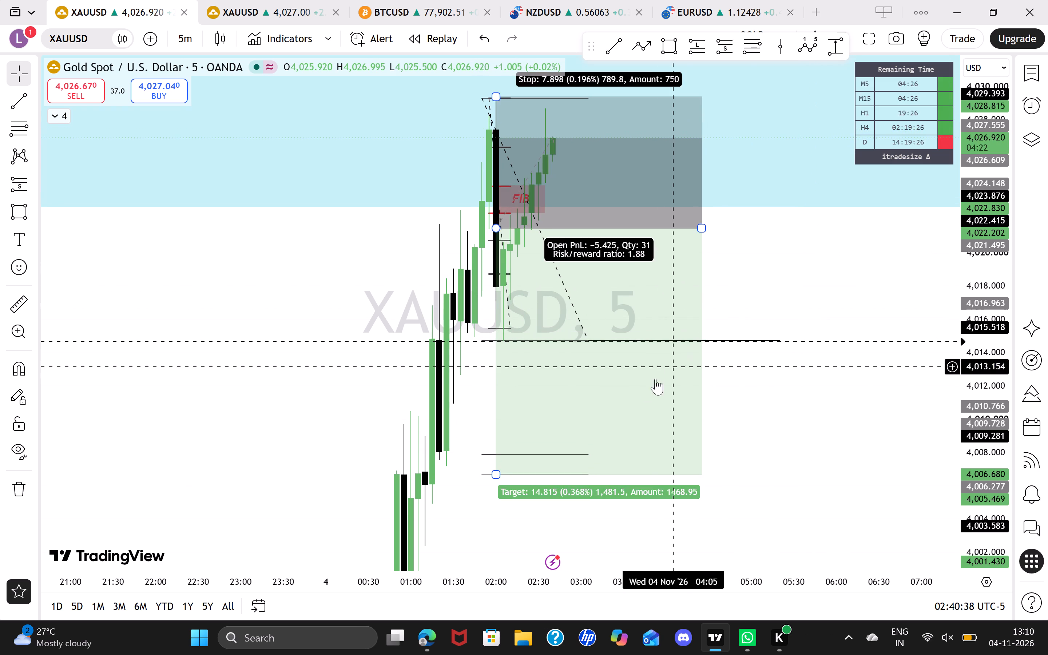
drag(963, 322, 960, 285)
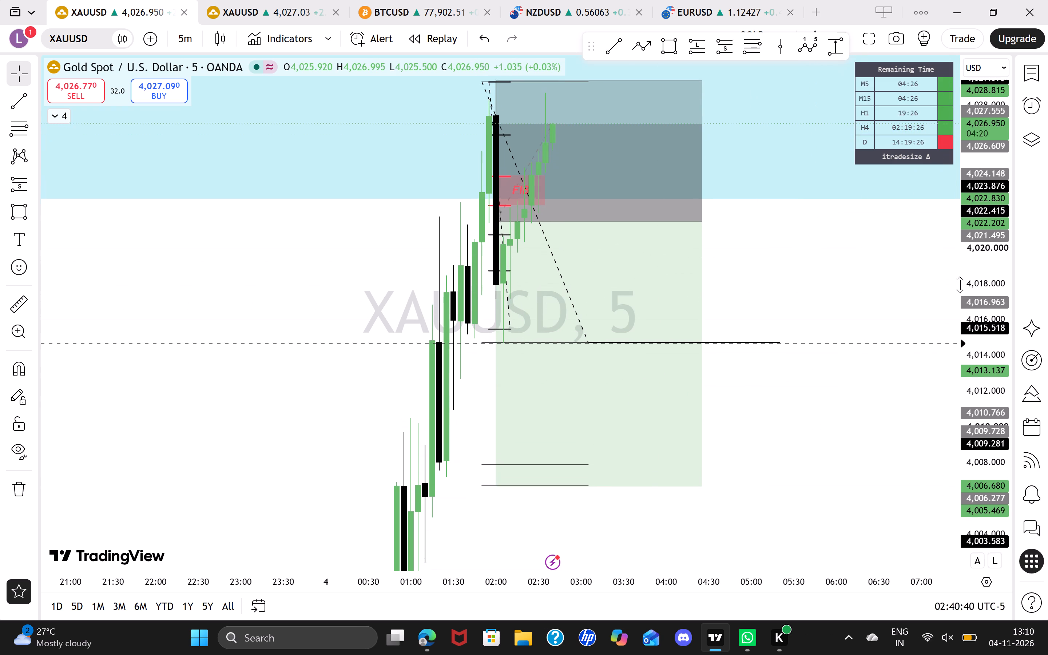
drag(960, 285, 955, 362)
drag(837, 290, 763, 296)
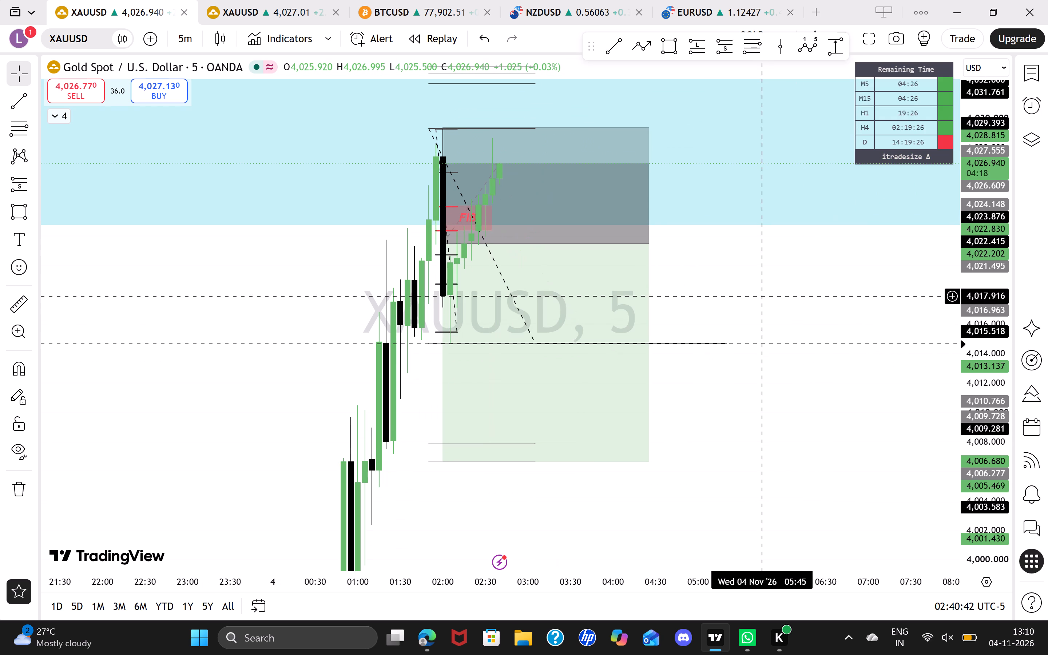
drag(851, 445, 862, 414)
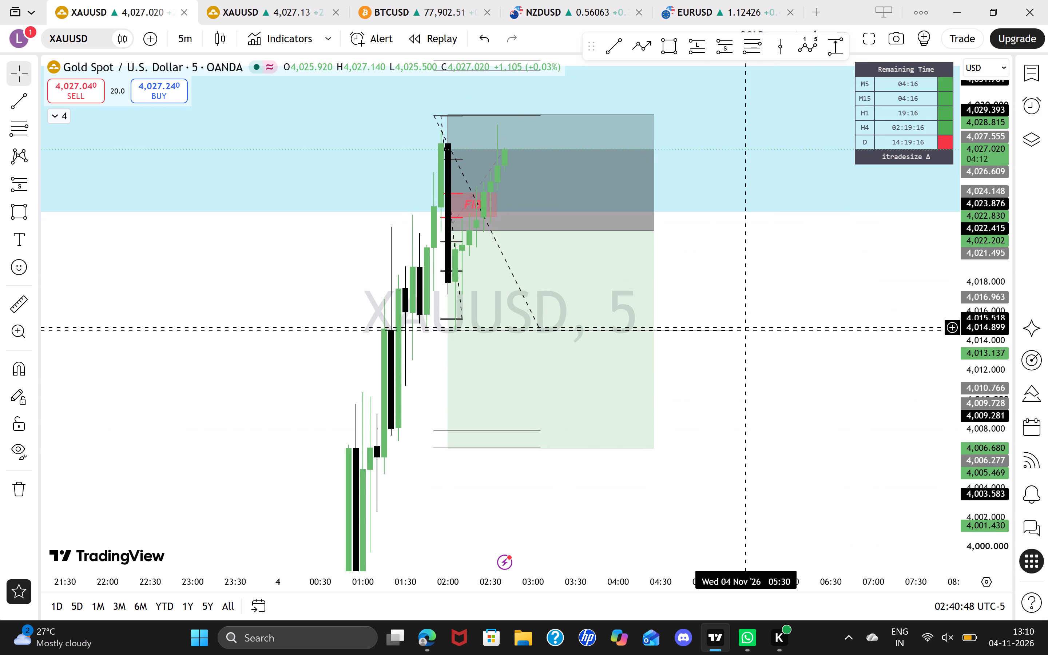
Move the XAUUSD crossing alert down to 4,006.786, at the short position's target.
drag(744, 331, 714, 473)
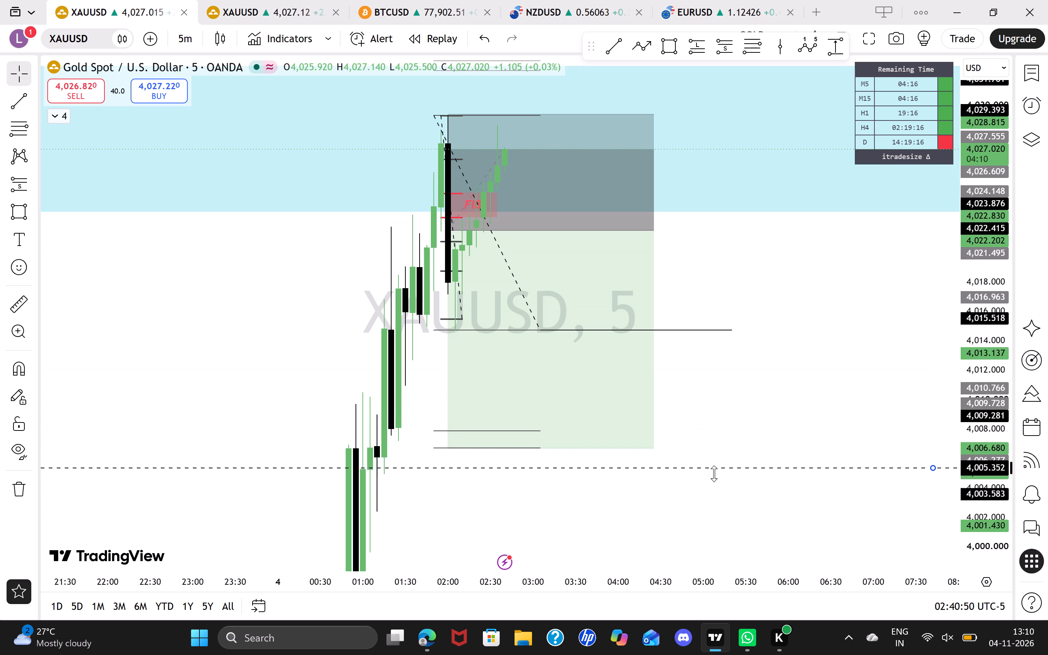
drag(714, 473, 728, 447)
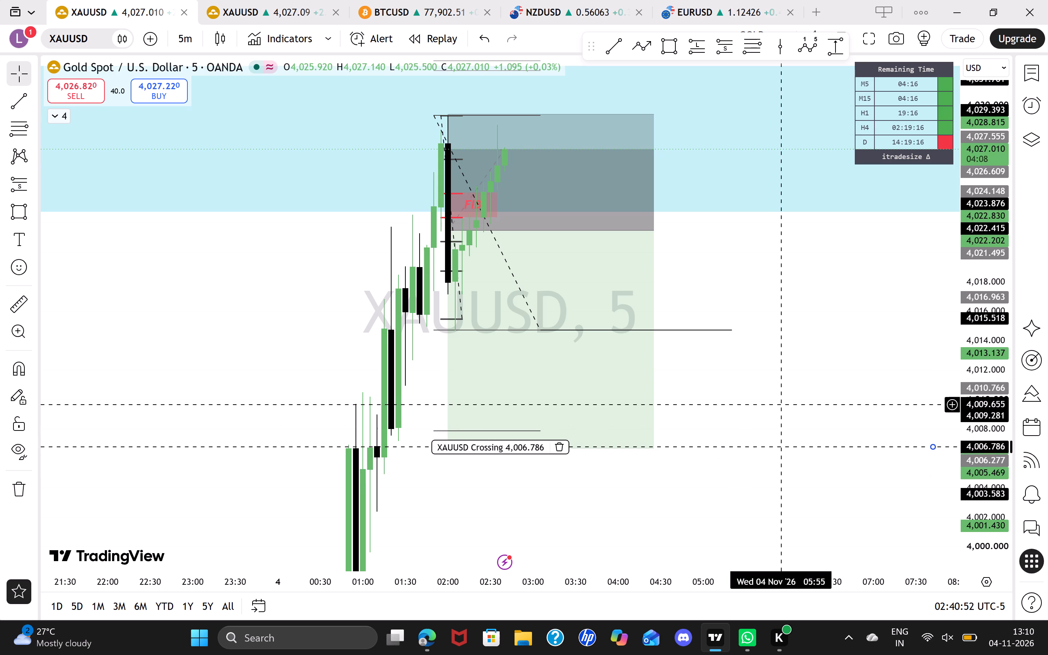
click(785, 401)
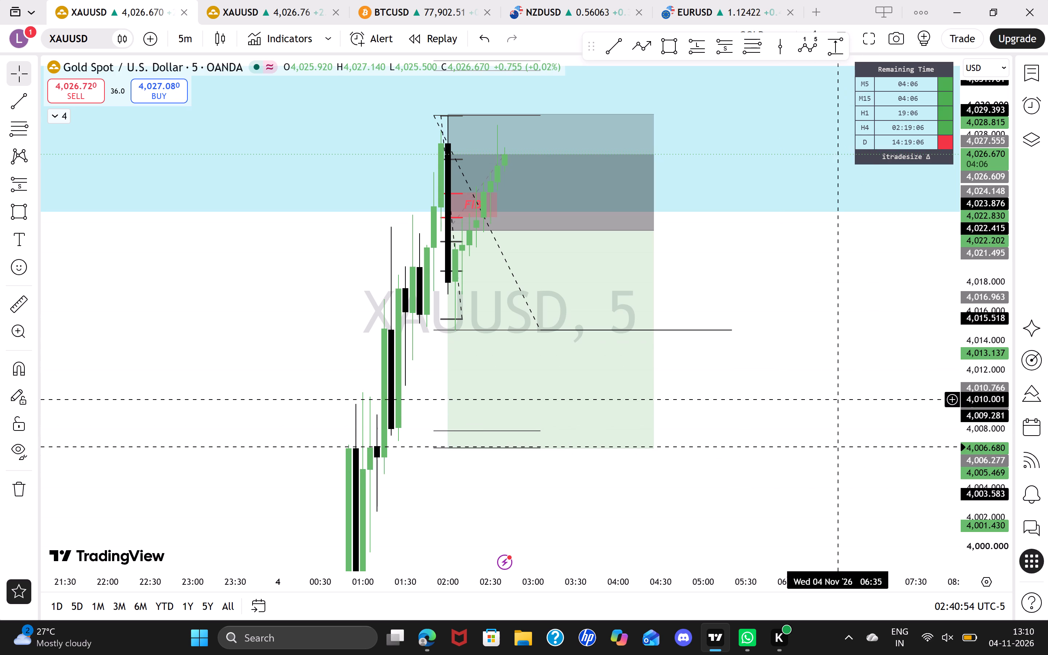
Examine the current five-minute candle inside the light blue zone relative to the short position's stop, entry and the alert at its target.
drag(1007, 386, 993, 334)
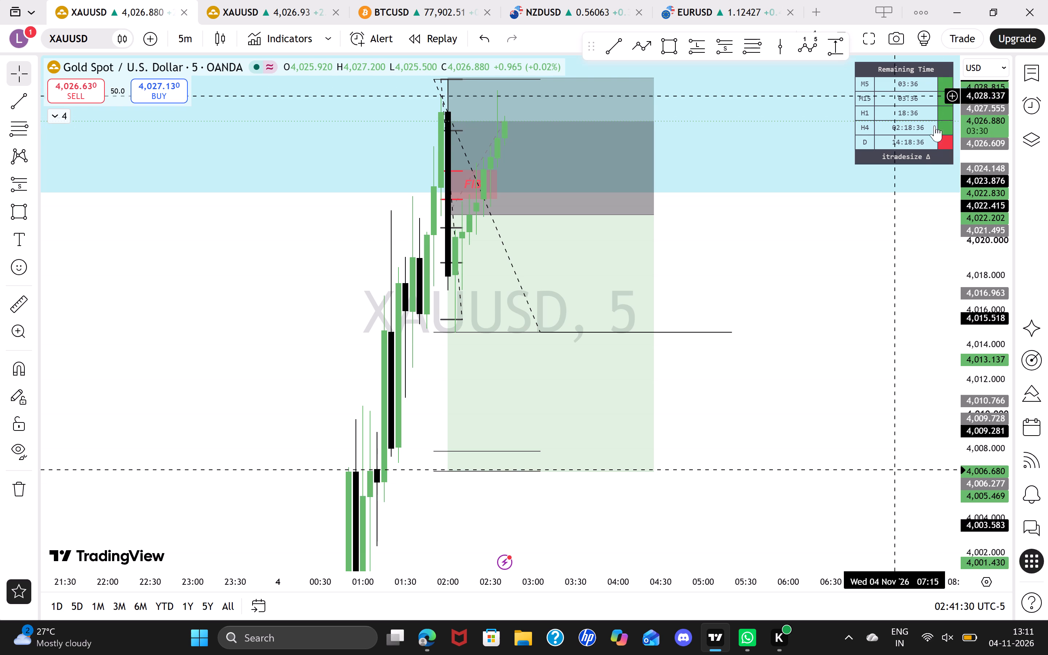
drag(829, 276, 905, 318)
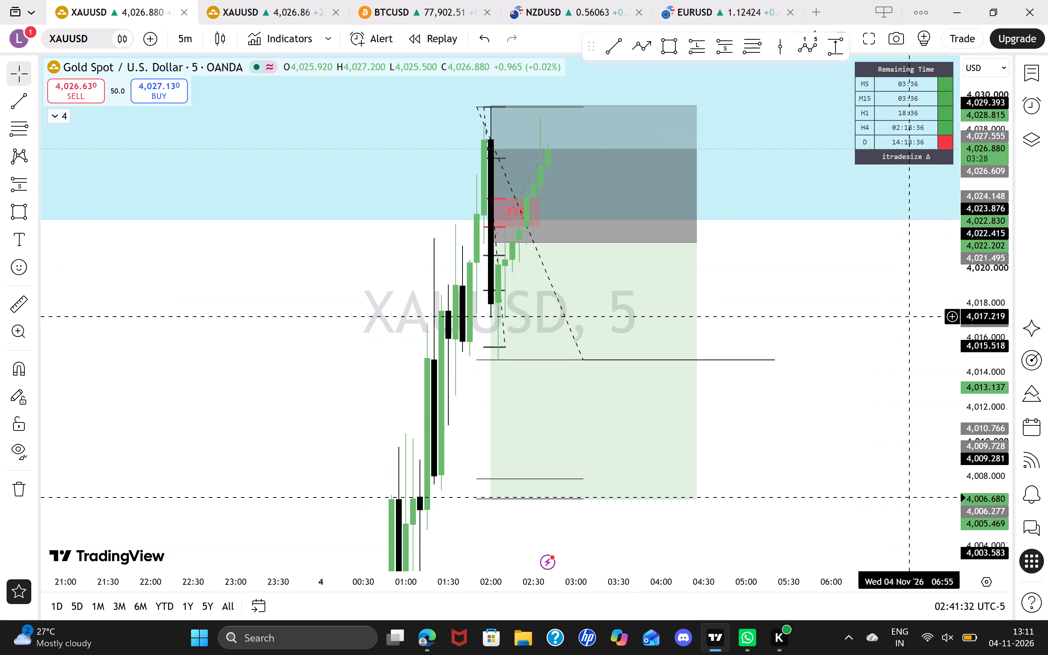
drag(813, 328, 847, 325)
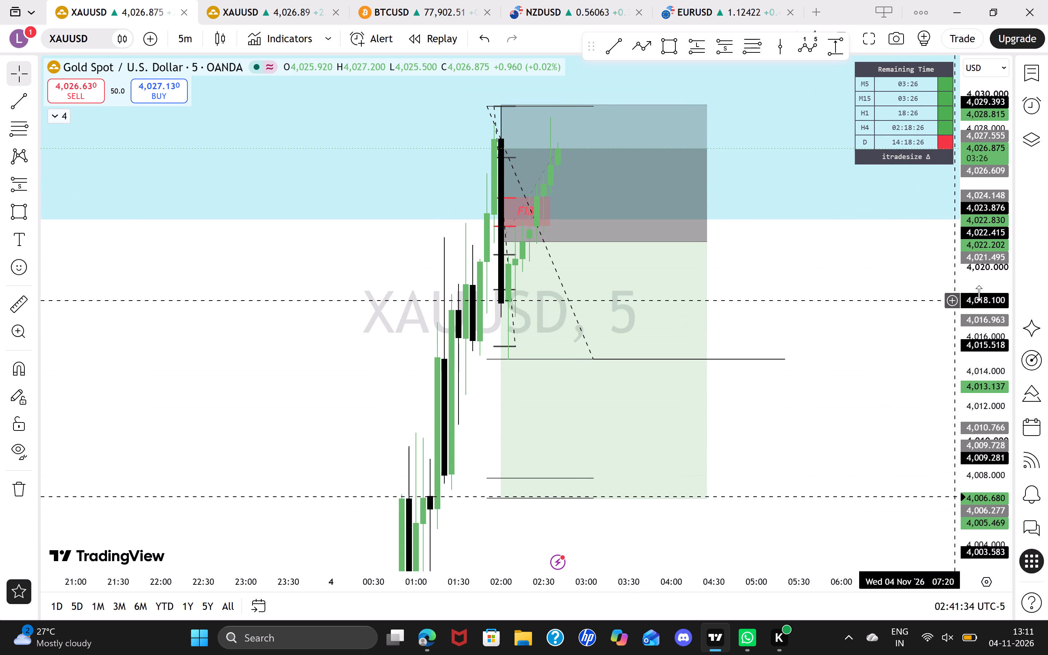
drag(979, 293, 973, 319)
drag(827, 307, 870, 301)
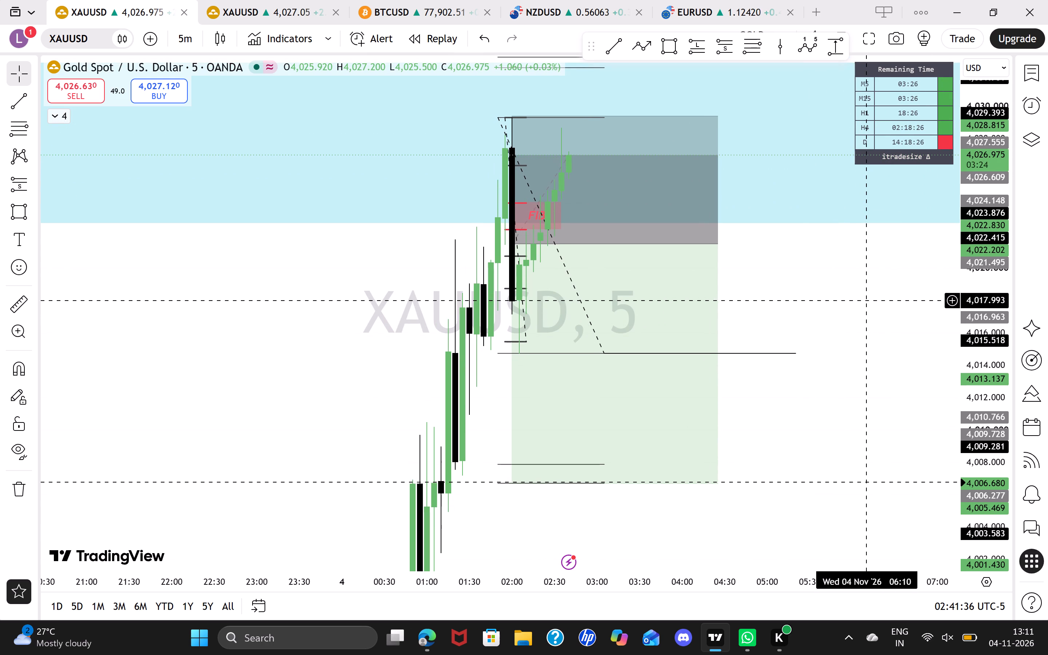
drag(738, 583, 735, 583)
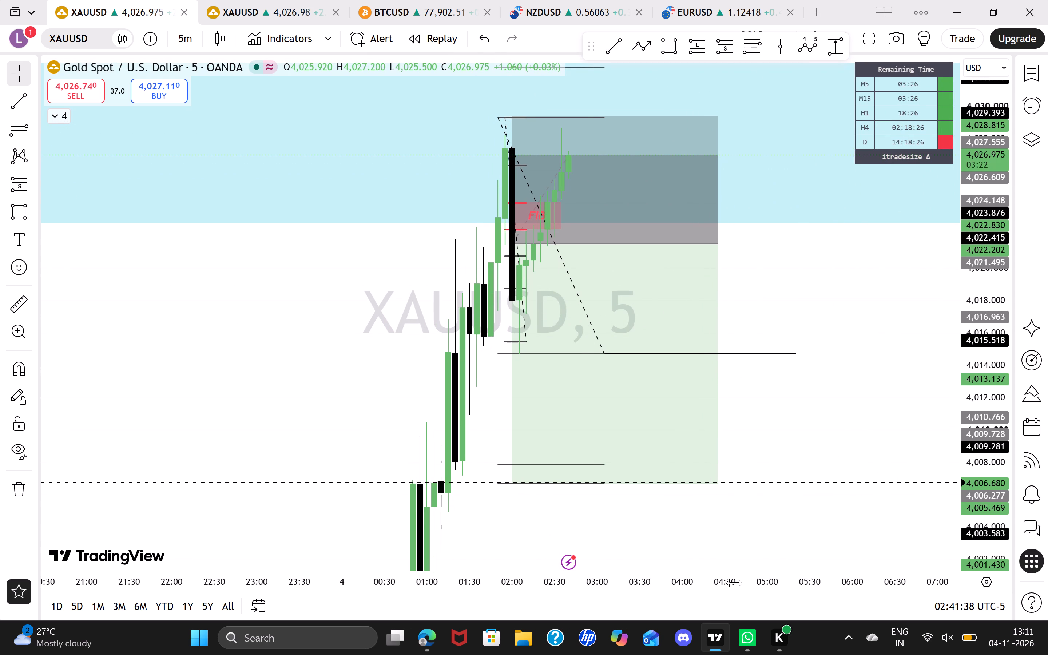
drag(735, 583, 729, 586)
drag(795, 411, 796, 376)
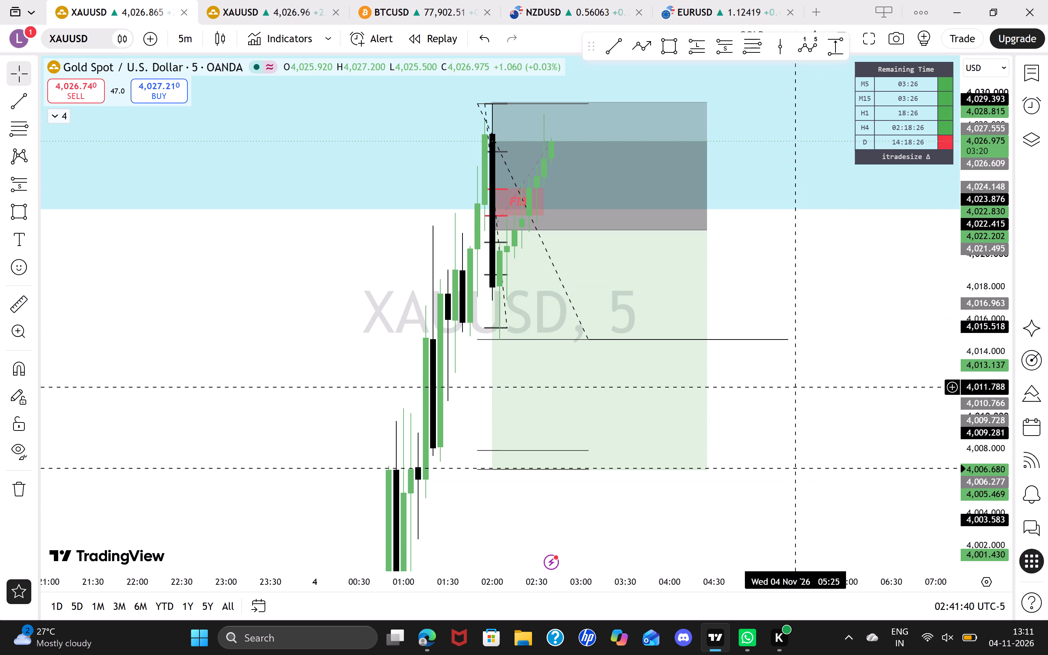
drag(796, 376, 796, 370)
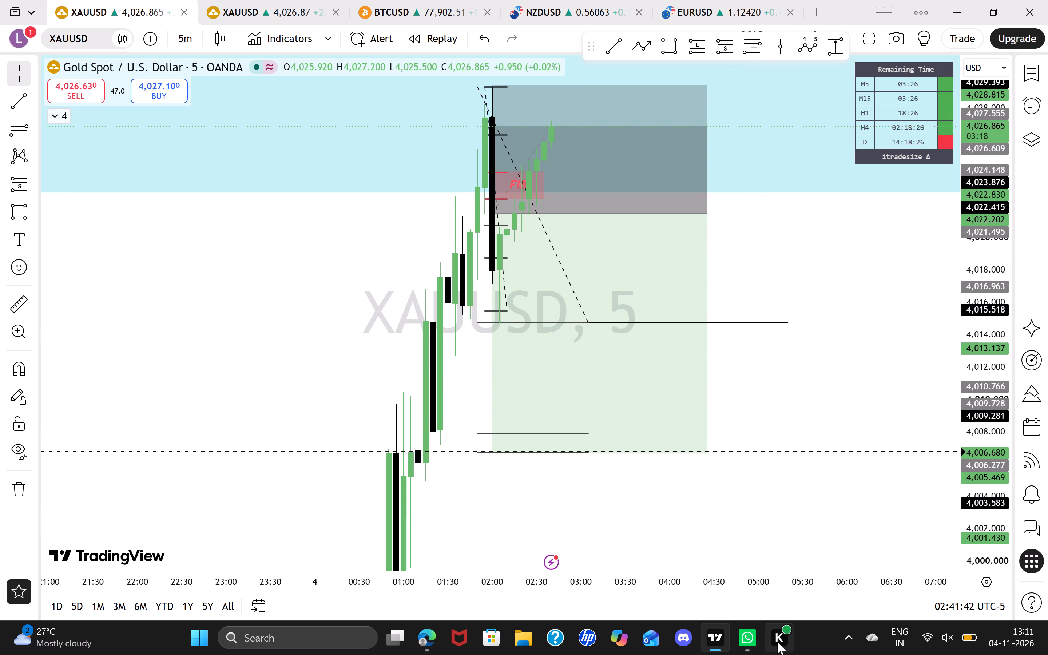
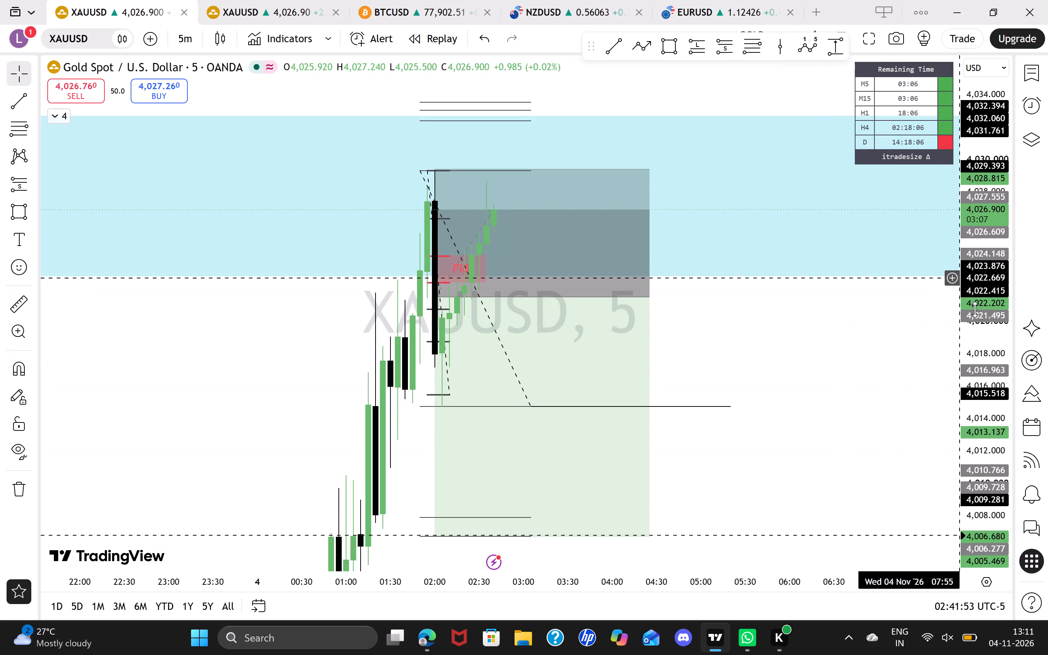
Examine the current five-minute candle within the short position's stop area, and the distance down to the target and alert line.
drag(974, 363, 941, 184)
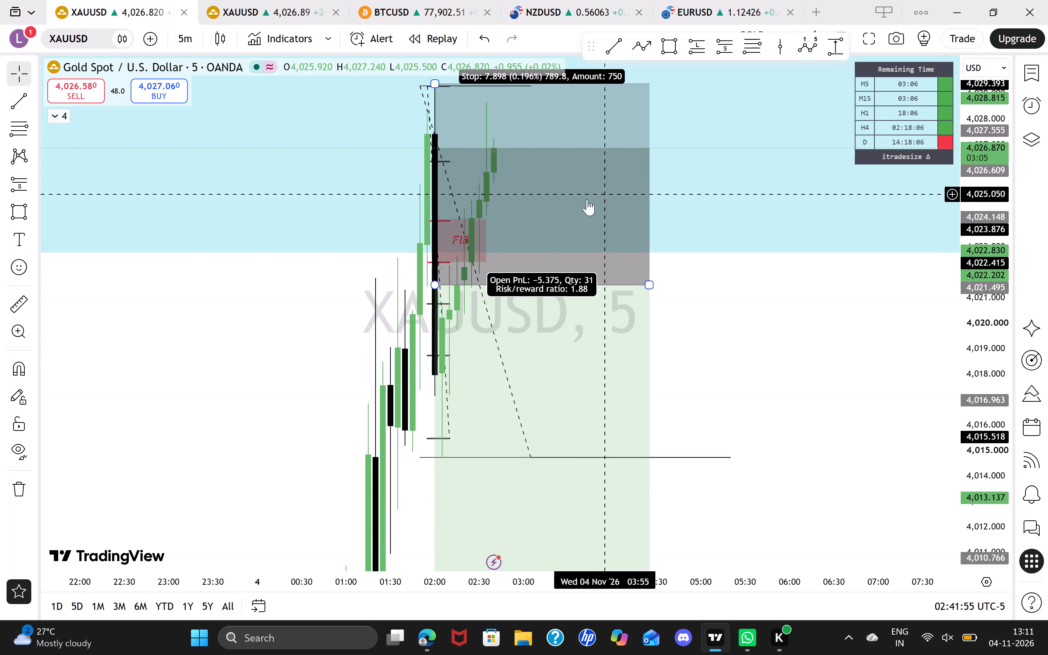
drag(773, 328, 890, 363)
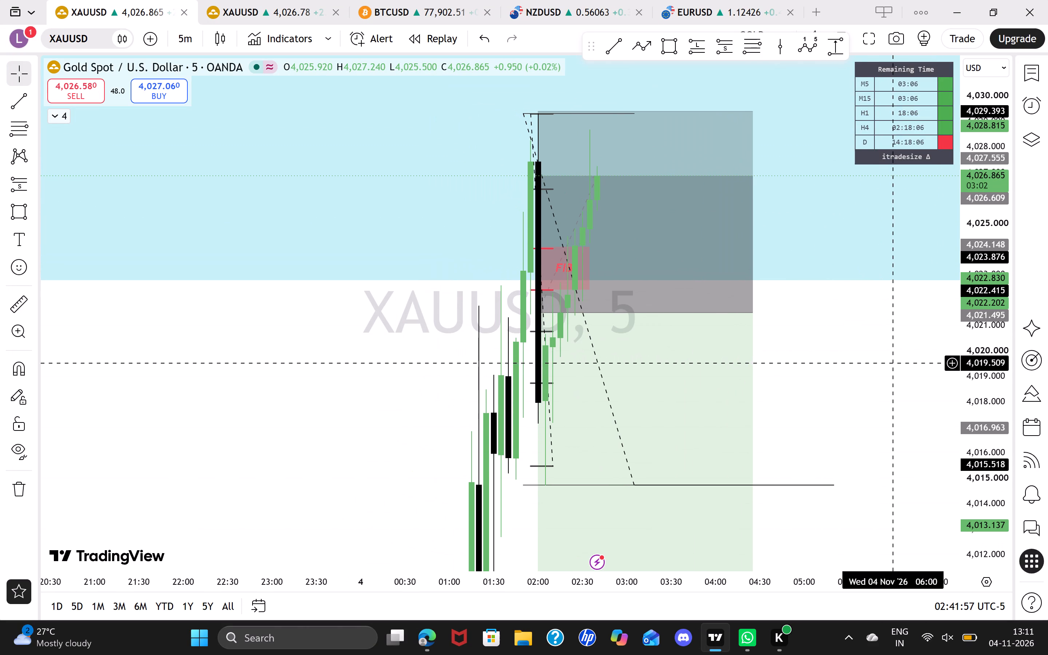
drag(809, 377, 828, 330)
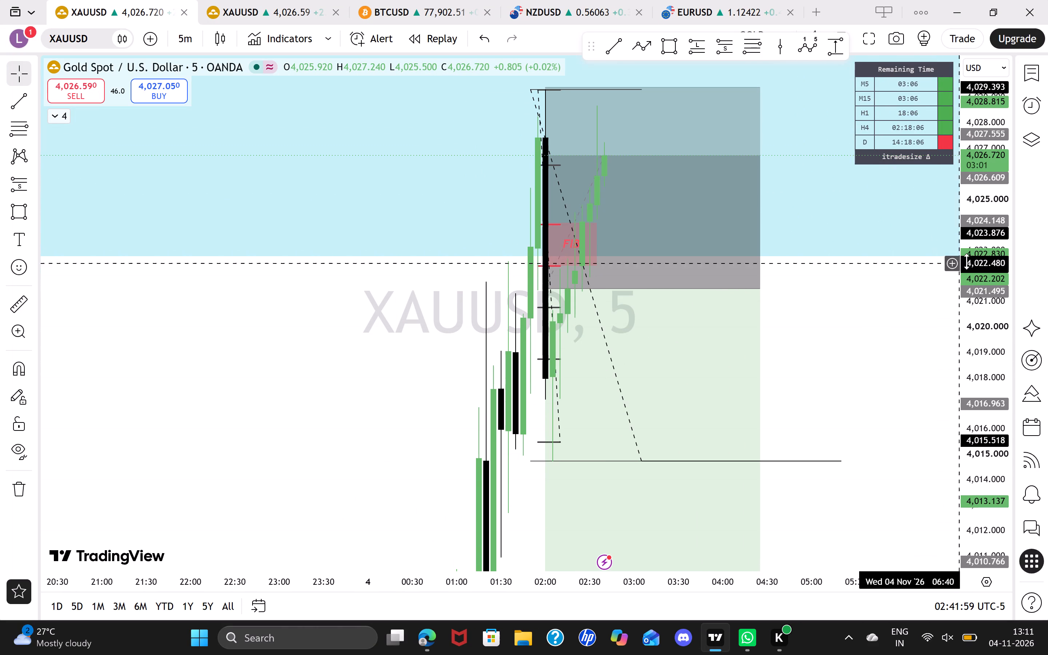
drag(973, 255, 987, 403)
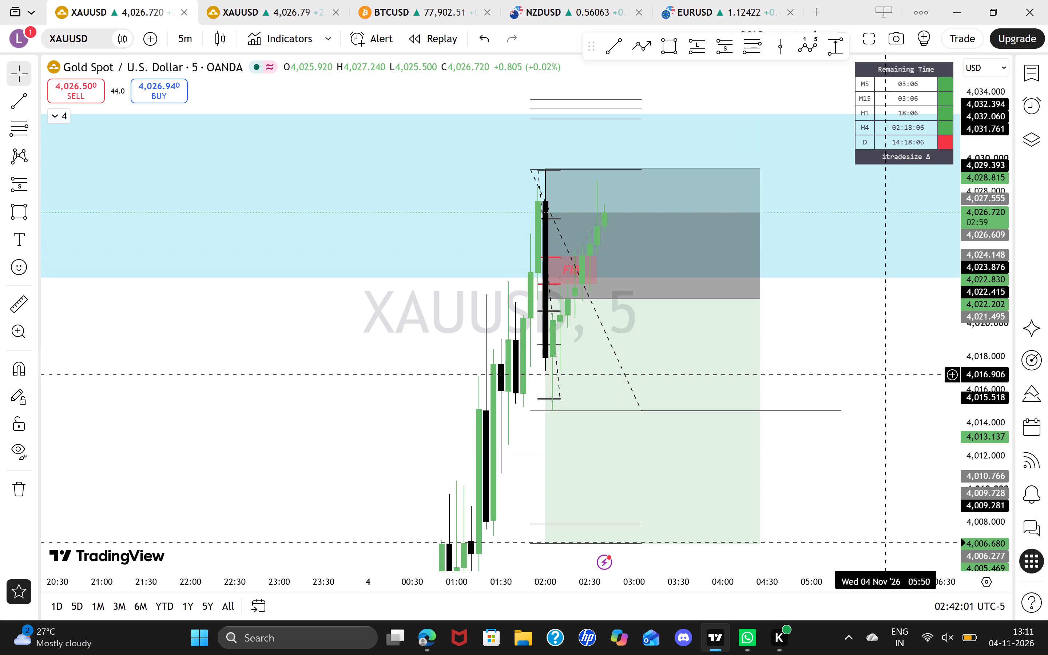
drag(879, 377, 902, 313)
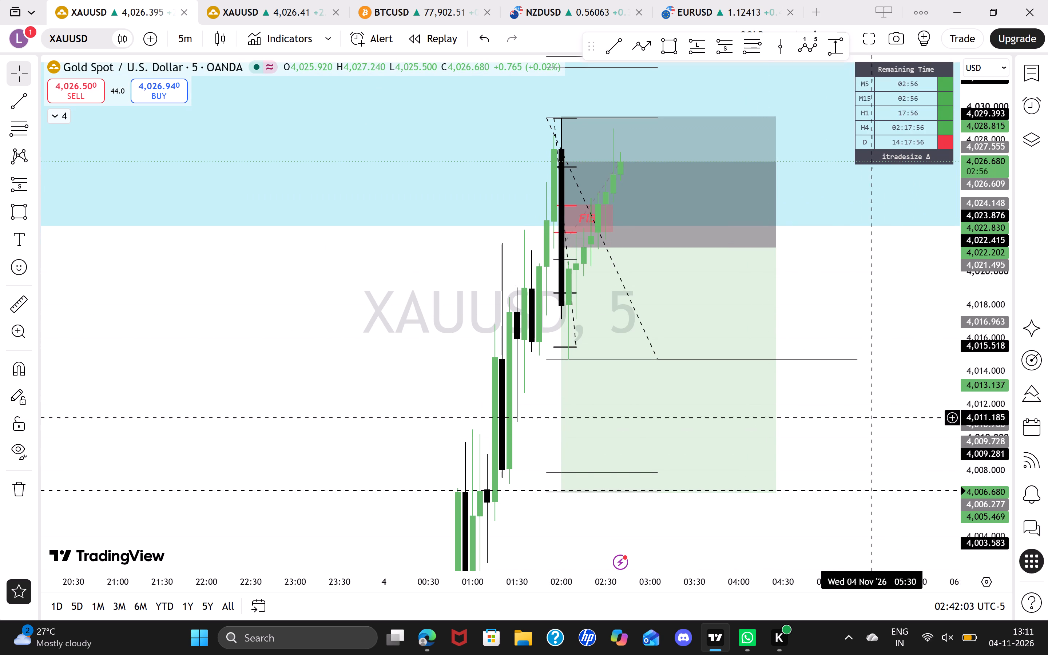
drag(968, 377, 953, 308)
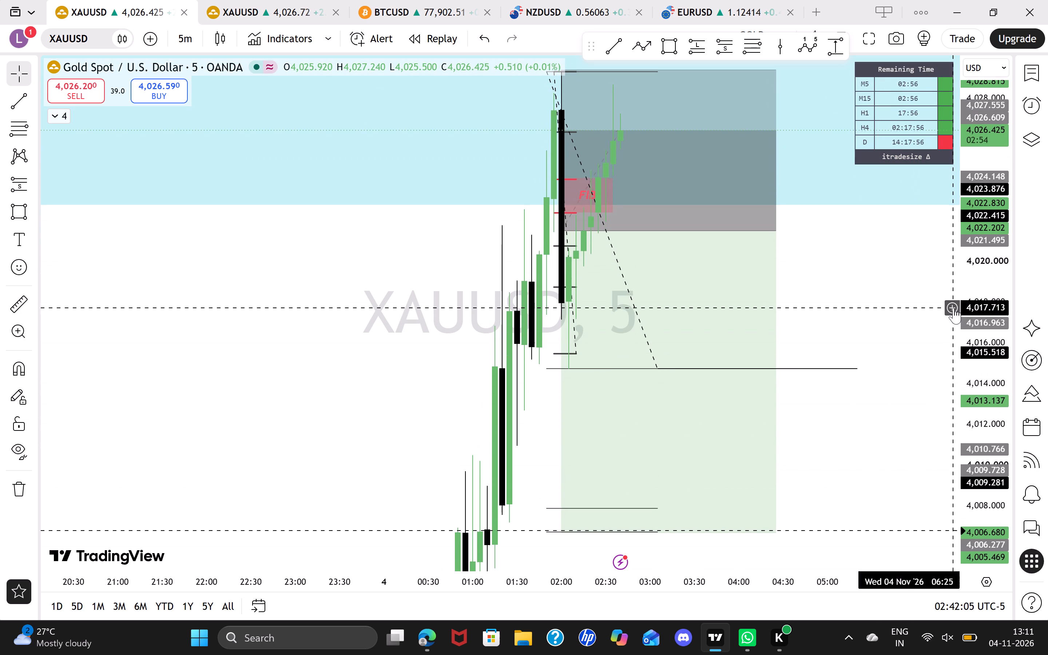
drag(953, 308, 965, 295)
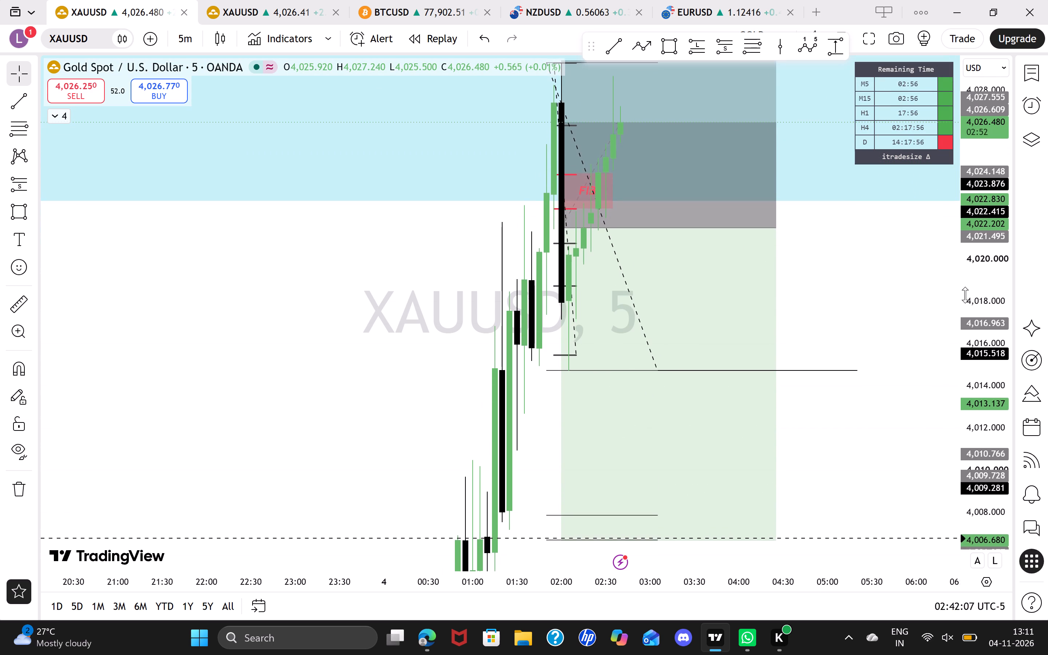
drag(965, 295, 973, 347)
drag(902, 325, 903, 290)
drag(885, 420, 888, 410)
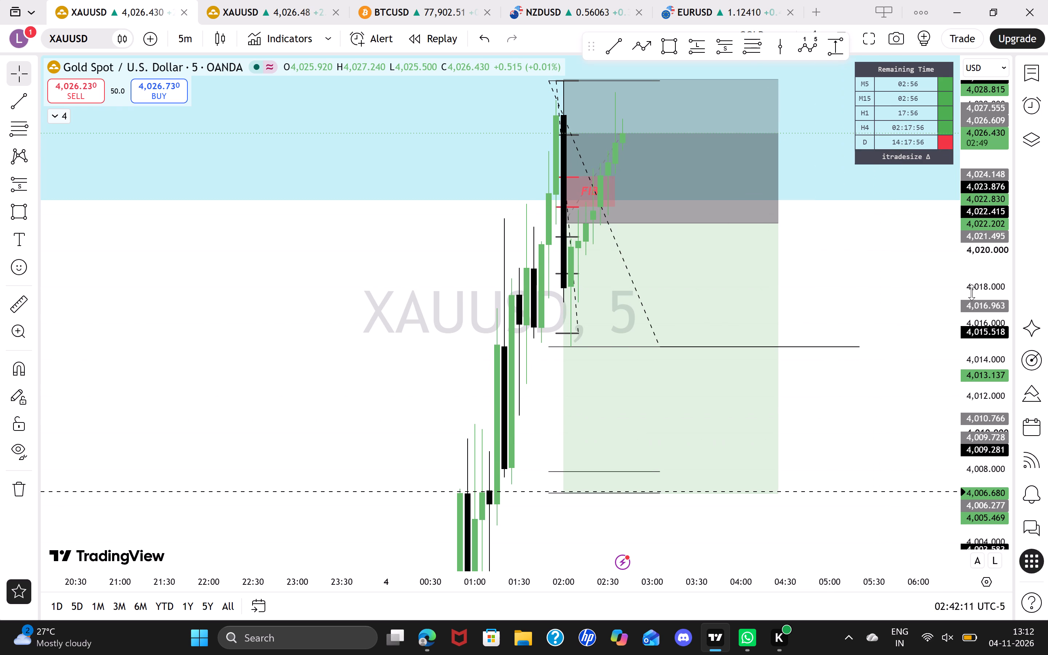
drag(973, 287, 988, 410)
drag(924, 381, 914, 342)
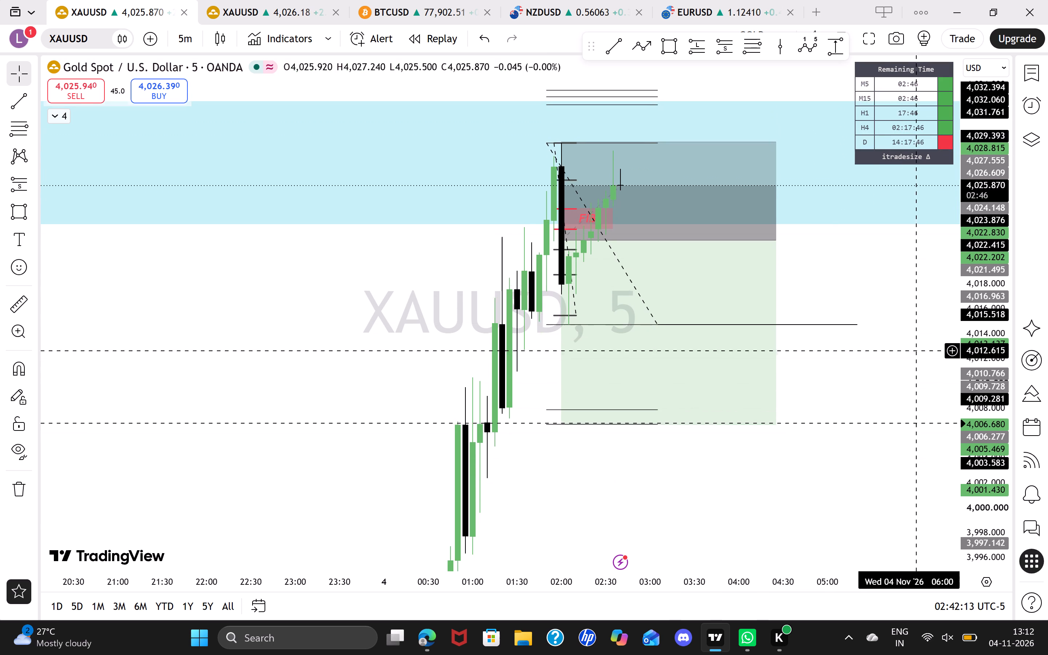
drag(914, 342, 914, 340)
Examine the latest five-minute pullback inside the light blue zone against the Fib levels and the short position's entry.
drag(842, 586, 822, 586)
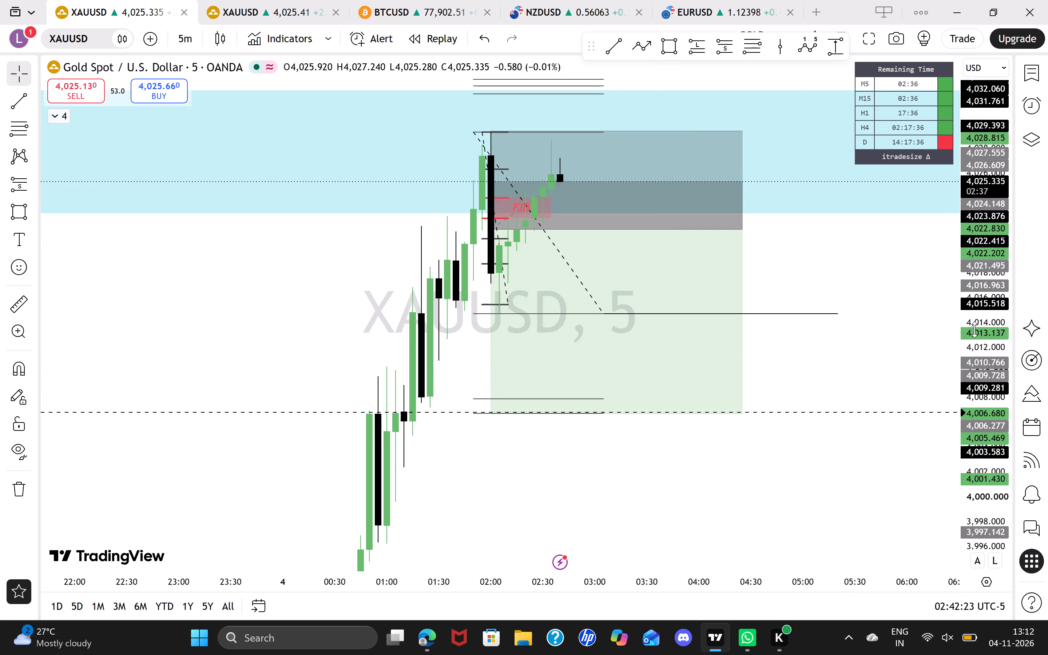
drag(974, 329, 948, 178)
drag(912, 269, 869, 349)
drag(980, 377, 970, 275)
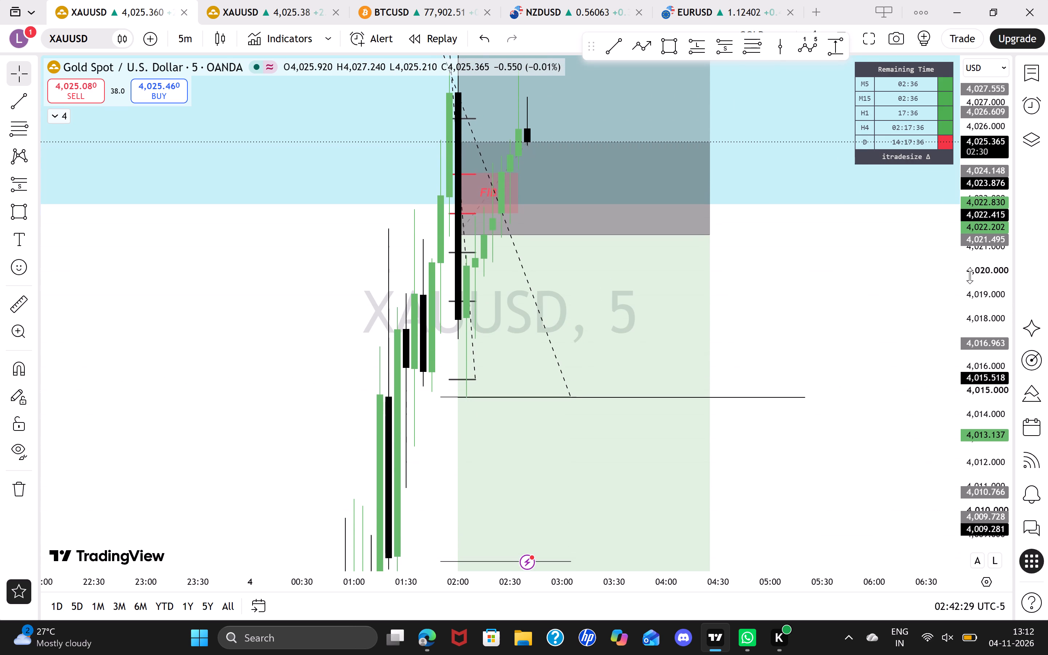
drag(970, 275, 969, 275)
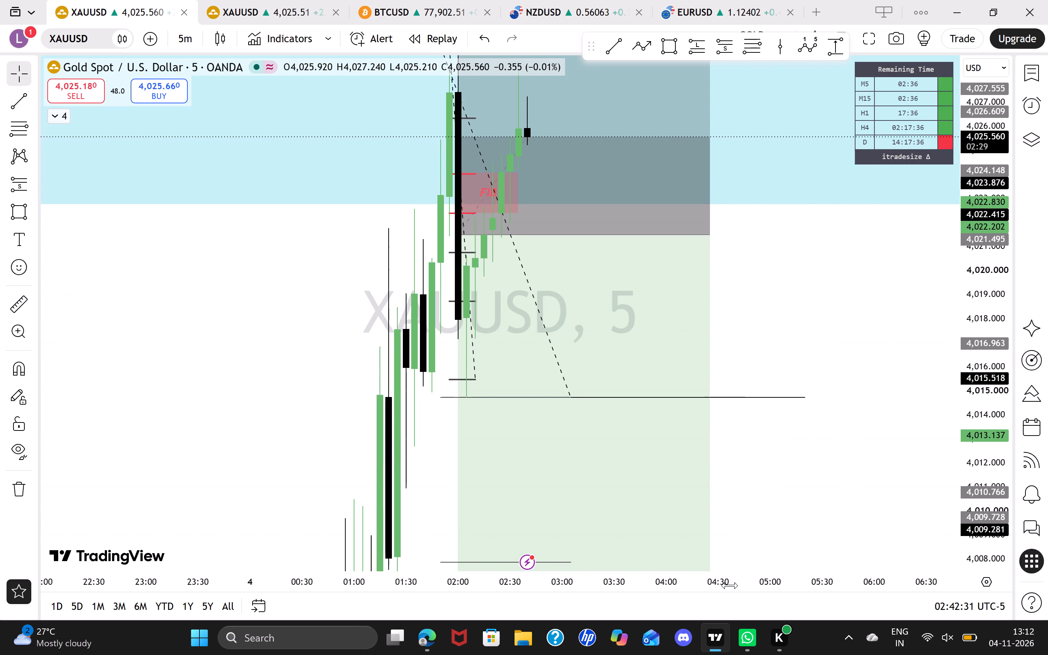
drag(730, 585, 772, 583)
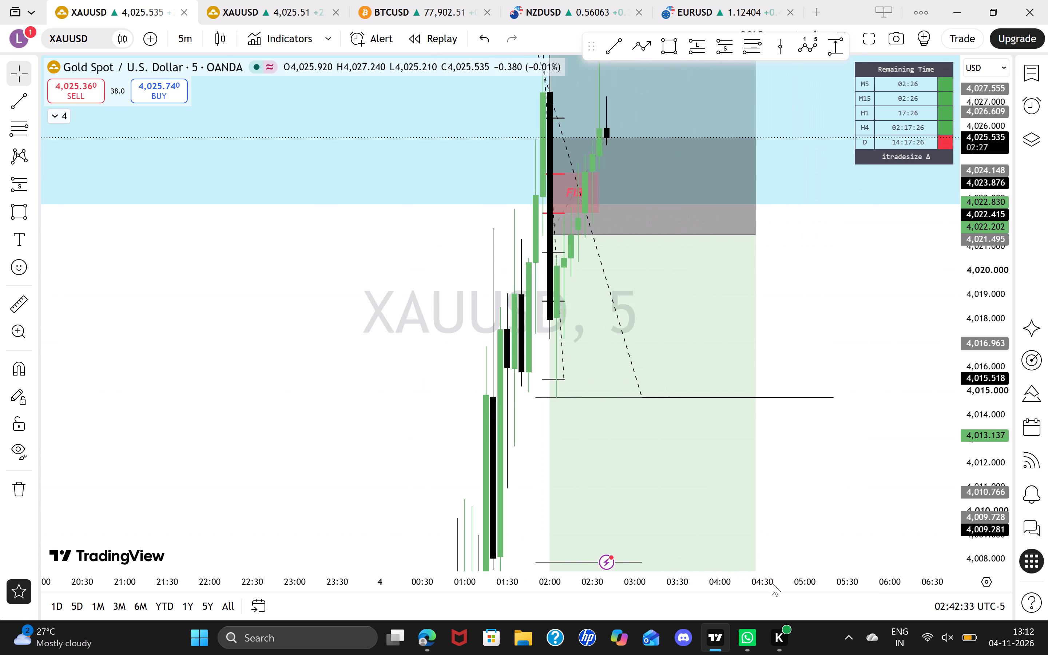
drag(828, 315, 979, 348)
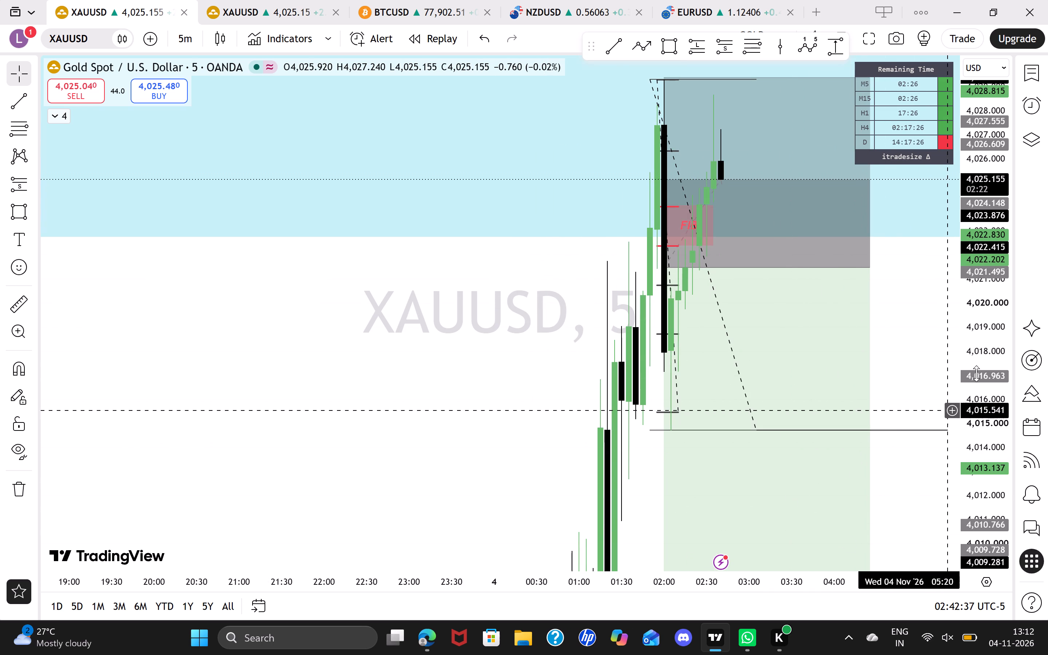
drag(980, 258, 995, 318)
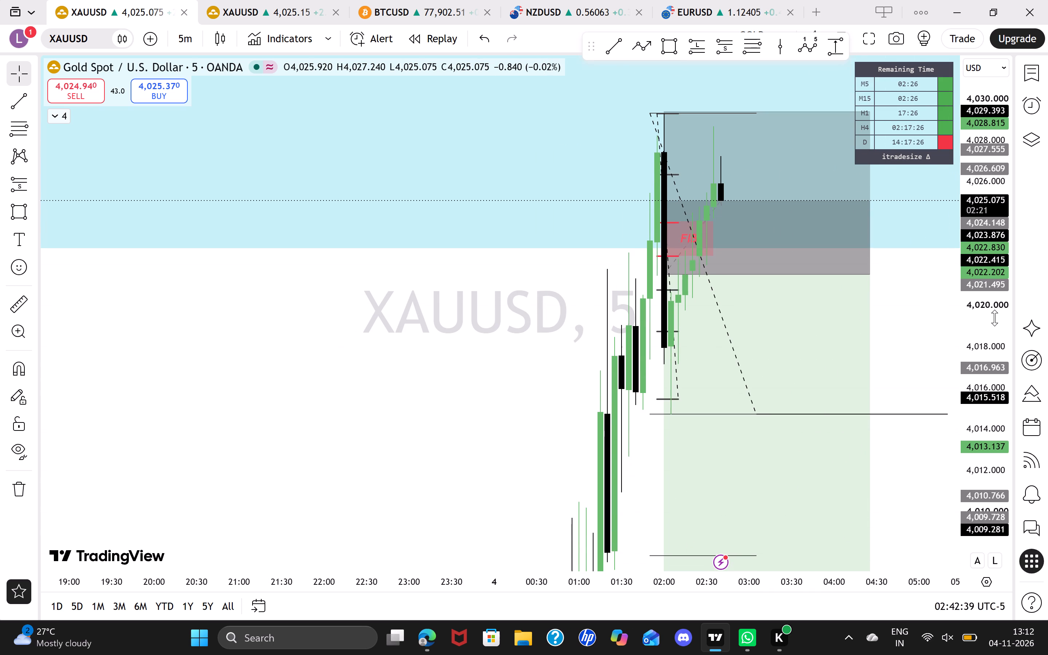
drag(995, 318, 981, 501)
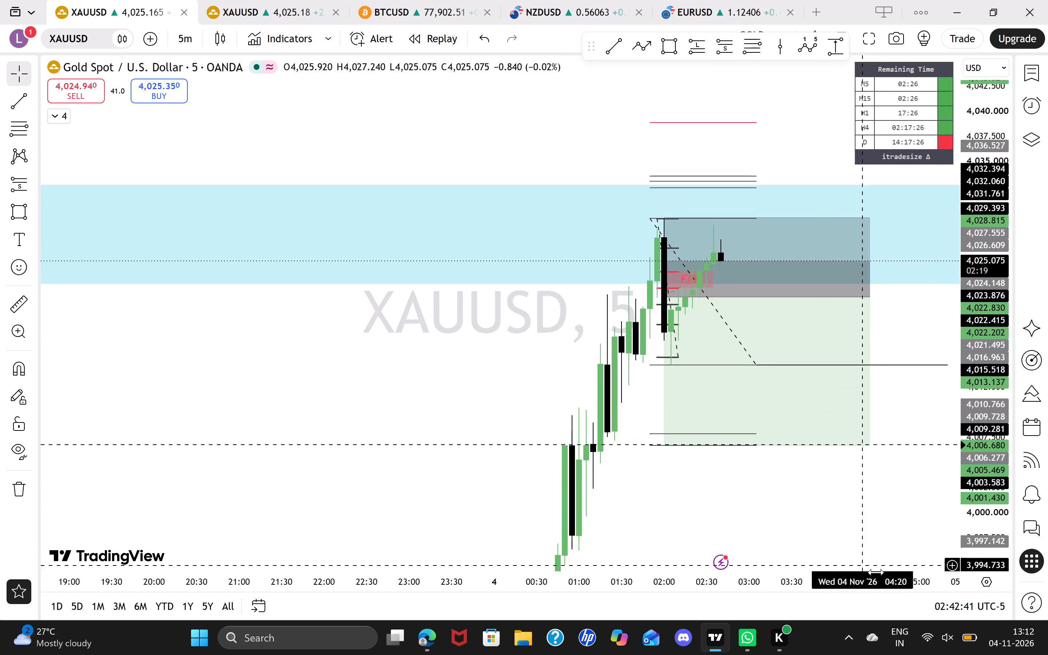
drag(875, 583, 846, 594)
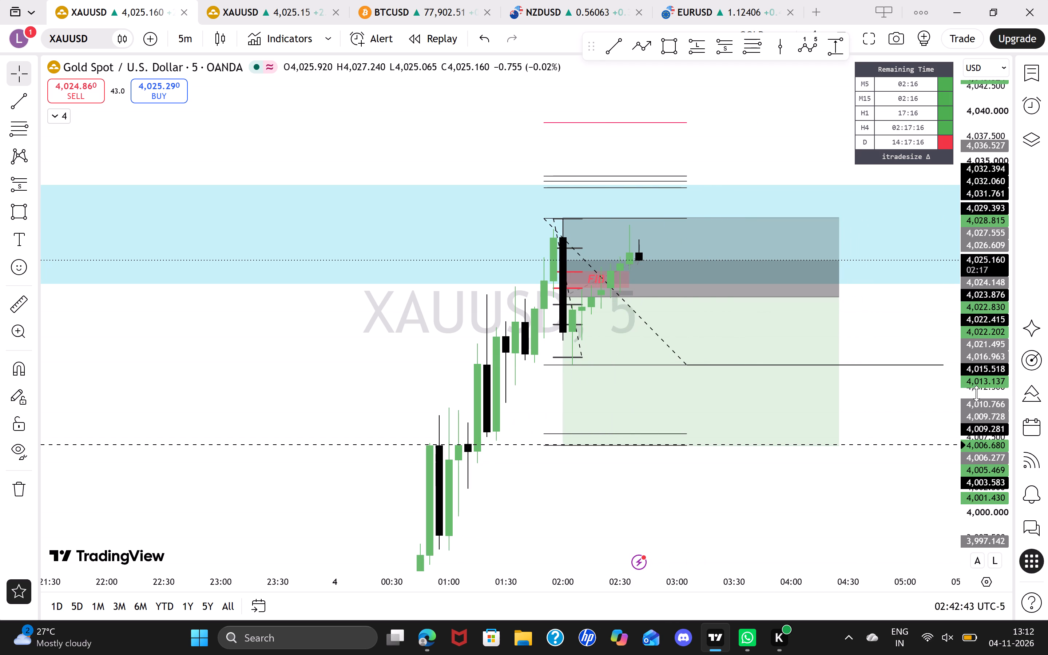
drag(975, 398, 943, 242)
drag(888, 372, 858, 374)
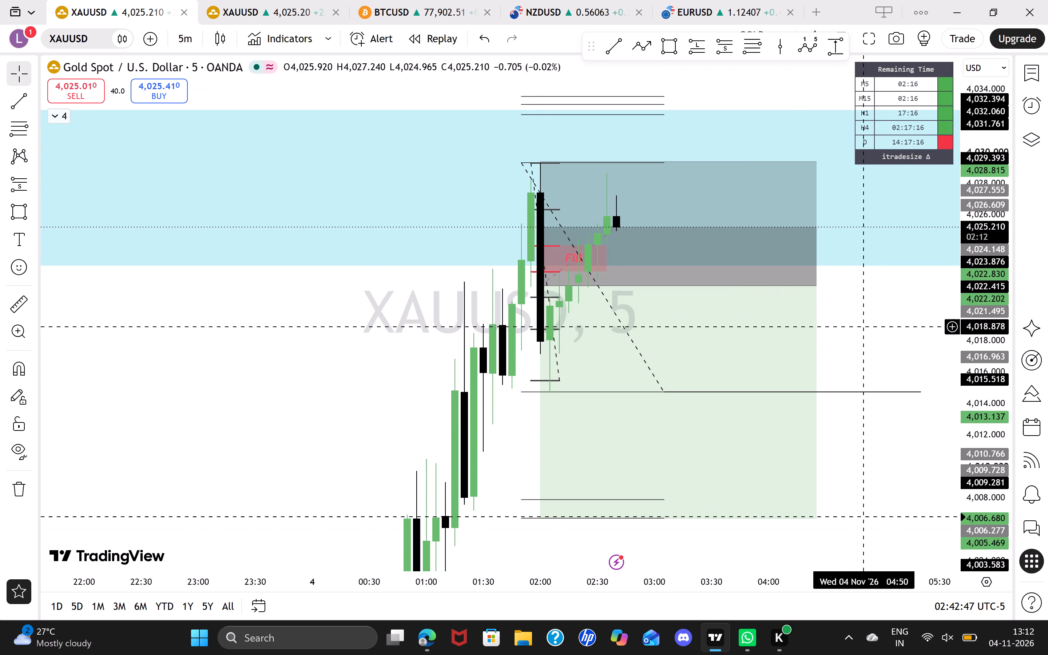
drag(861, 326, 800, 192)
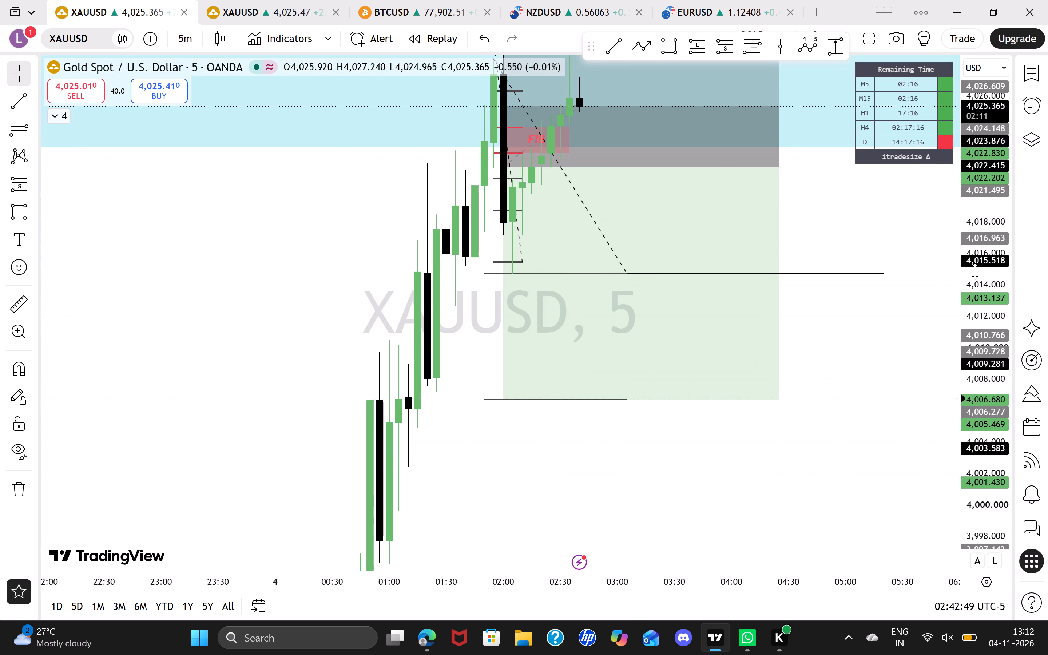
Examine the five-minute rally from the lower blue zone and the latest candles against the short position's stop, entry and target.
drag(975, 271, 984, 503)
drag(892, 478, 820, 356)
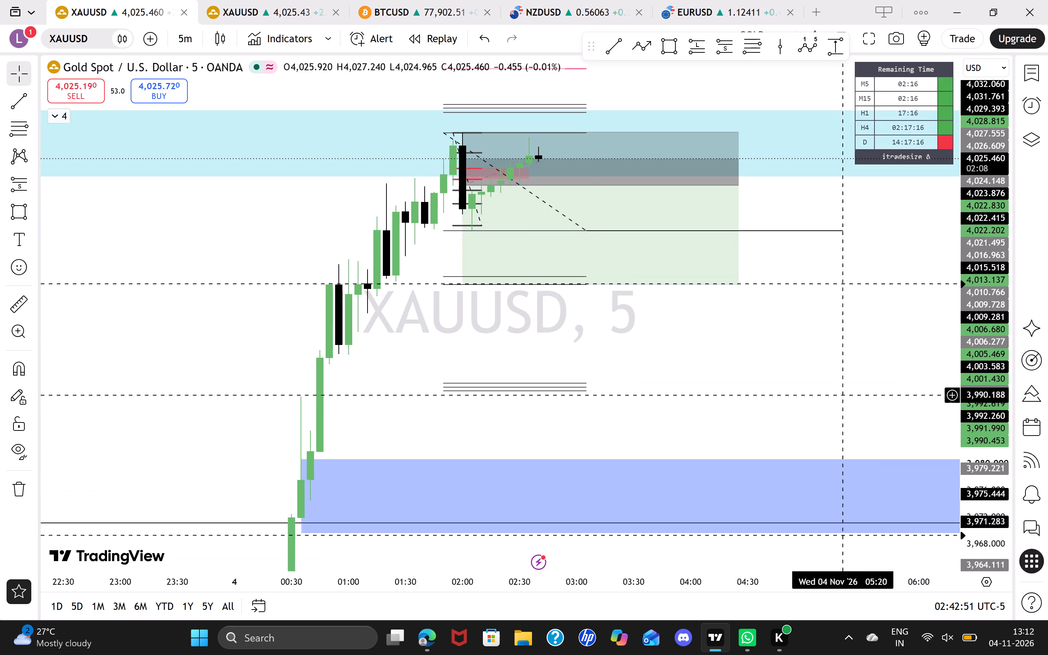
drag(820, 356, 872, 493)
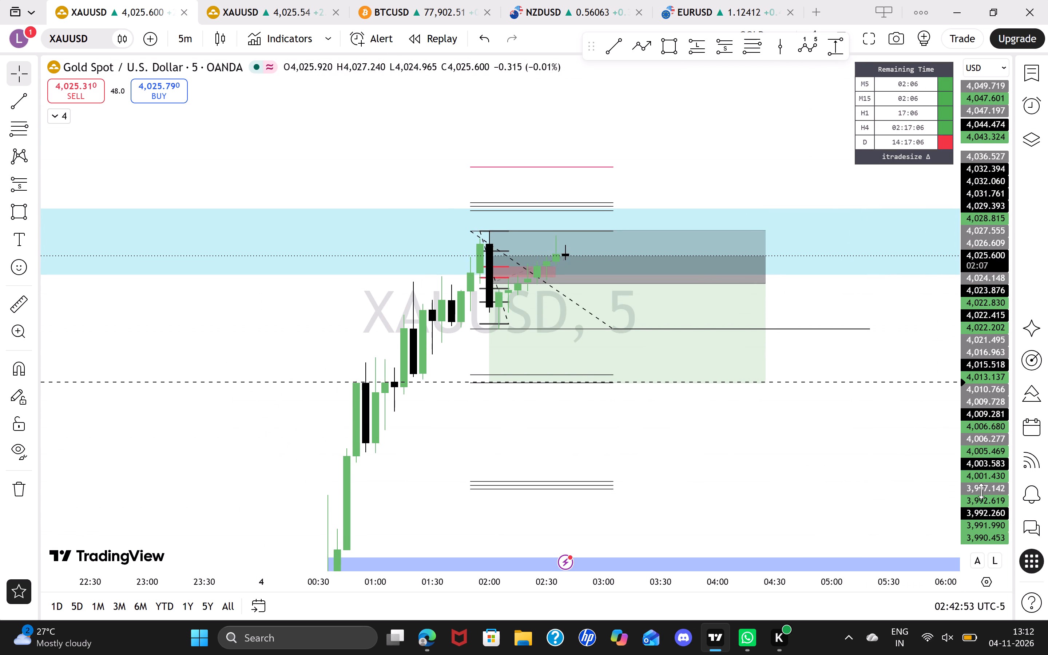
drag(981, 493, 893, 124)
drag(891, 320, 860, 357)
drag(970, 262, 988, 350)
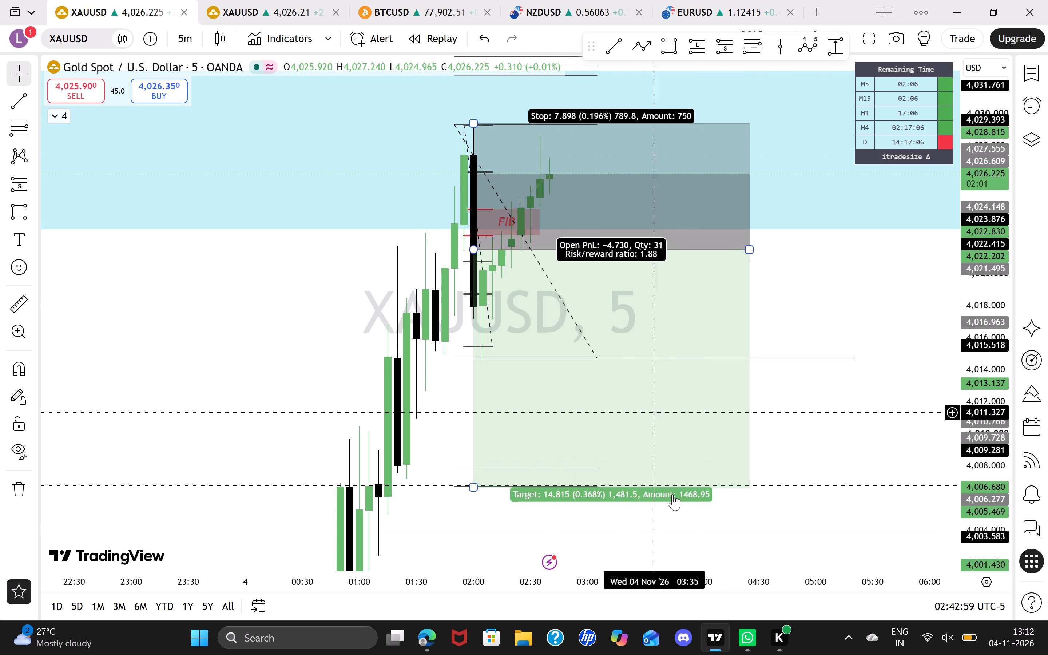
drag(620, 577, 717, 583)
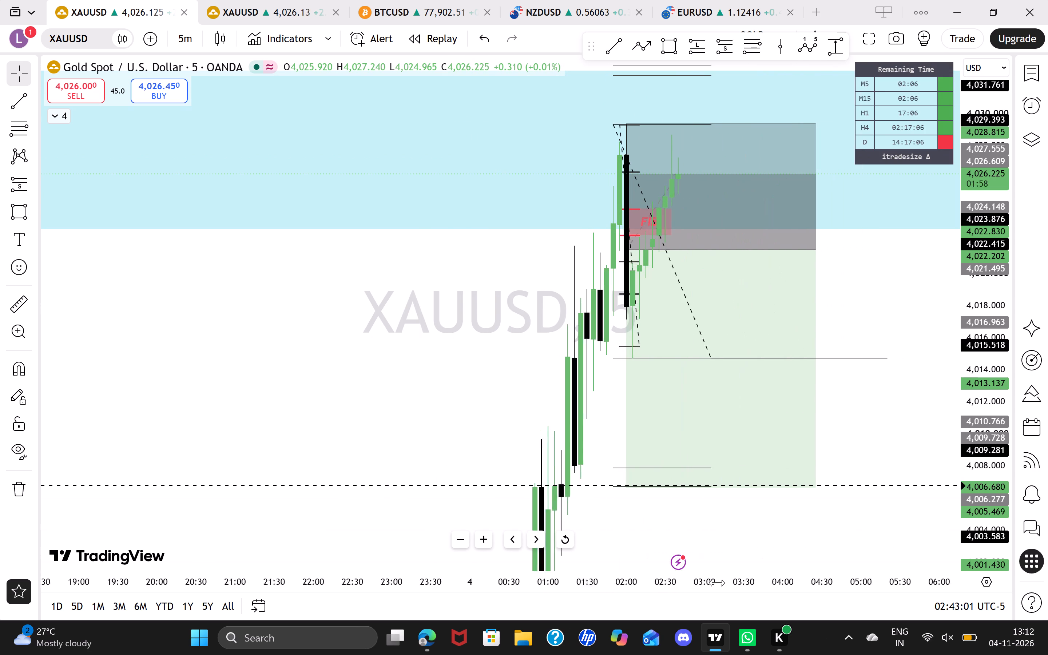
drag(717, 583, 685, 628)
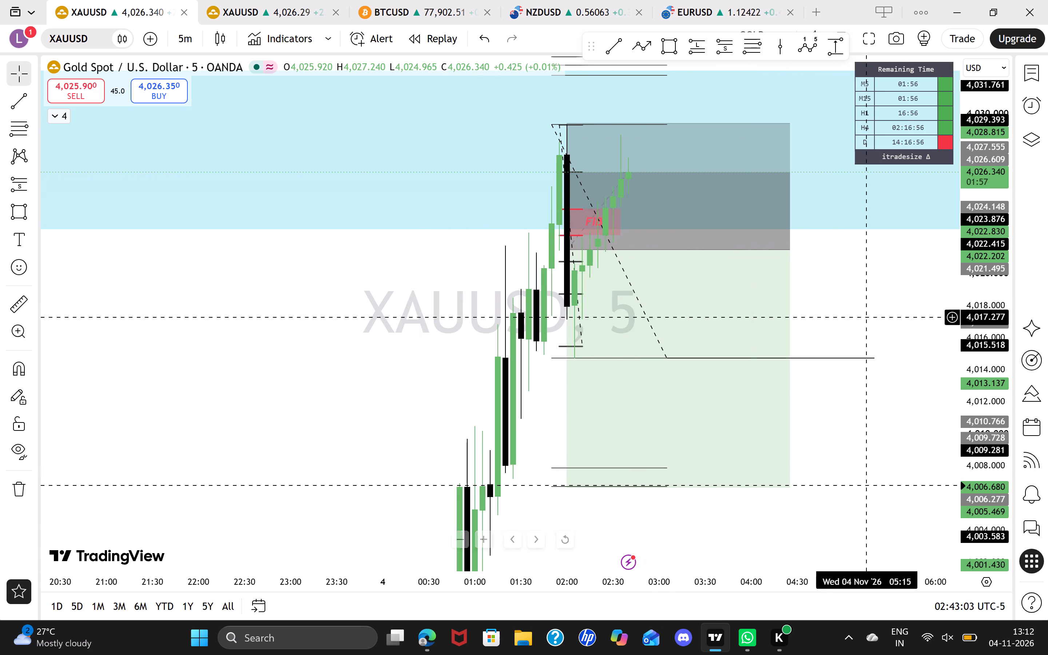
drag(990, 235, 989, 251)
drag(905, 286, 893, 309)
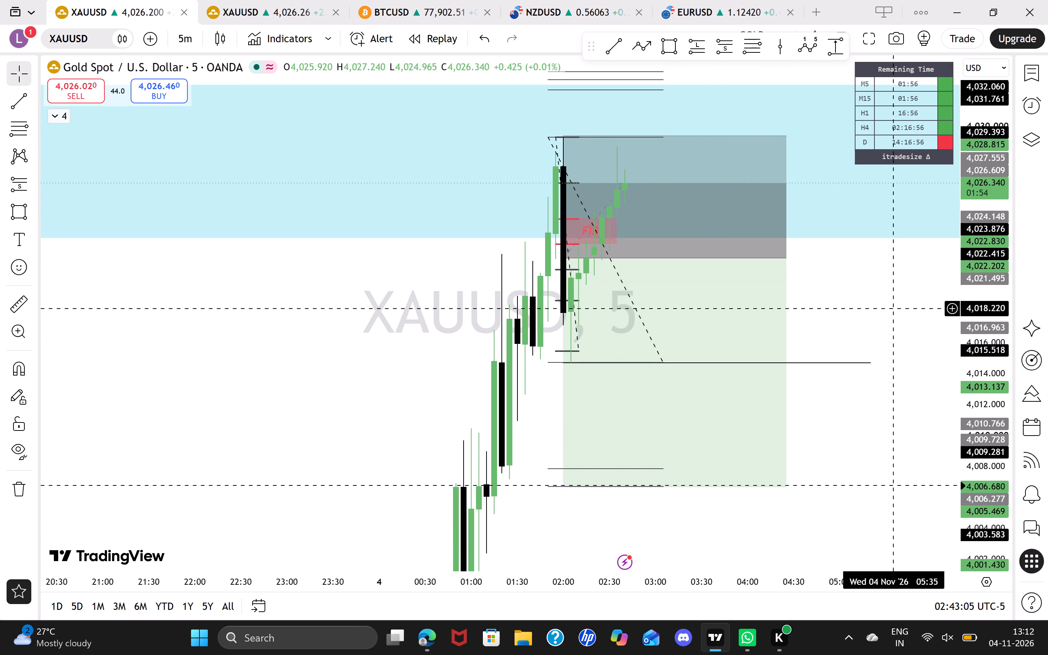
drag(786, 583, 761, 596)
drag(989, 441, 963, 338)
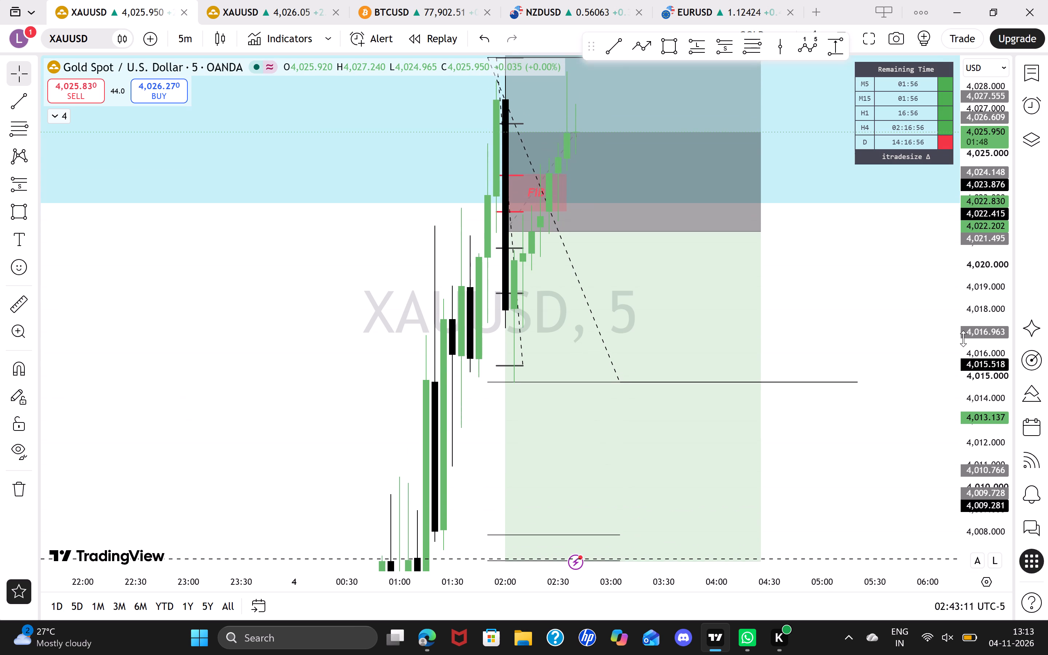
drag(963, 338, 934, 399)
drag(855, 319, 796, 334)
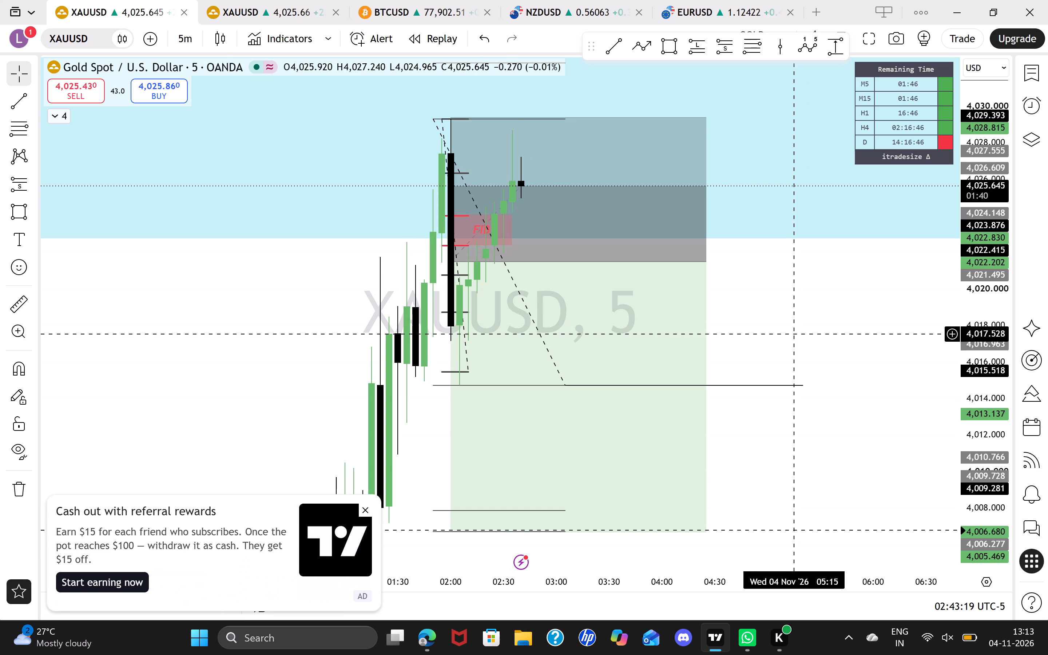
Switch the XAUUSD chart to the 1-minute timeframe.
key(1)
key(Return)
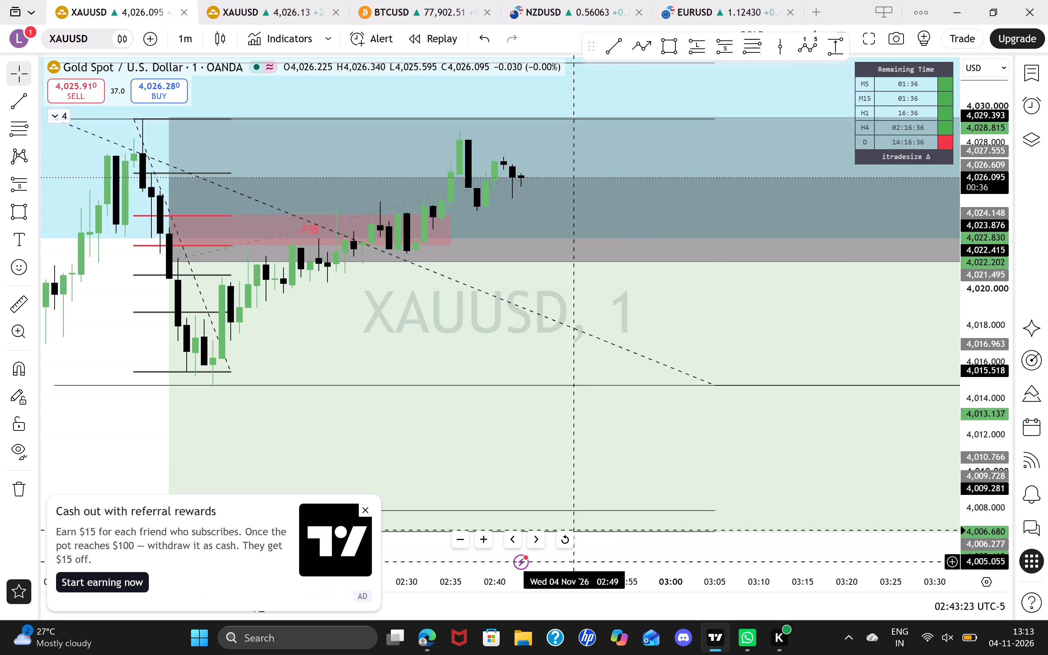
Dismiss the referral rewards advertisement covering the earlier one-minute candles.
drag(569, 573, 787, 513)
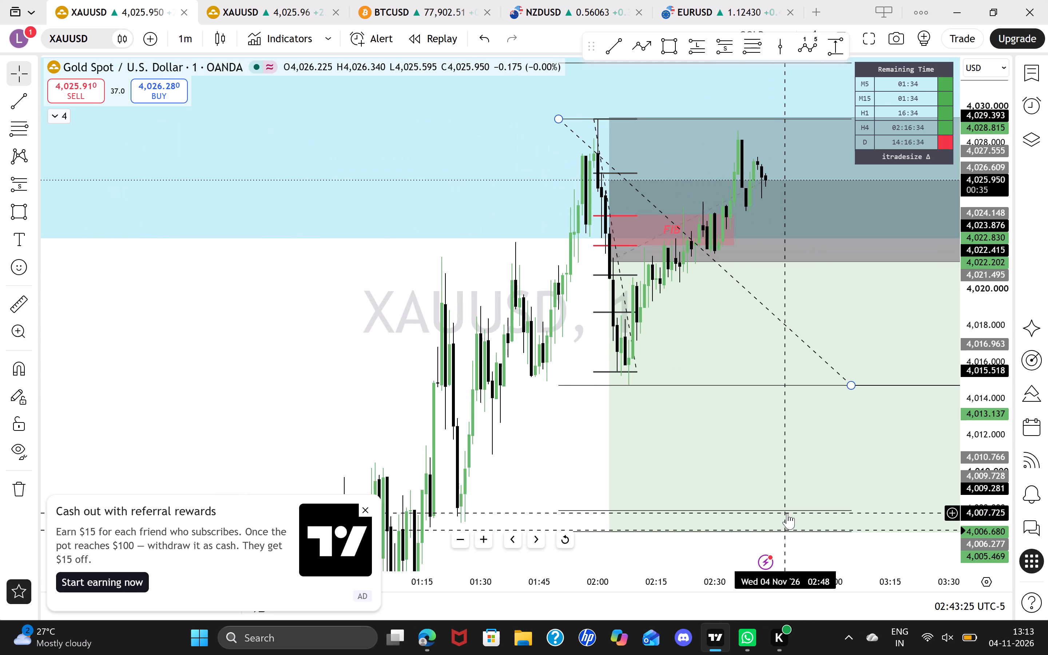
drag(787, 513, 761, 519)
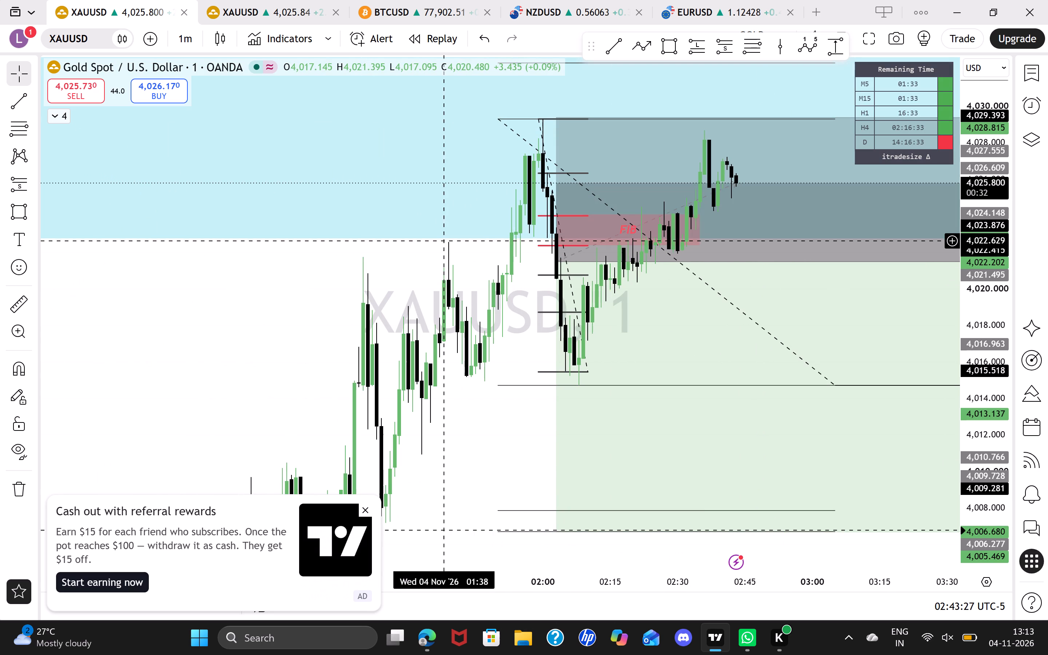
drag(406, 254, 345, 251)
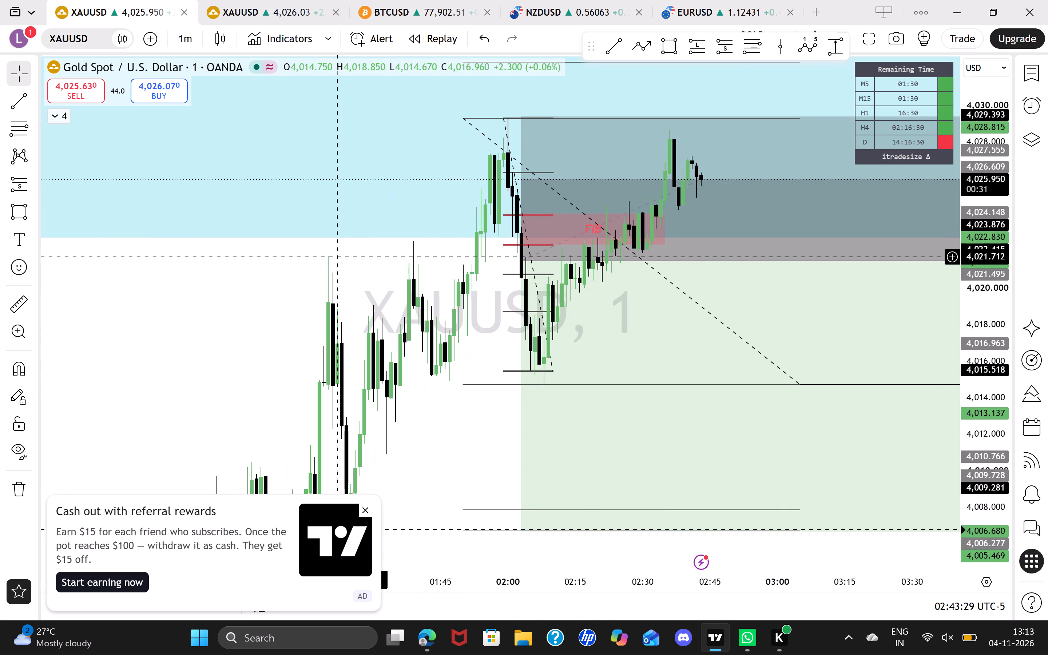
drag(336, 256, 263, 187)
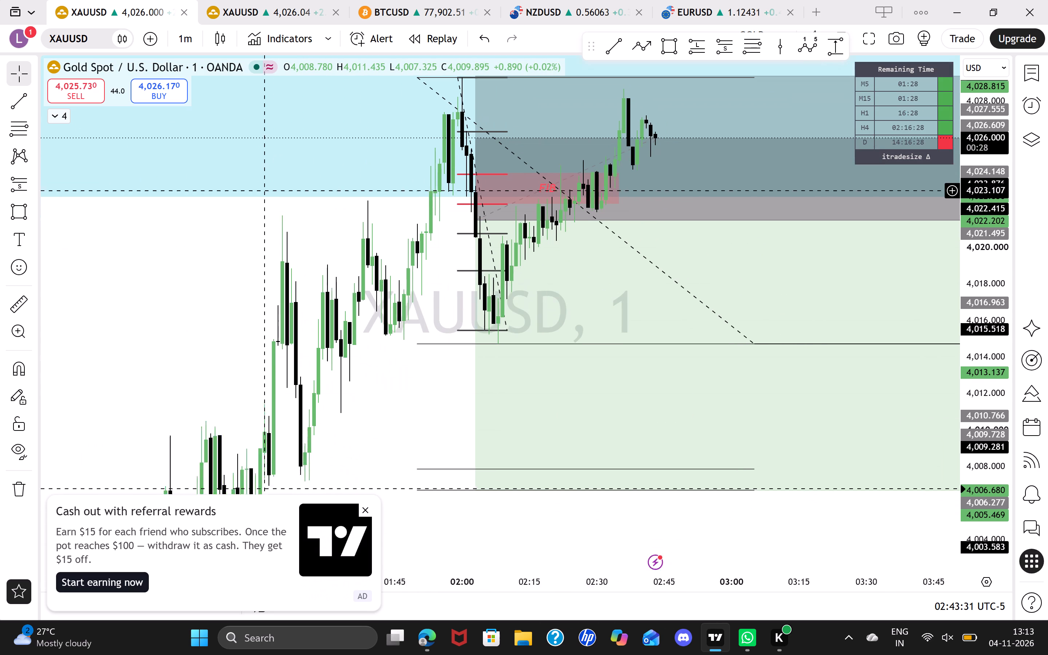
drag(263, 187, 243, 148)
click(366, 513)
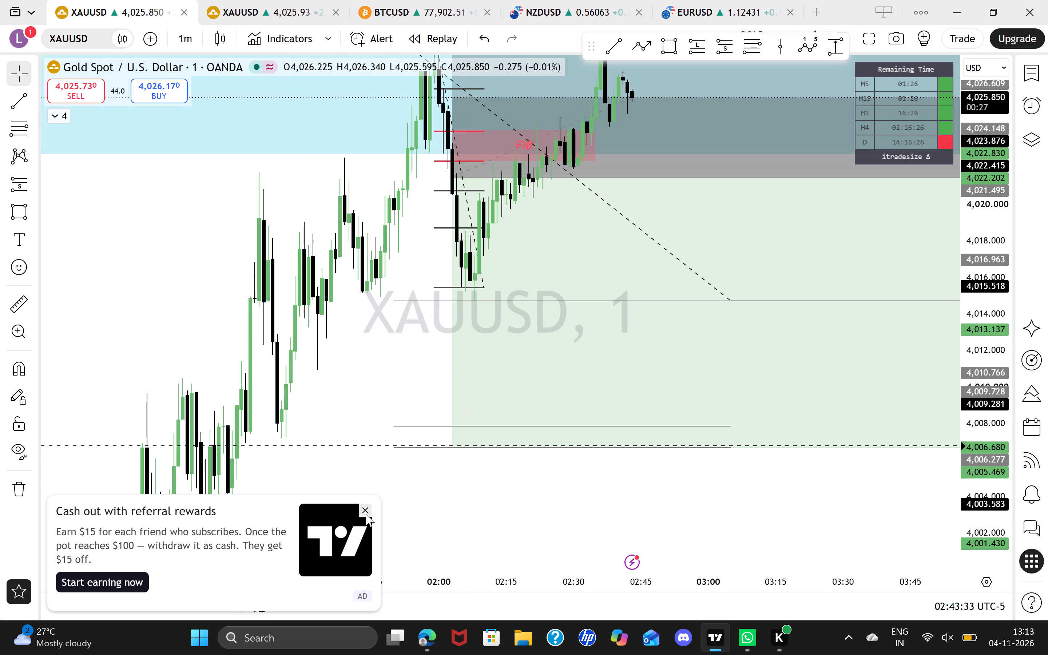
Draw a horizontal trend line at about 4,021.7 from 01:17 to 01:54 and apply the BOS template to it.
drag(747, 495, 621, 561)
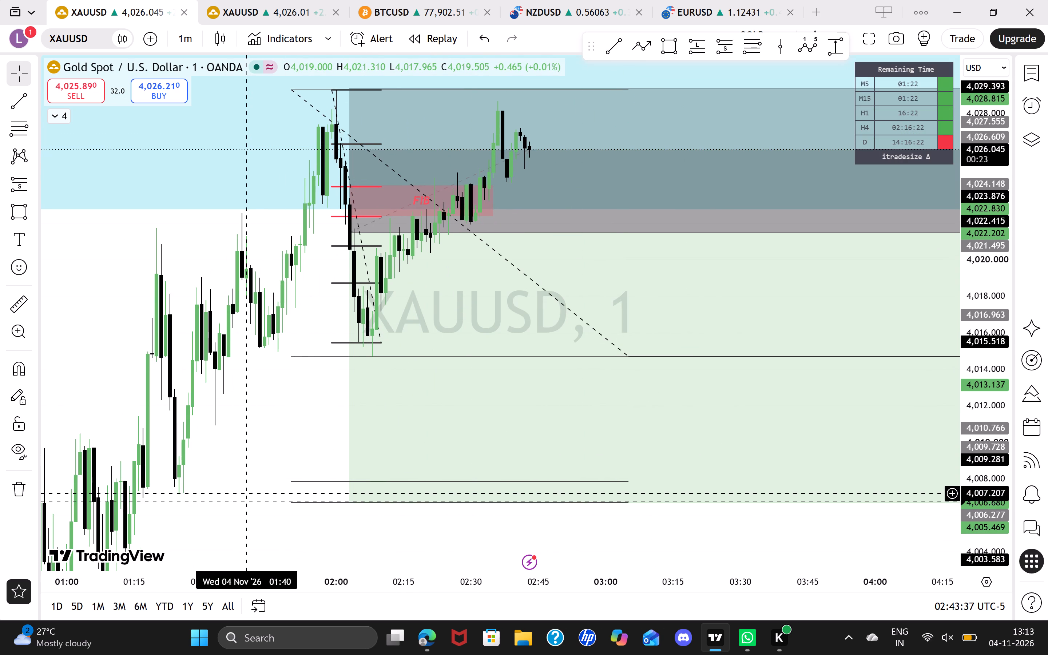
click(16, 106)
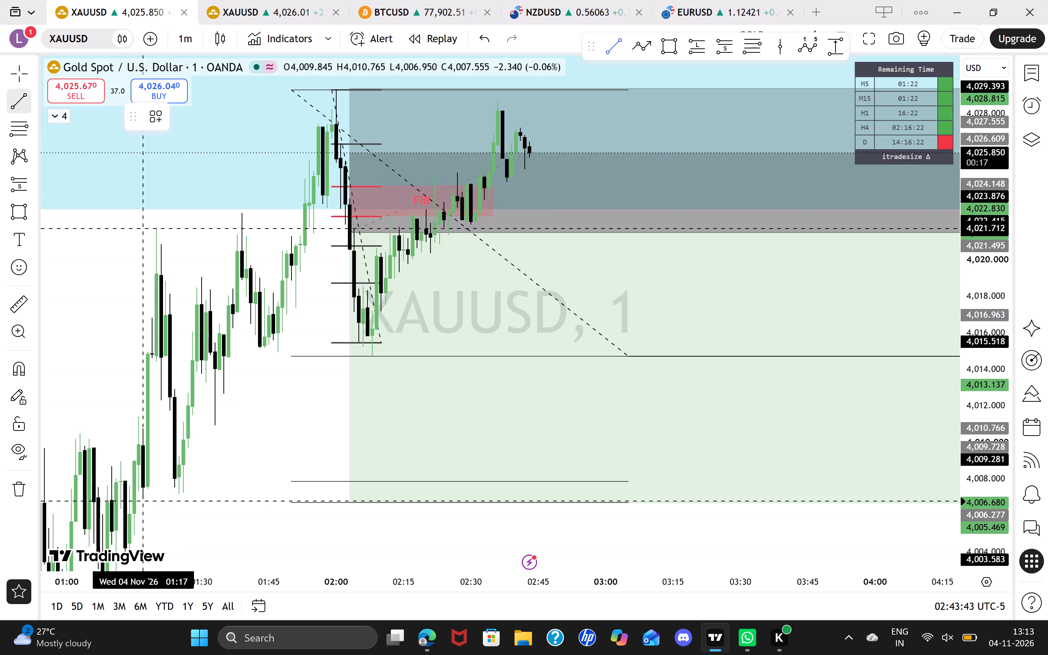
click(145, 229)
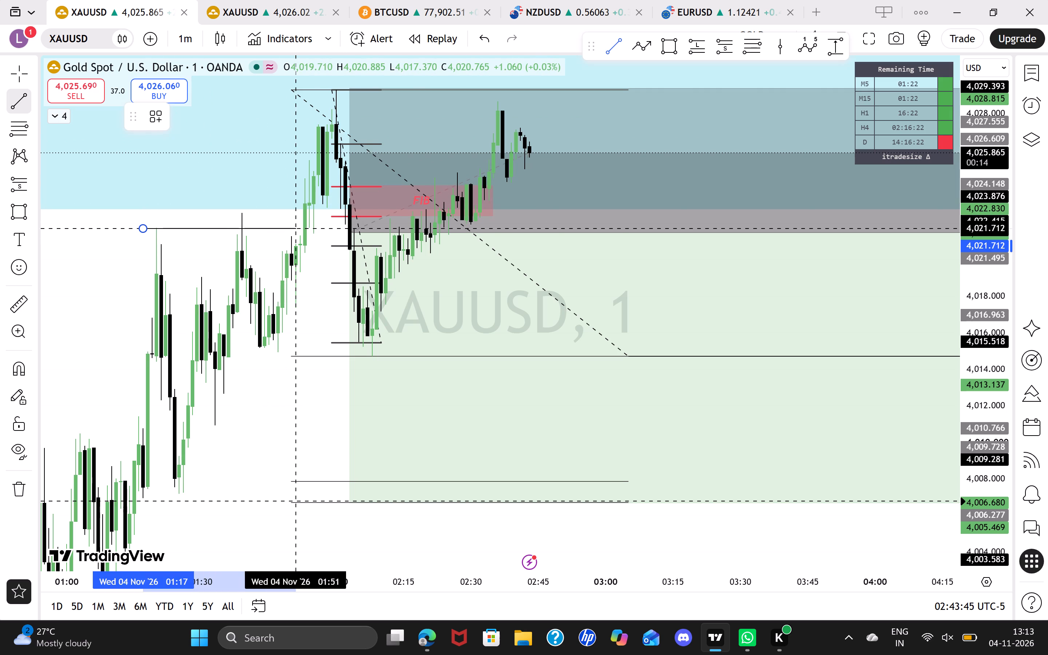
shift+click(307, 222)
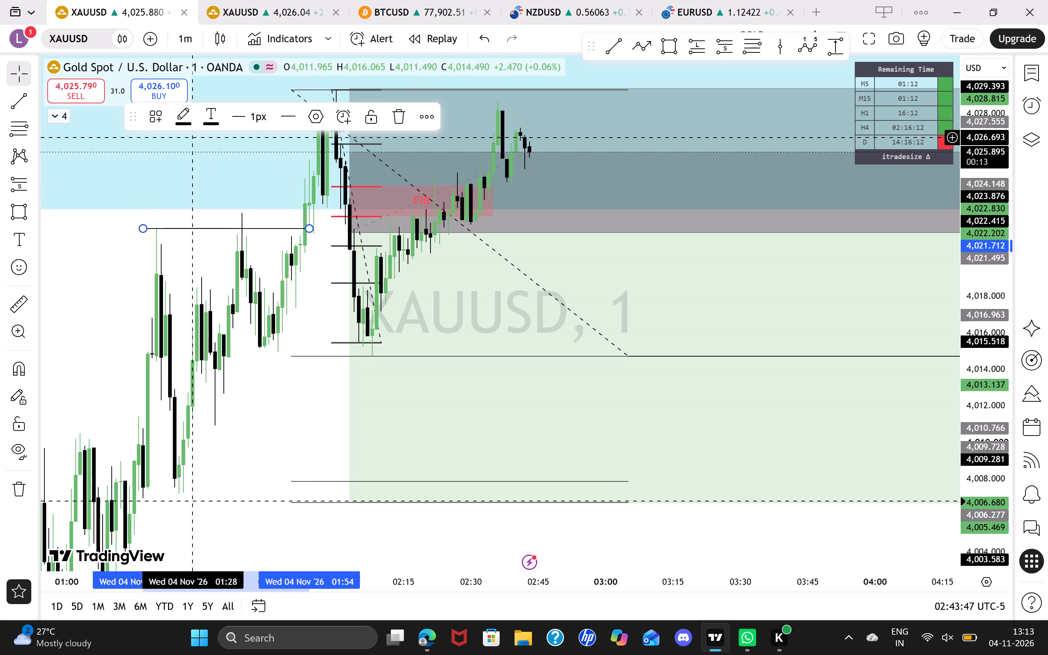
click(166, 126)
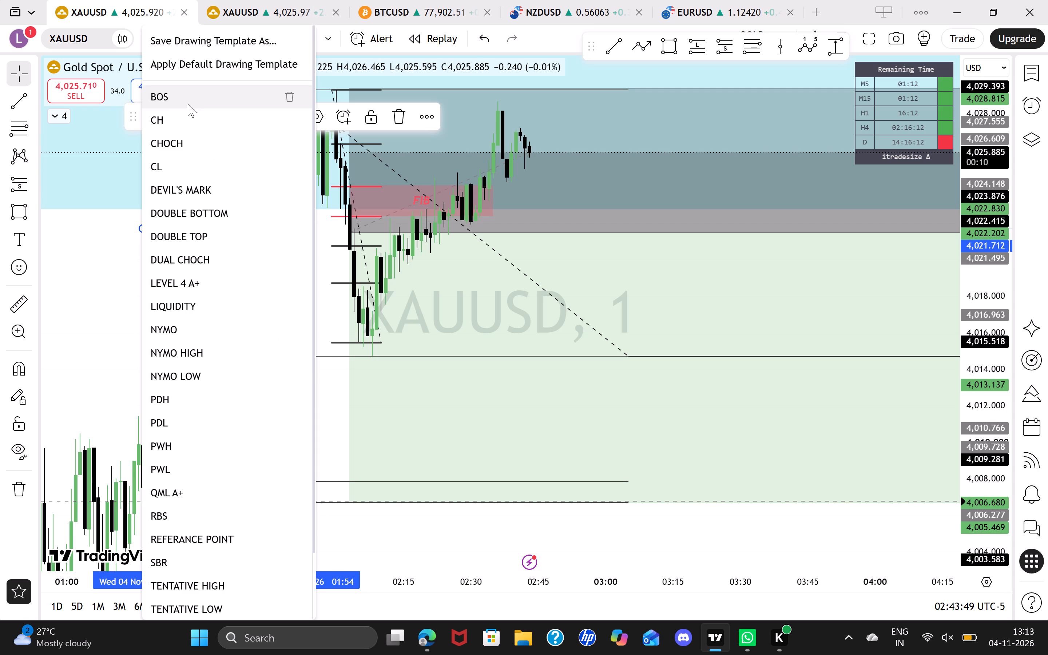
click(188, 104)
Move the BOS line's start point to the 01:20 swing high, keeping the line horizontal.
shift+drag(142, 229, 159, 227)
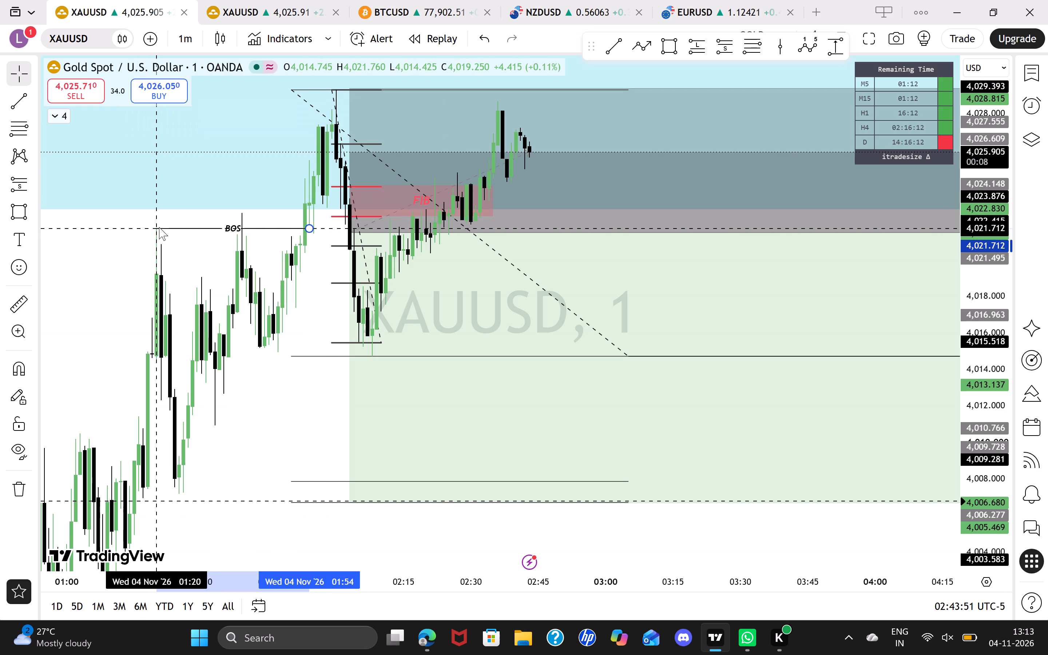
shift+drag(159, 227, 159, 227)
click(105, 279)
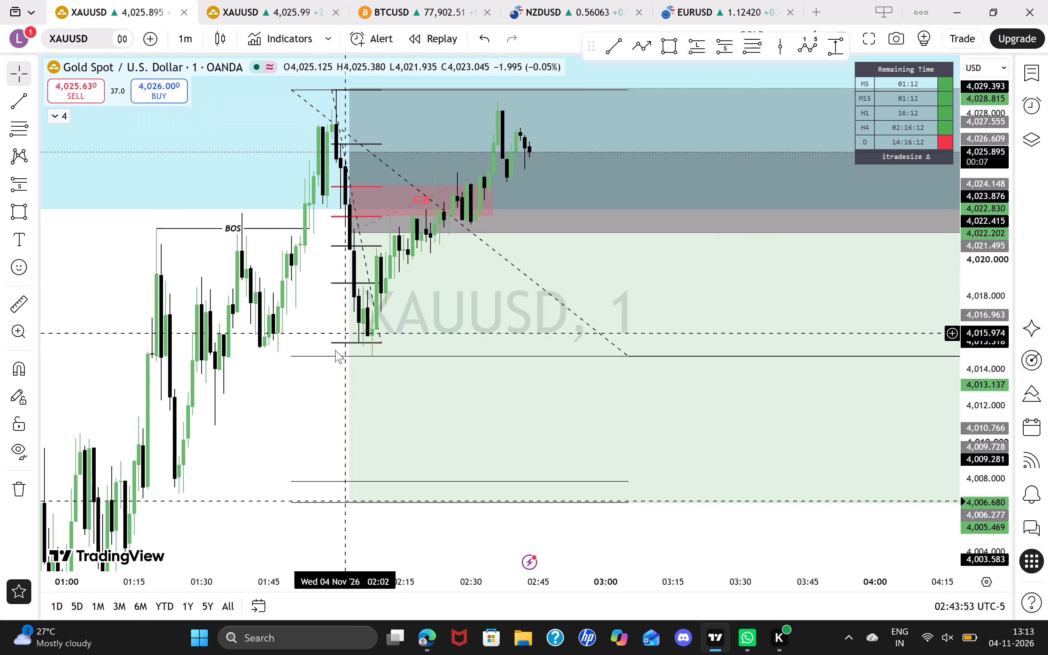
Draw a horizontal trend line at about 4,007.2 from the 01:23 swing low to 04:25.
drag(309, 310, 214, 303)
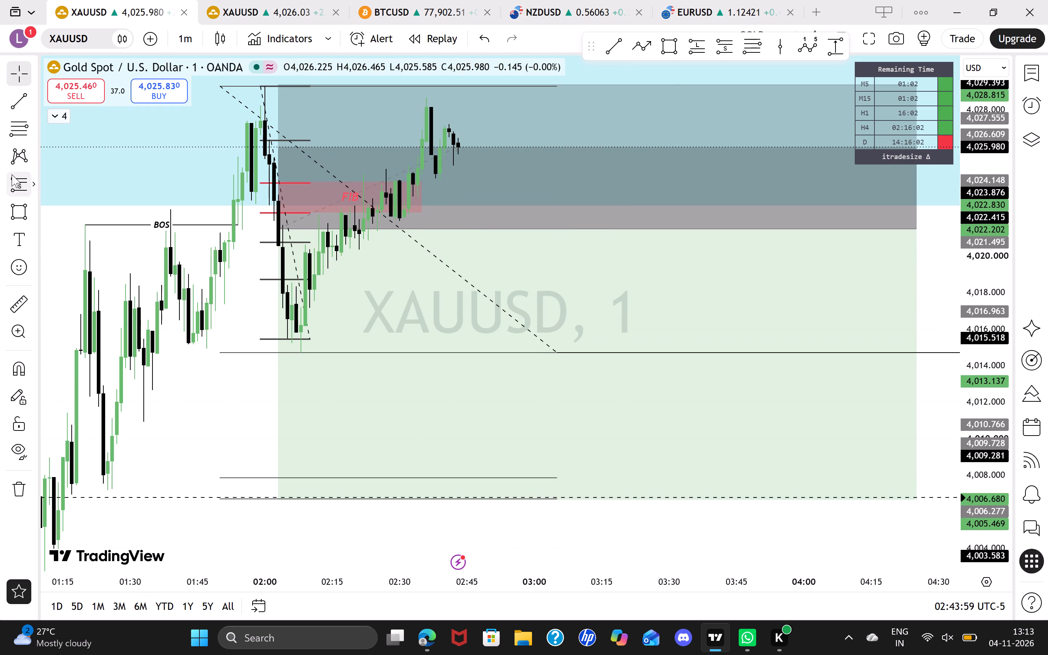
click(24, 104)
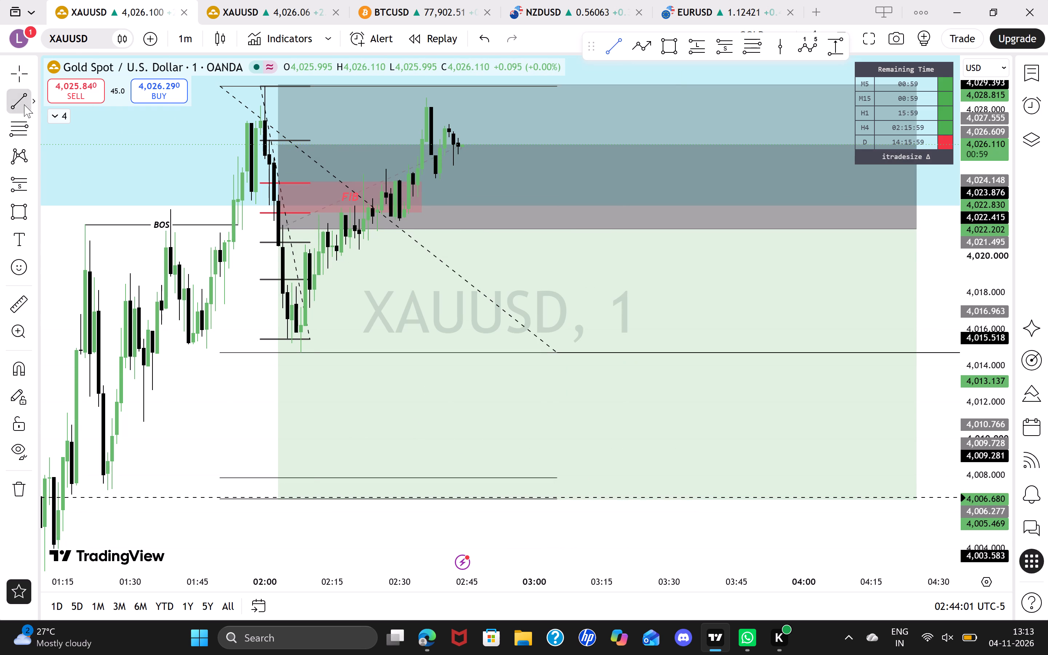
click(98, 489)
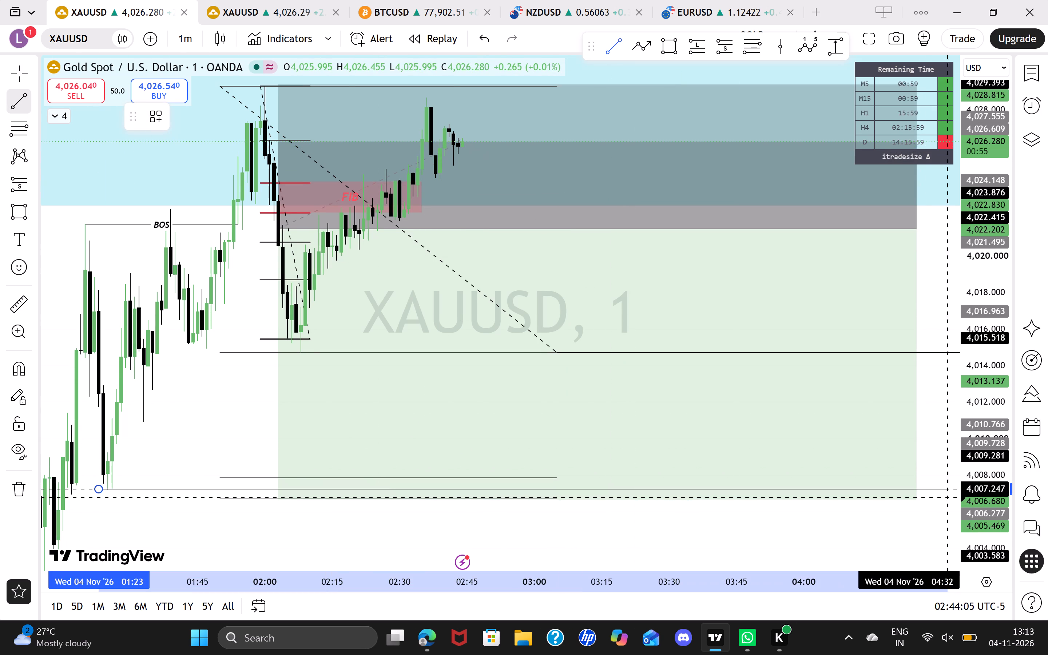
shift+click(916, 446)
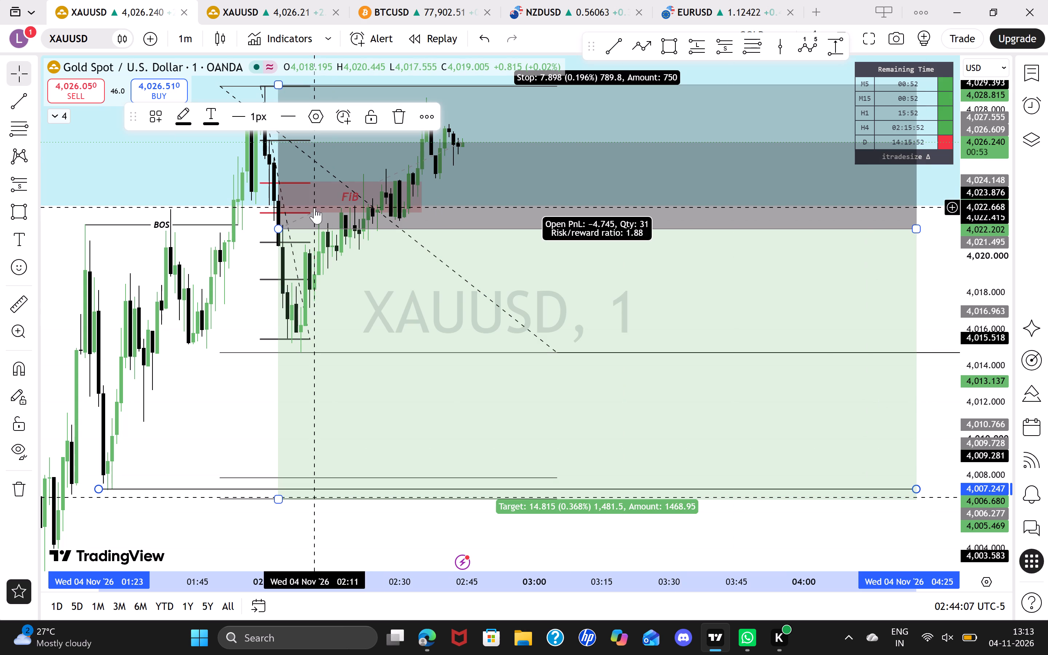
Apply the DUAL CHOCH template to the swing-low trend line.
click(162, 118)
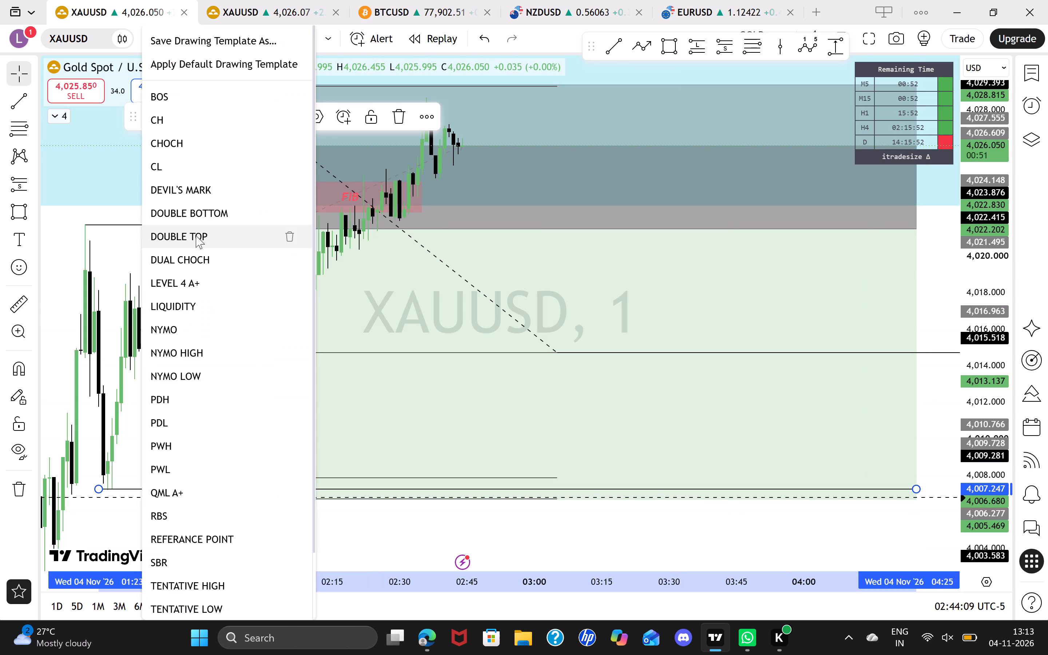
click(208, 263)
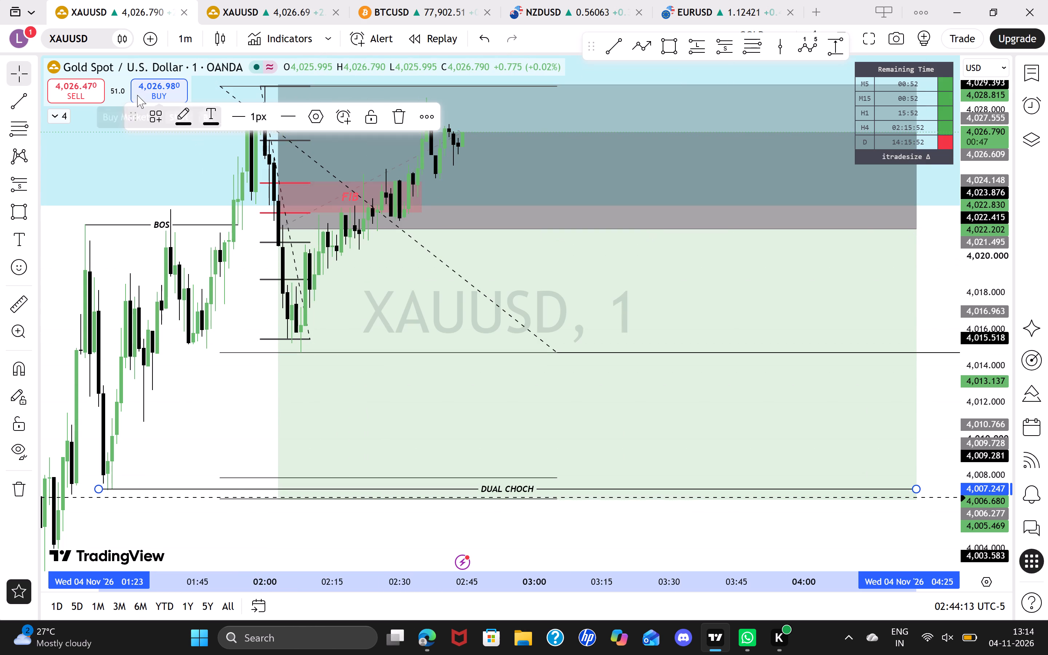
Apply the CHOCH template to the trend line at the 01:23 swing low.
click(156, 116)
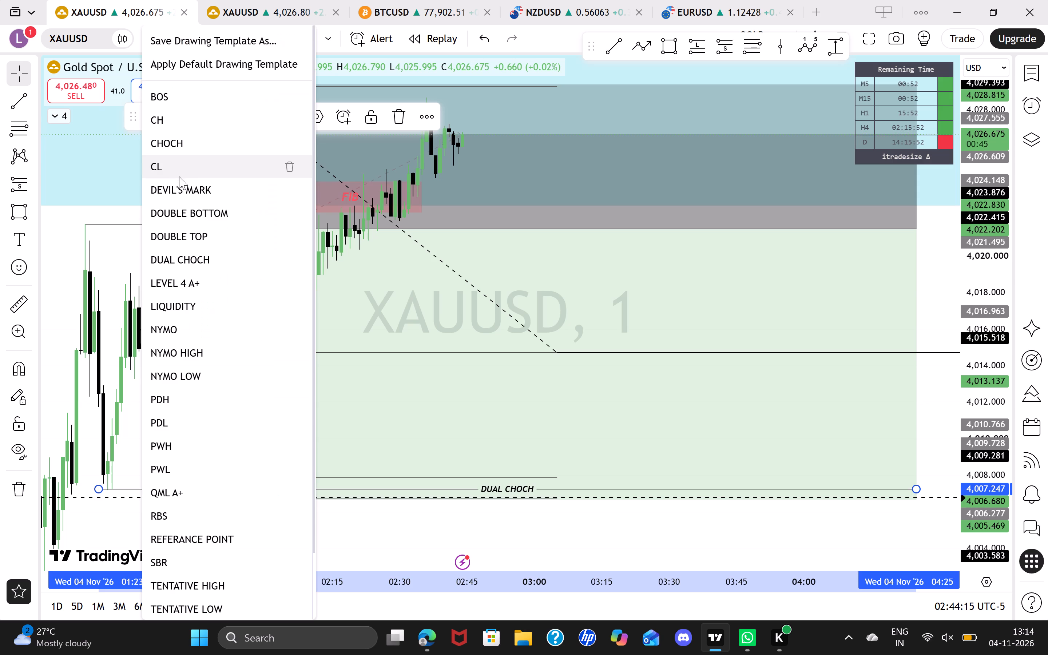
click(176, 144)
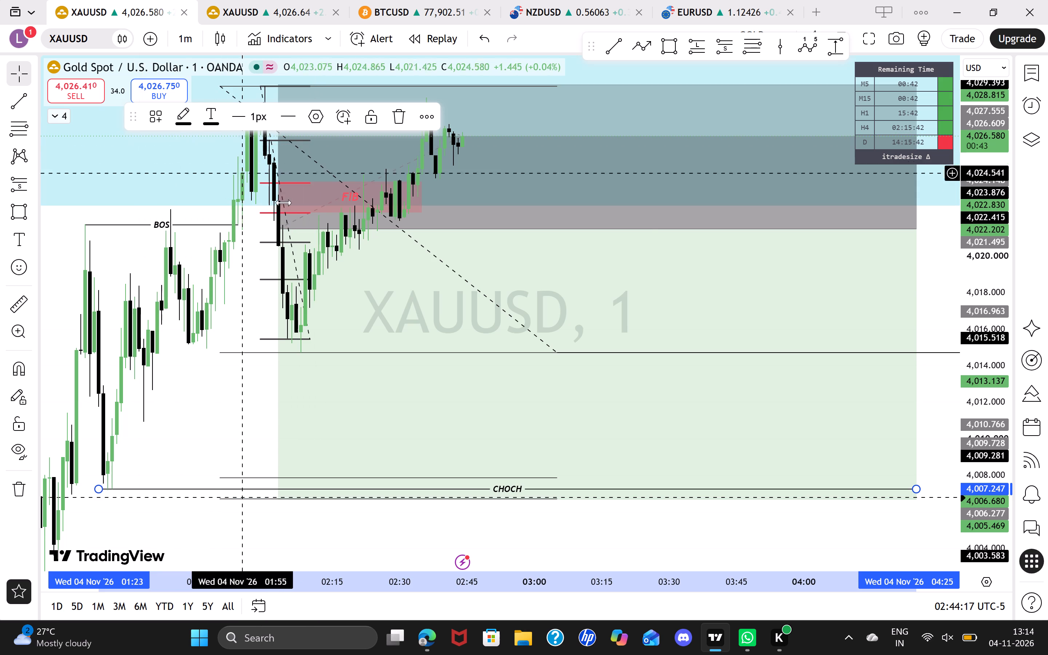
Delete the large Fib retracement, the red FIB rectangle and the smaller Fib retracement from the one-minute chart.
click(251, 353)
key(Delete)
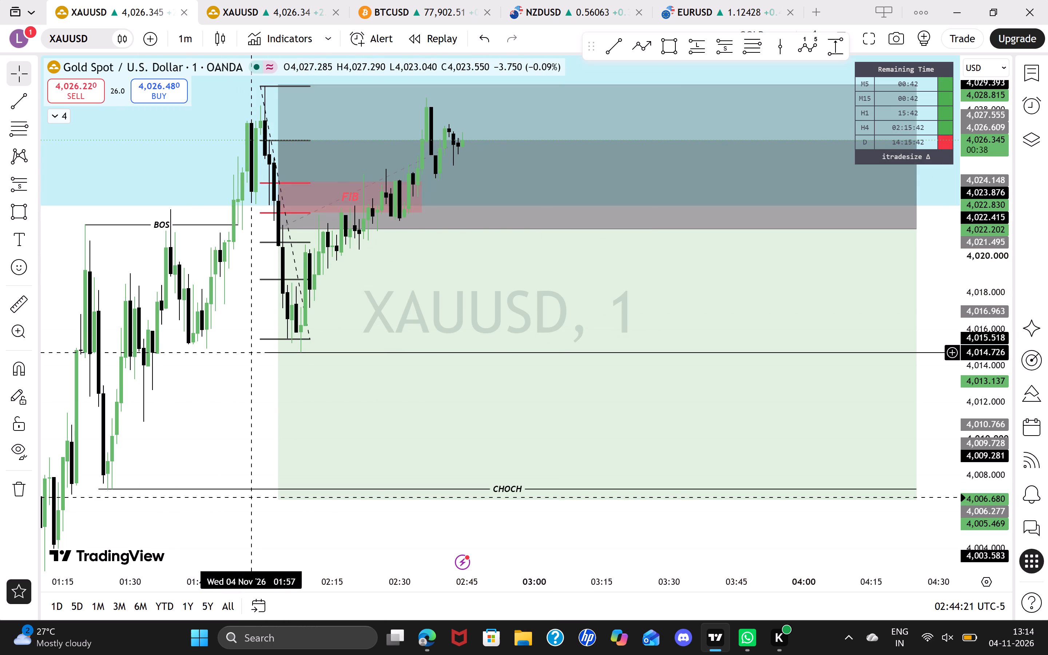
click(420, 193)
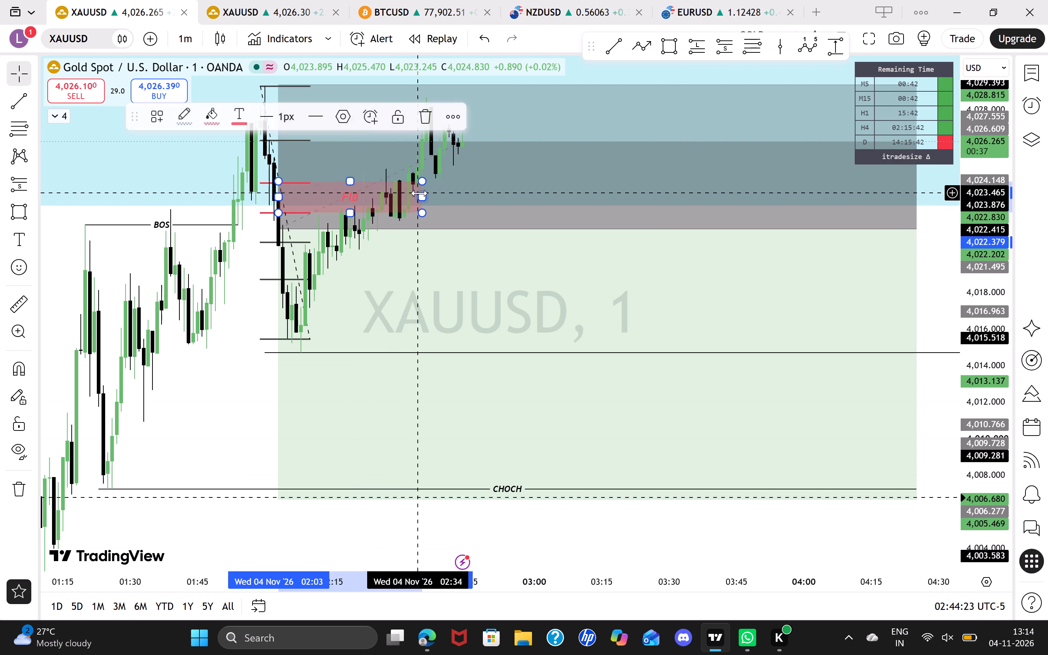
key(Delete)
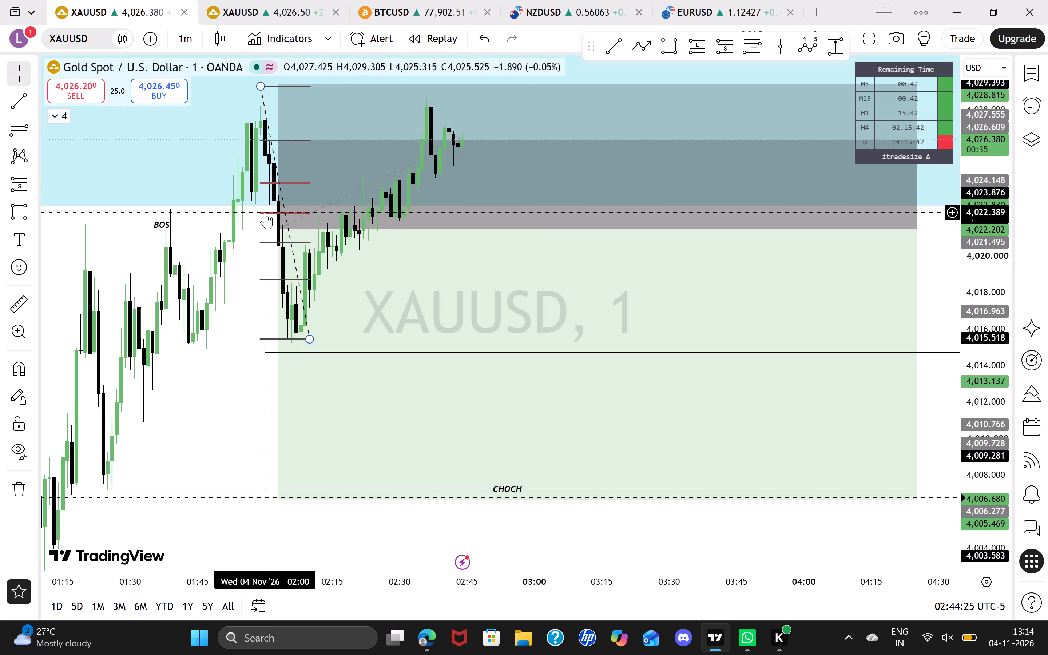
click(265, 213)
key(Delete)
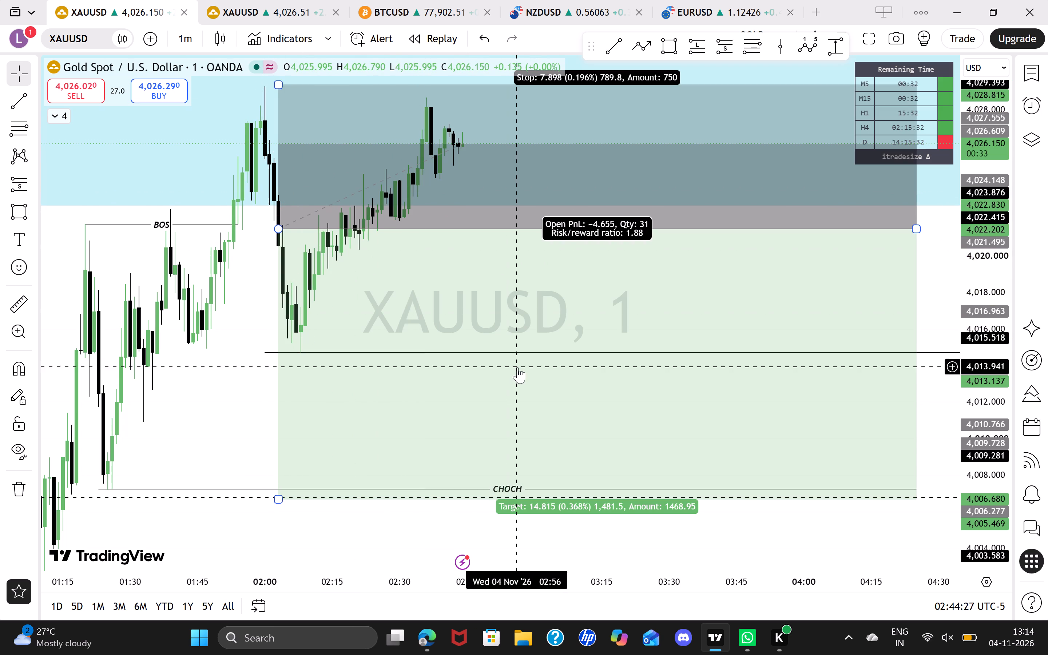
Shorten the short position so that its far edge ends at 03:39.
drag(601, 581, 702, 572)
drag(449, 418, 274, 446)
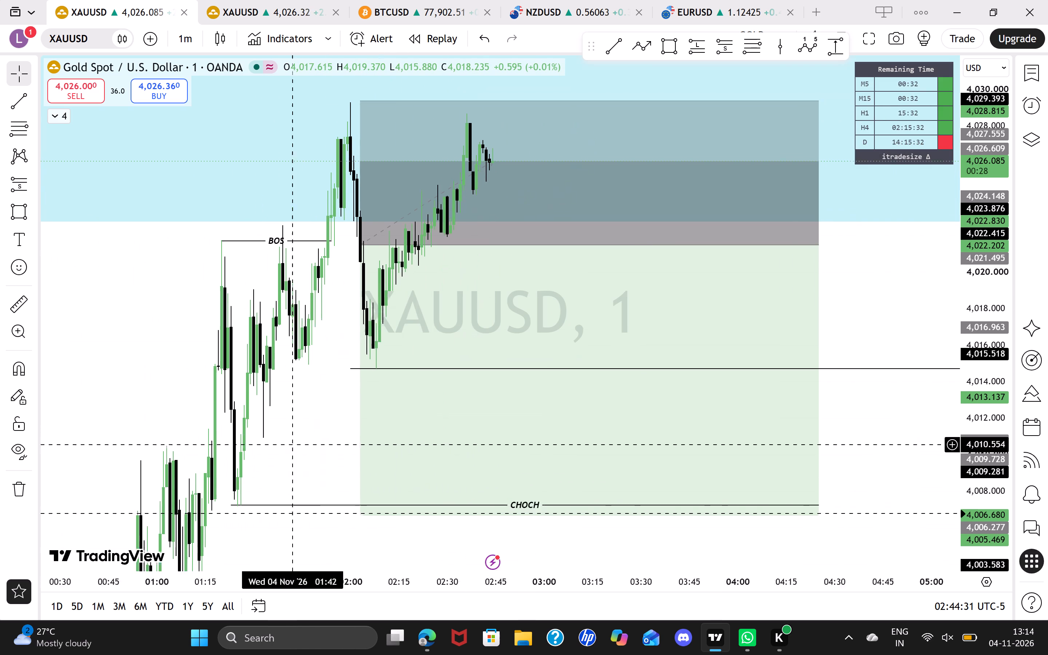
drag(274, 446, 237, 451)
drag(977, 180, 983, 204)
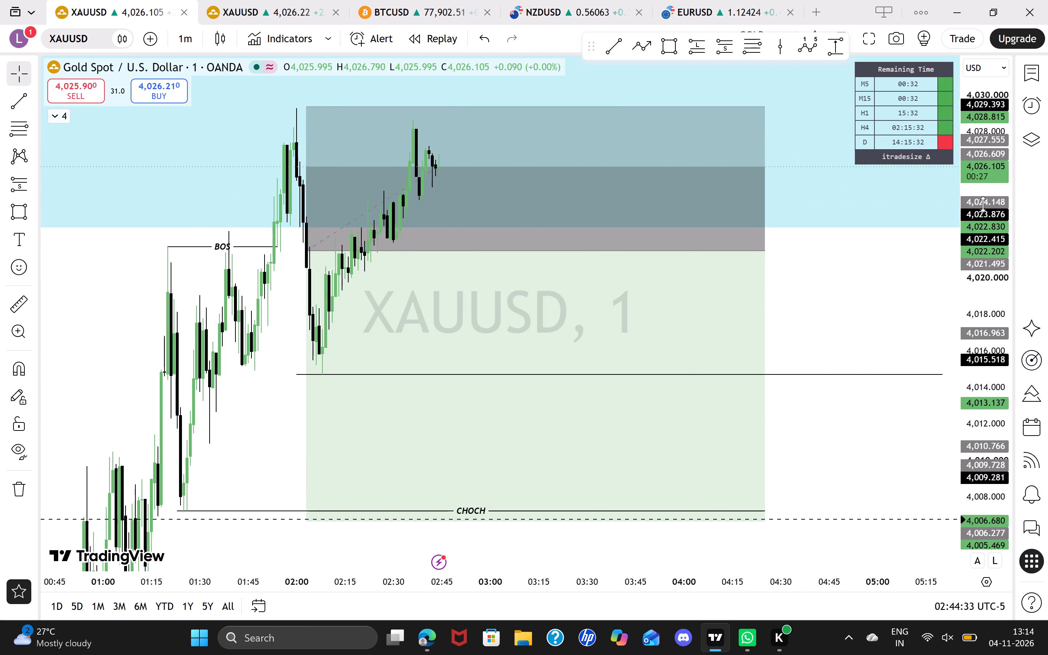
drag(983, 204, 995, 296)
drag(918, 327, 775, 331)
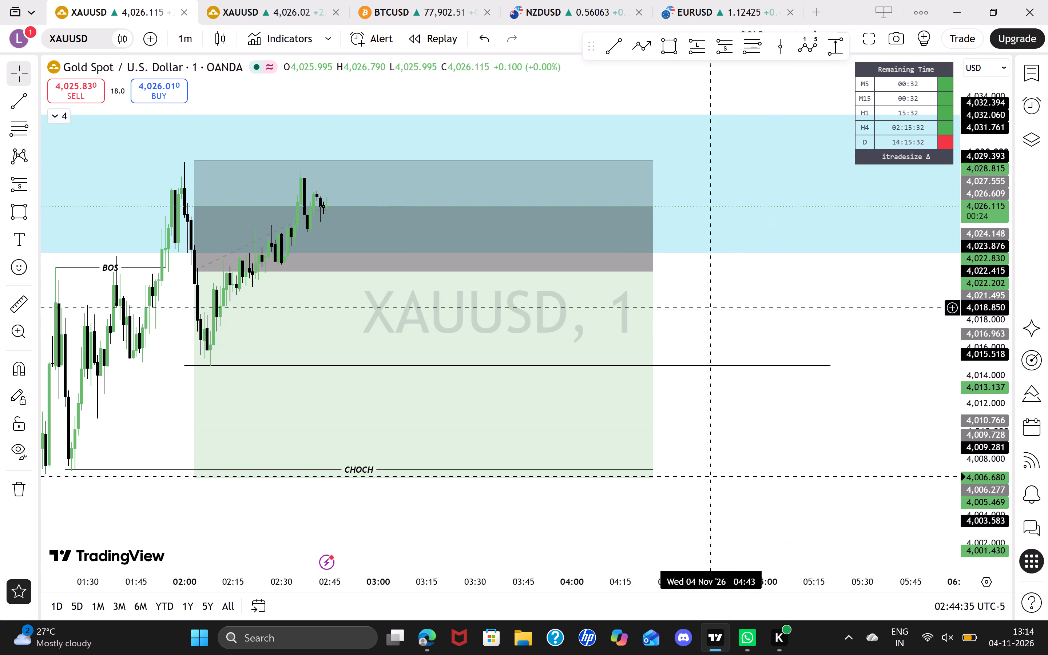
drag(652, 270, 505, 274)
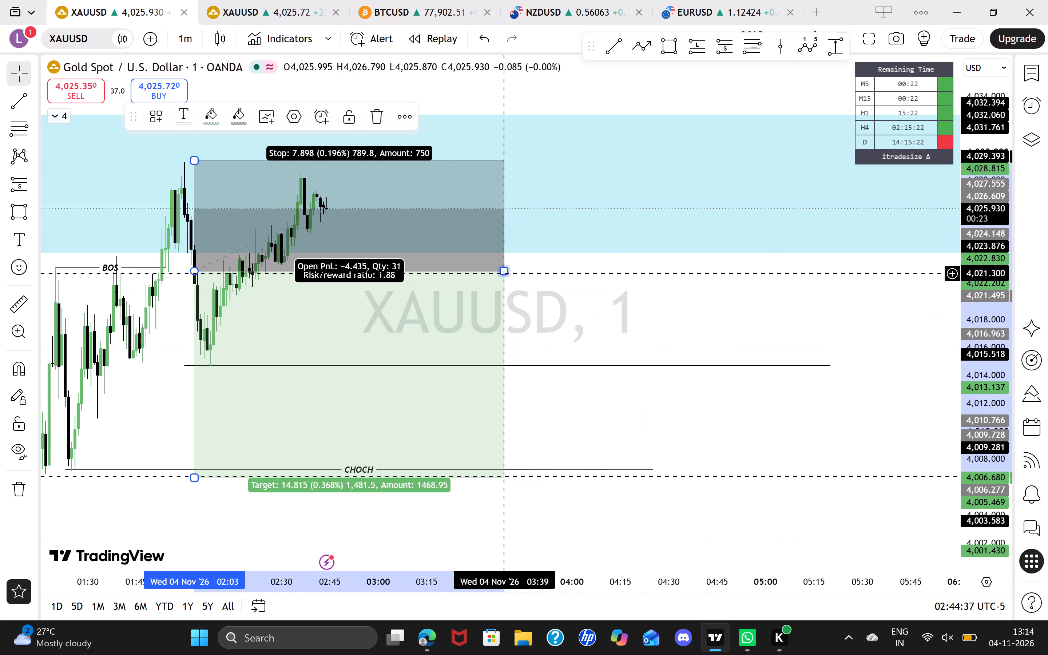
click(595, 297)
Examine the one-minute price structure and latest candles against the BOS and CHOCH lines and the short position's levels.
drag(611, 323, 806, 297)
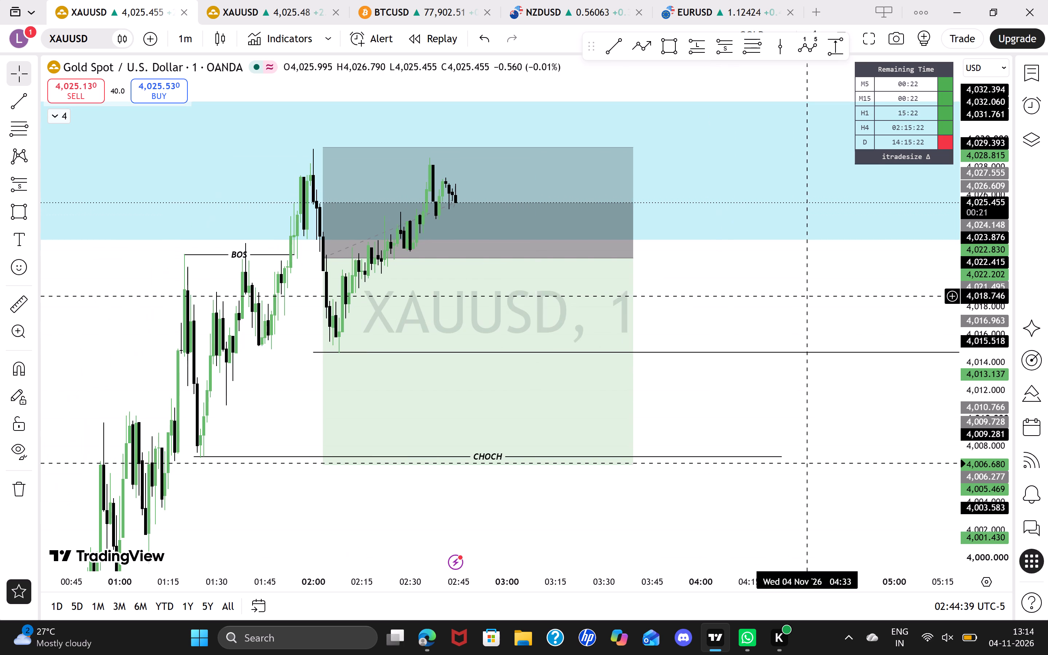
drag(982, 392, 959, 298)
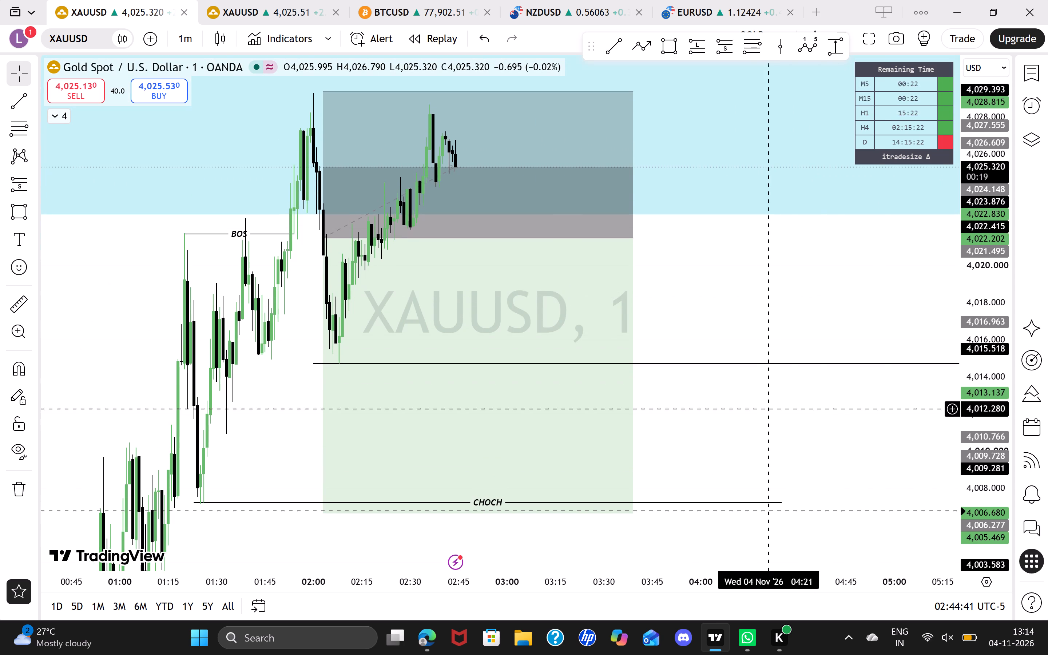
drag(791, 333, 769, 328)
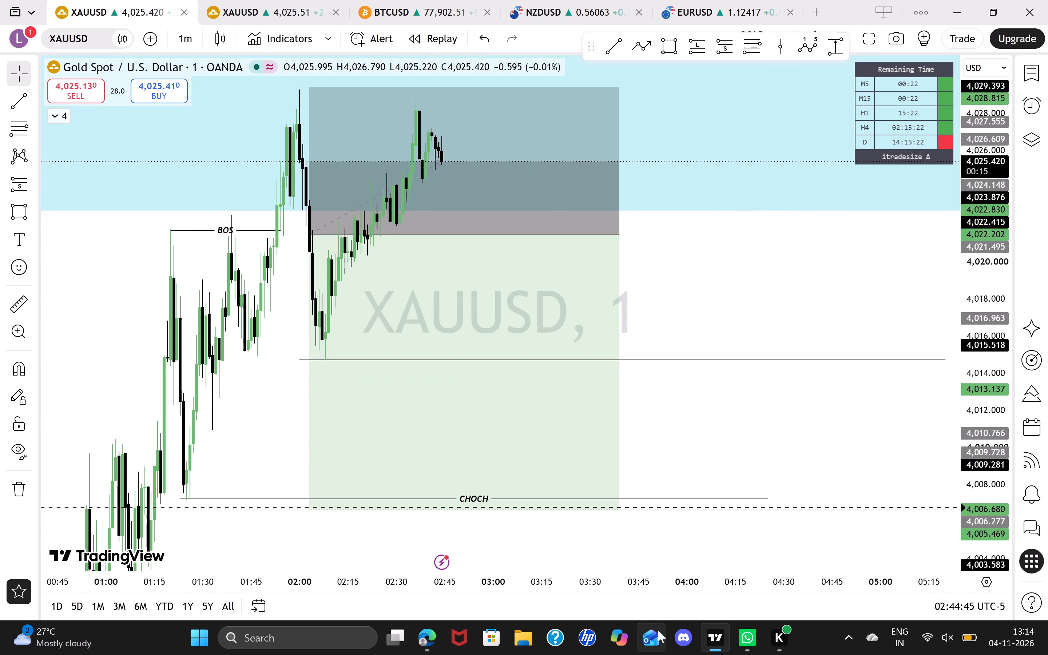
drag(610, 587, 722, 582)
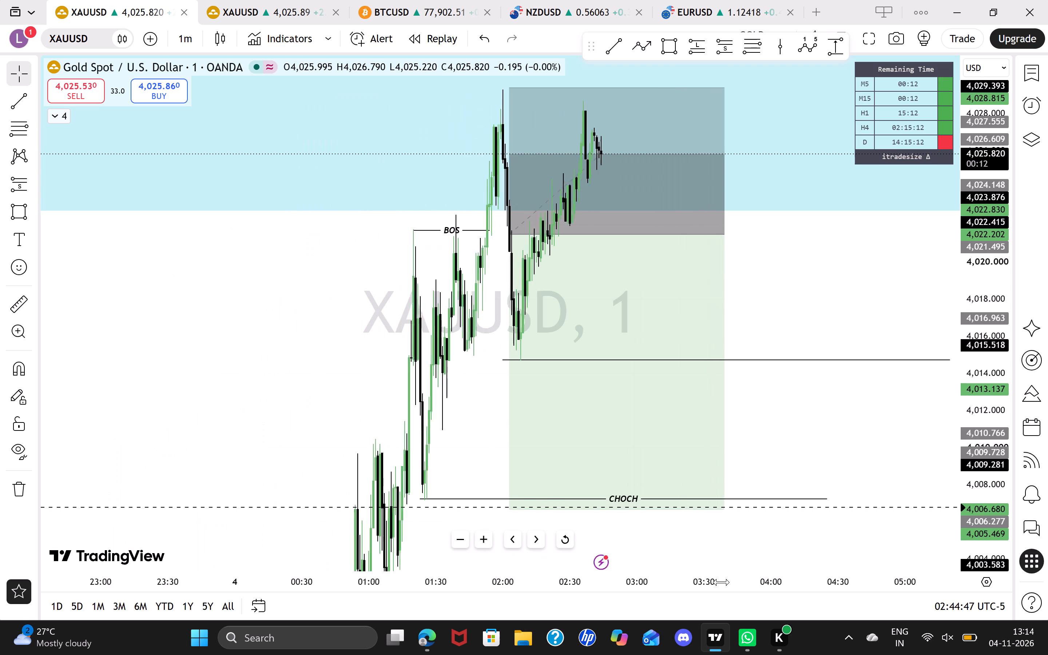
drag(722, 582, 626, 598)
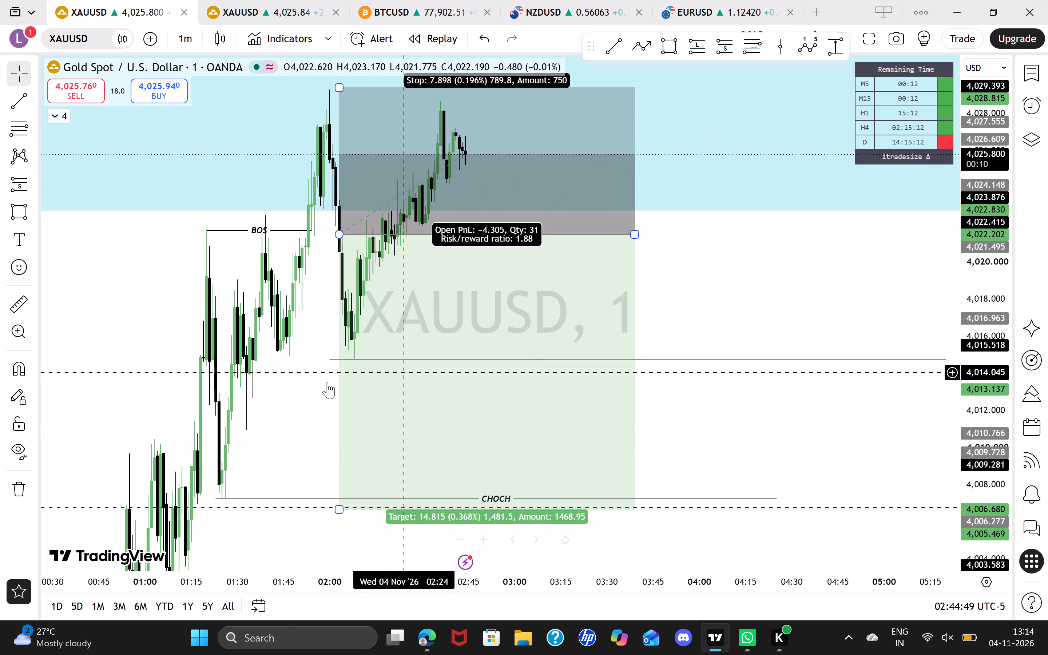
click(268, 260)
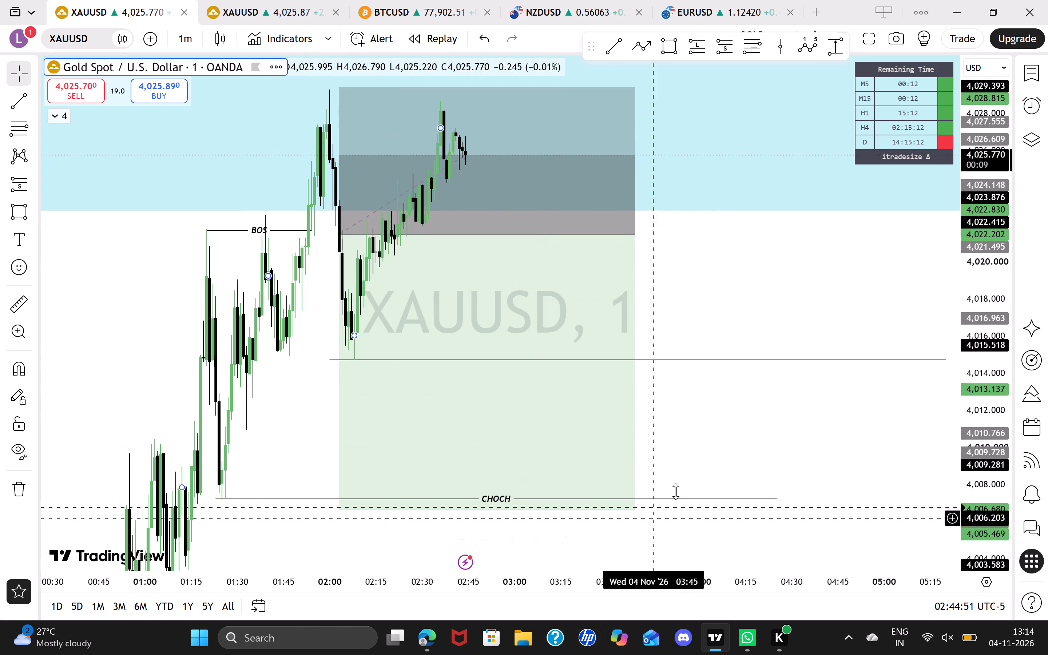
drag(991, 170, 987, 298)
drag(820, 286, 813, 286)
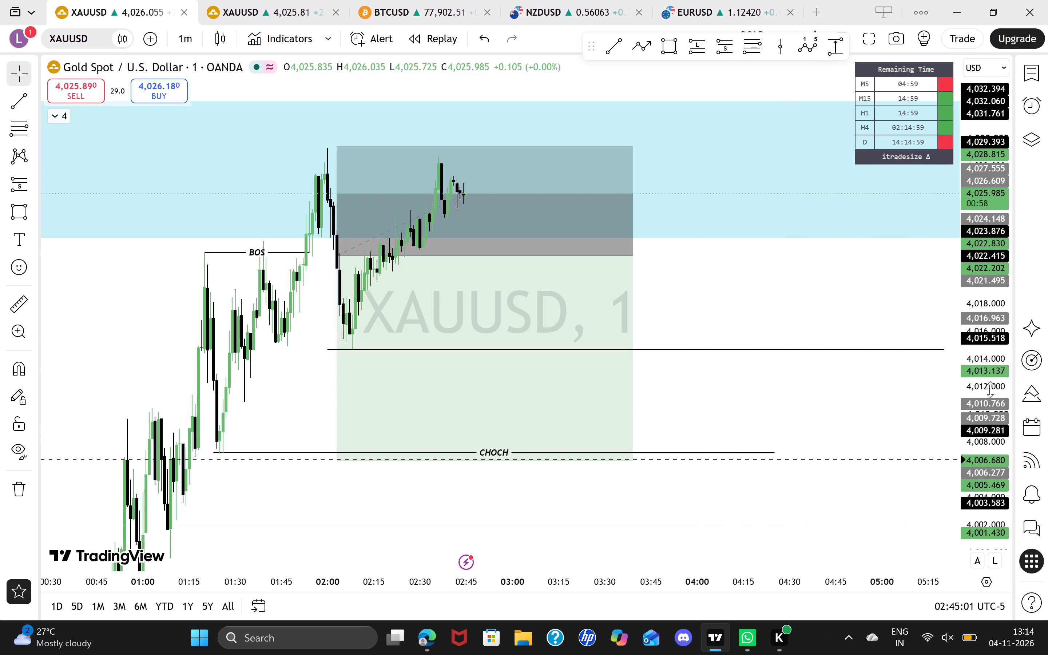
Switch XAUUSD to the 5-minute timeframe and examine the candles around the BOS and CHOCH lines and short position.
drag(990, 389, 956, 194)
key(5)
key(Return)
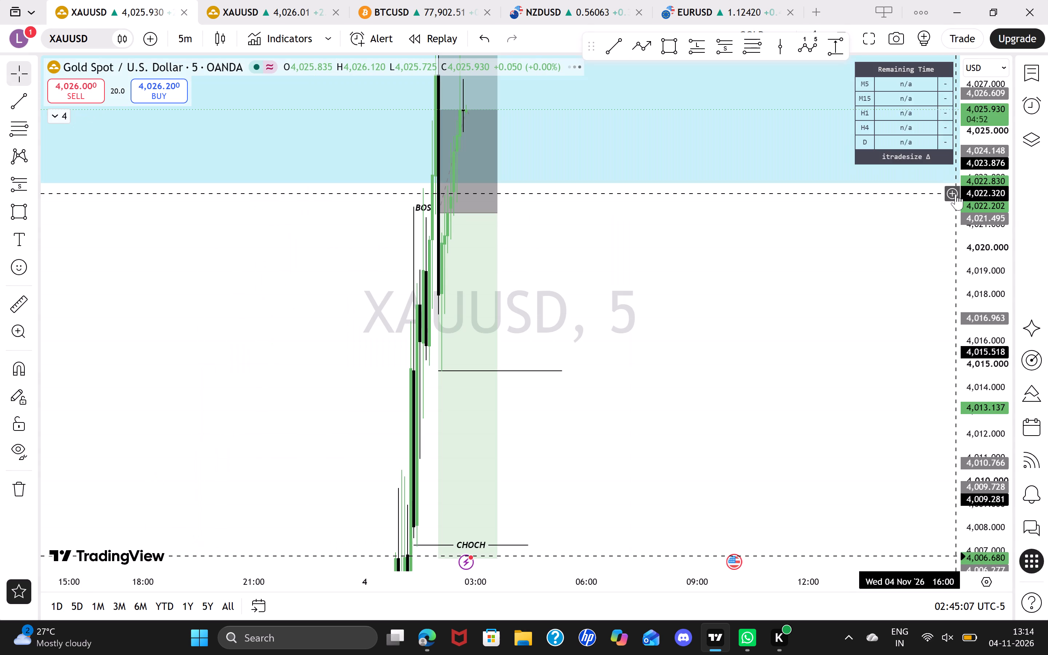
drag(964, 171, 966, 319)
drag(654, 322, 957, 334)
click(957, 334)
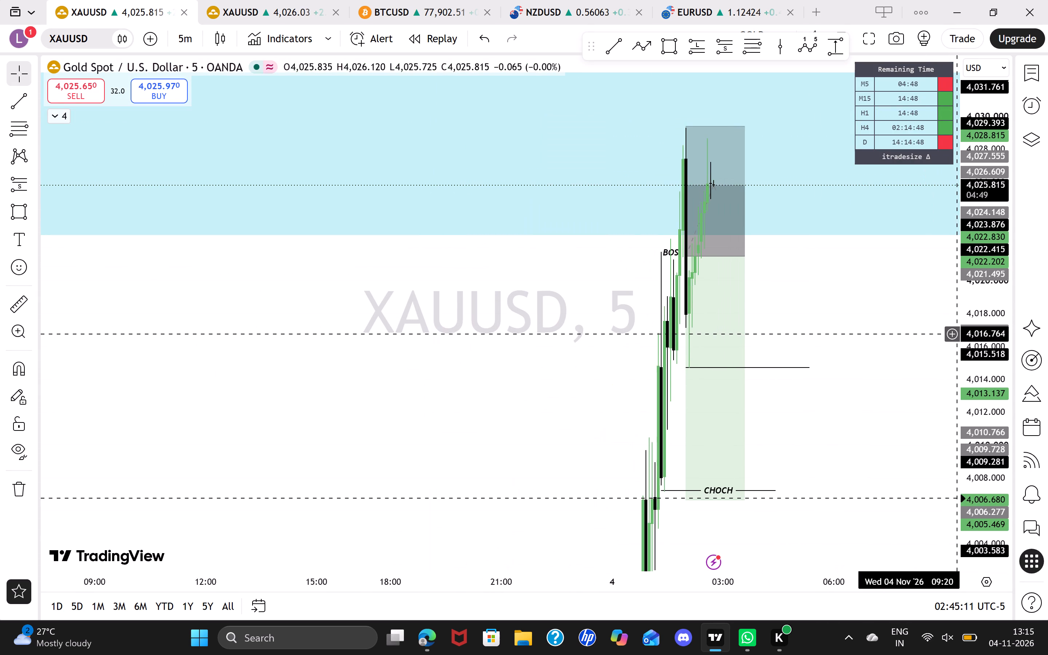
Switch to the 1-hour timeframe and examine price against the TJL2 A+ (1H) and QML A+ (H1) zones and the PDH line.
text(1h)
key(Return)
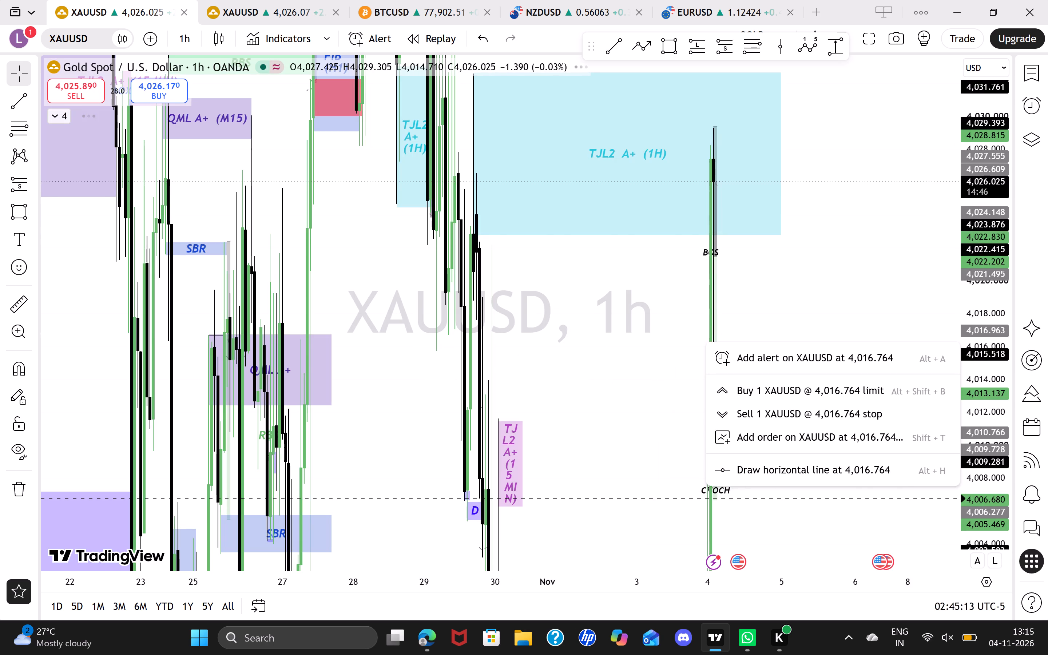
drag(987, 277, 974, 563)
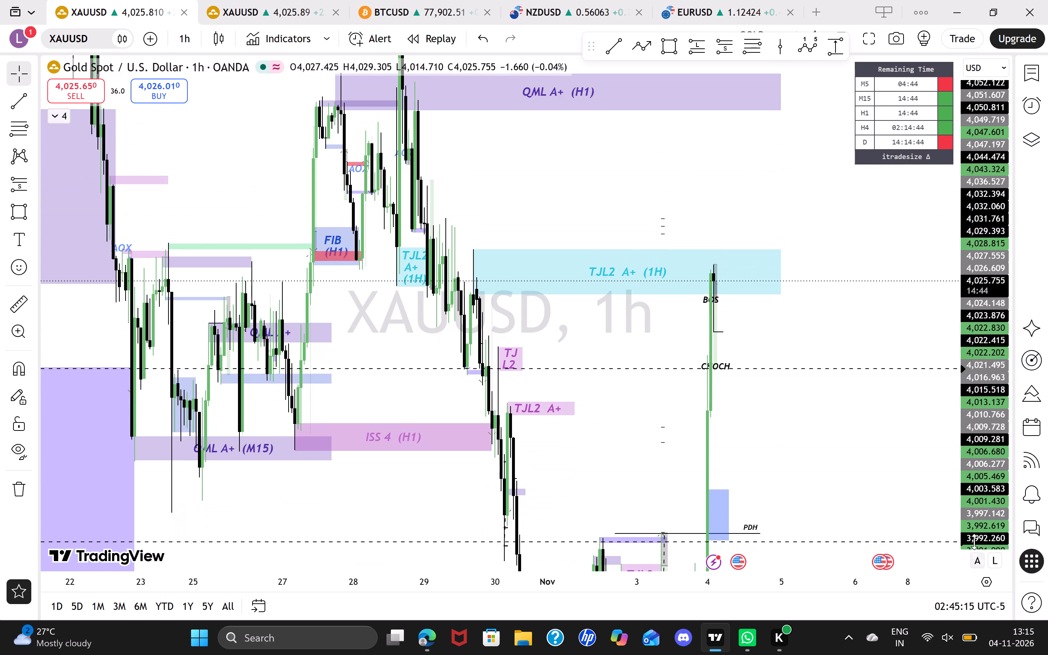
drag(775, 334, 892, 334)
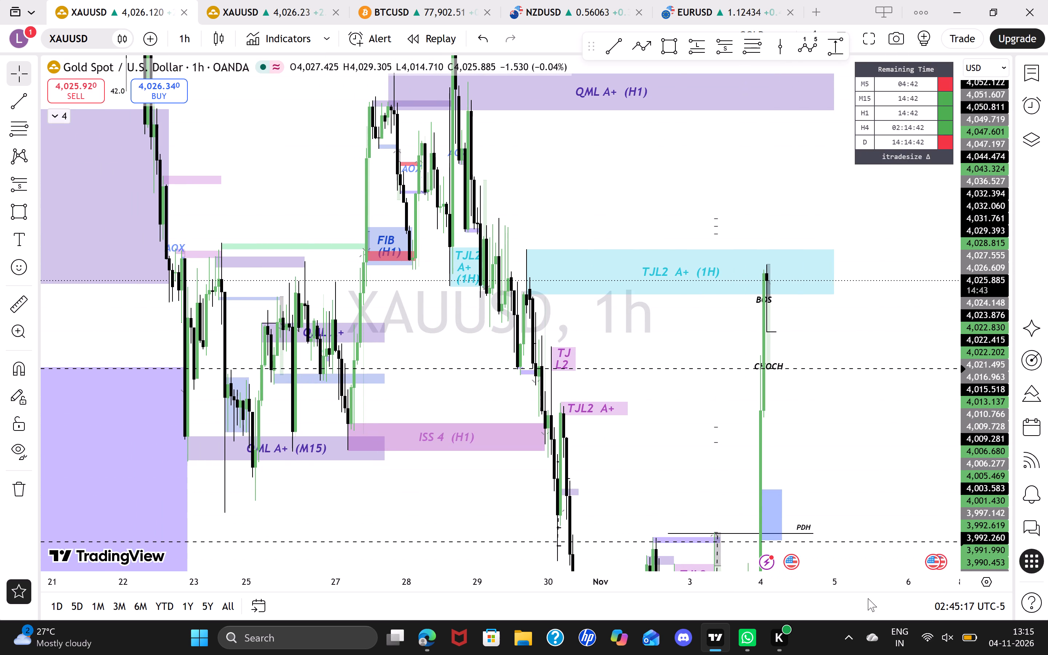
drag(870, 584, 791, 594)
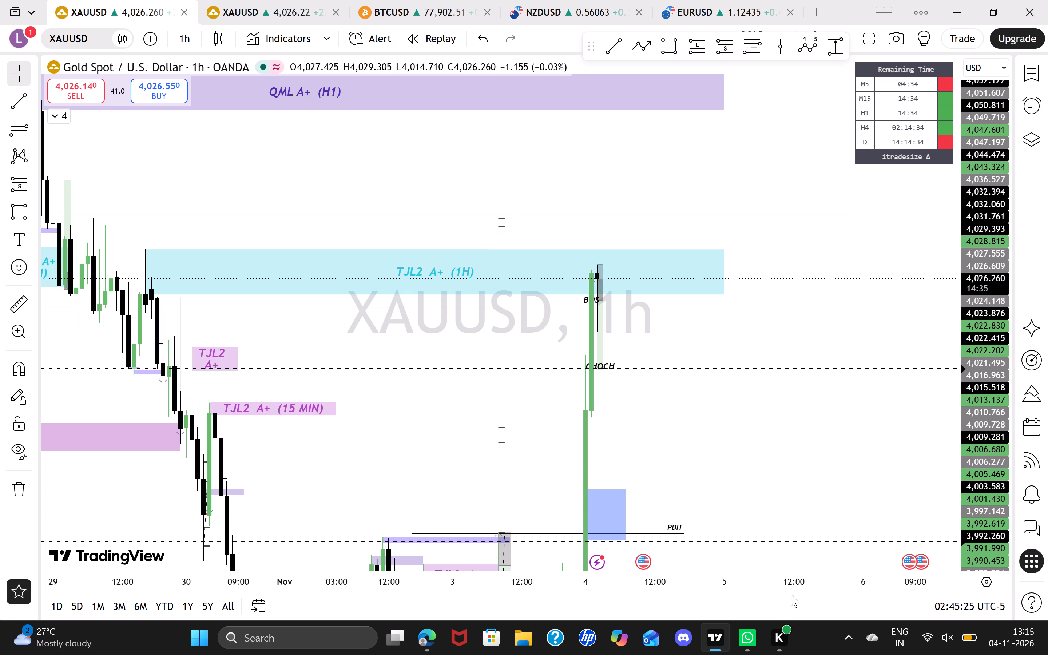
drag(791, 594, 790, 594)
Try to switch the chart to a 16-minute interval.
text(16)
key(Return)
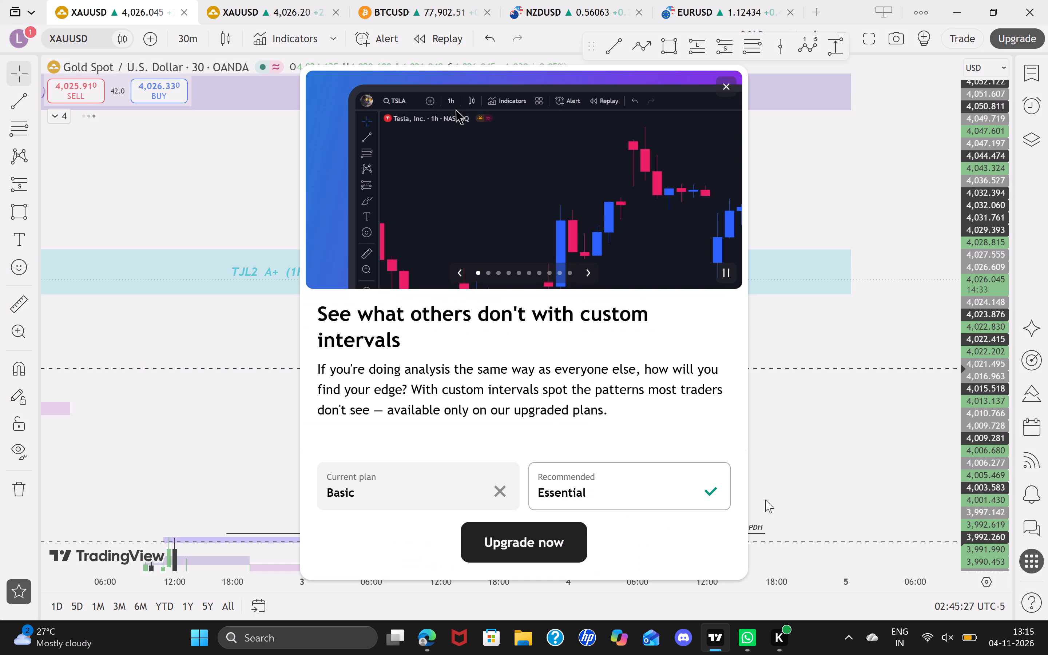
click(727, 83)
Examine the 30-minute candles inside the TJL2 A+ (1H) zone against the short position and the CHOCH line.
drag(984, 420, 923, 160)
drag(704, 324, 912, 314)
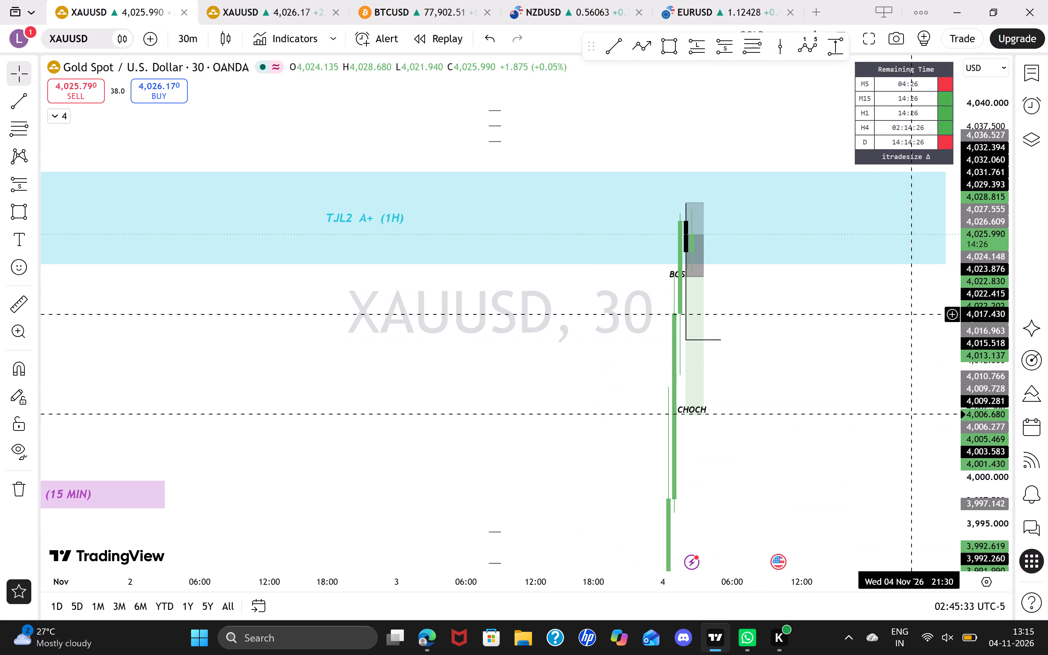
drag(846, 588, 794, 585)
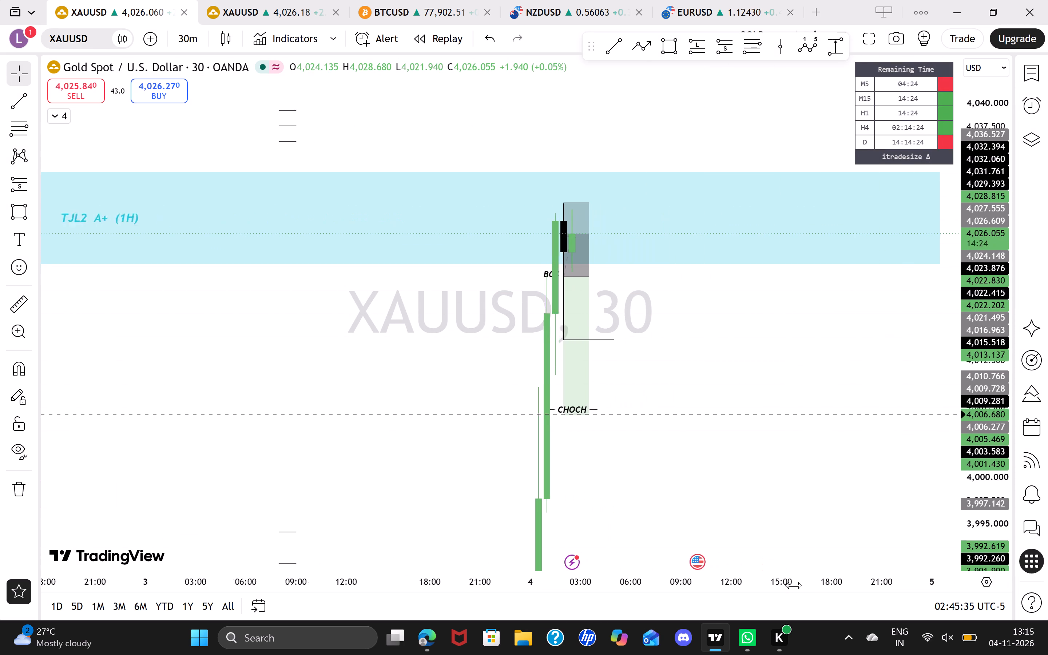
drag(794, 585, 774, 588)
drag(648, 347, 722, 321)
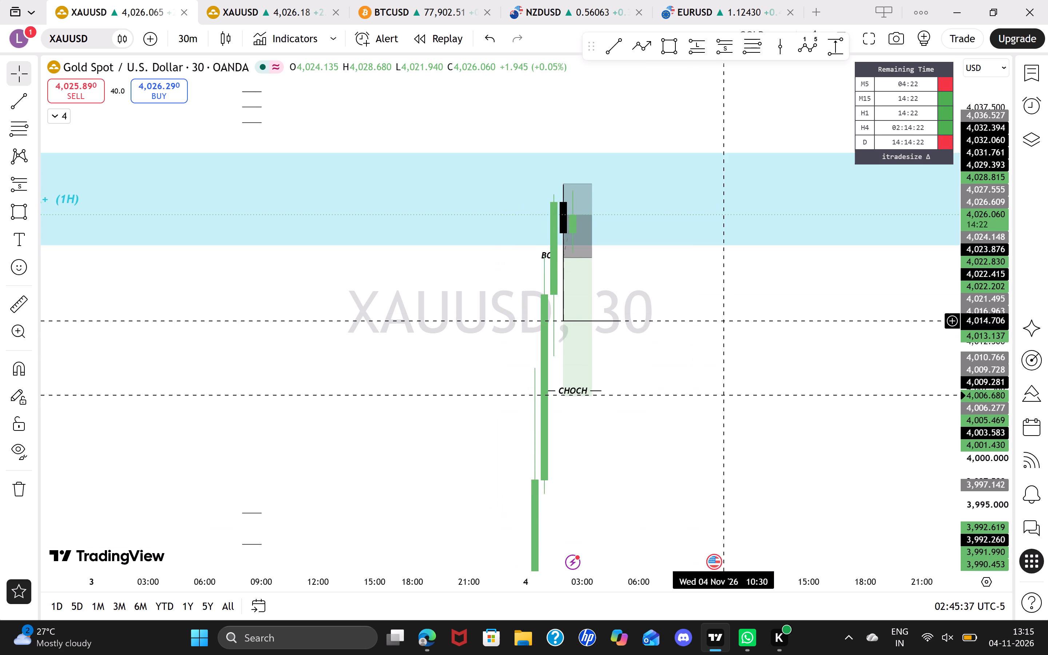
drag(722, 321, 719, 323)
Switch to the 15-minute timeframe and examine the latest candles against the short position and structure lines.
text(15)
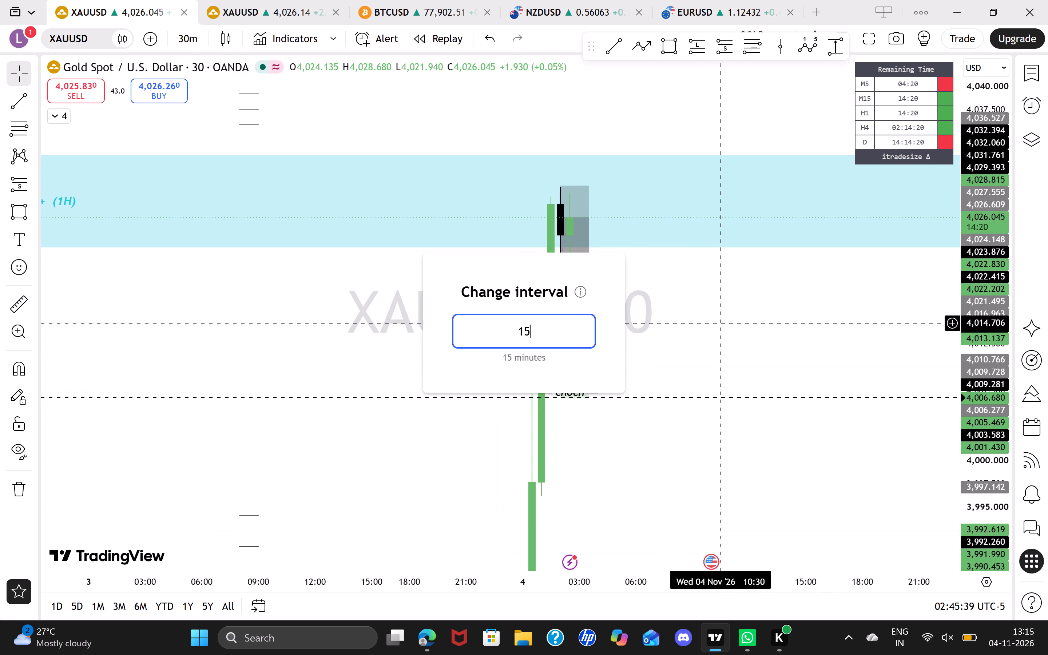
key(Return)
drag(983, 348, 984, 336)
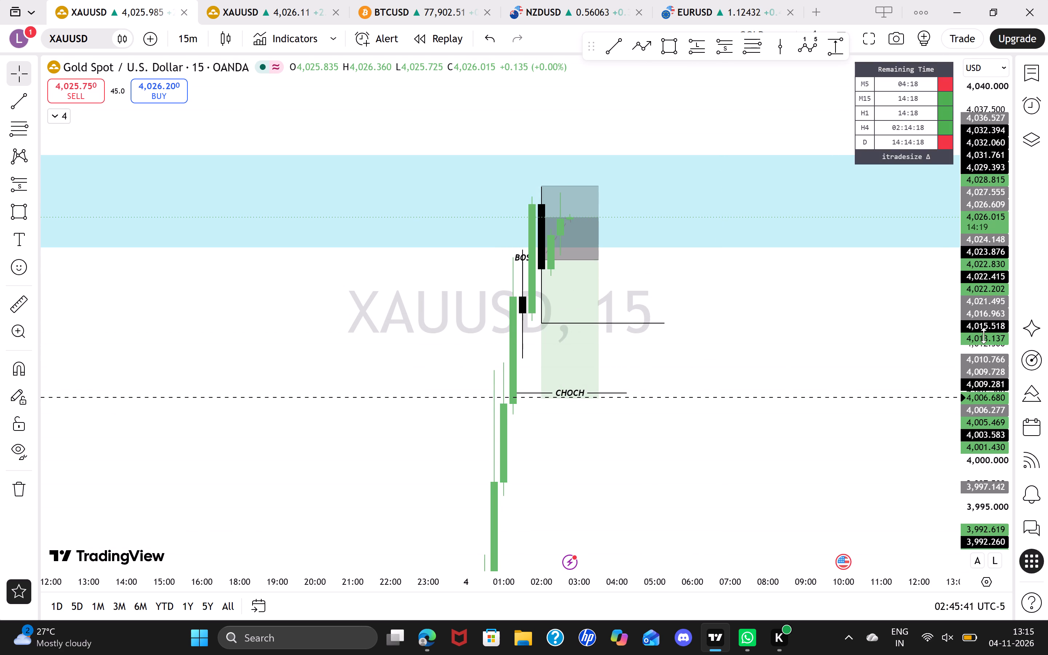
drag(984, 336, 959, 162)
drag(863, 286, 750, 318)
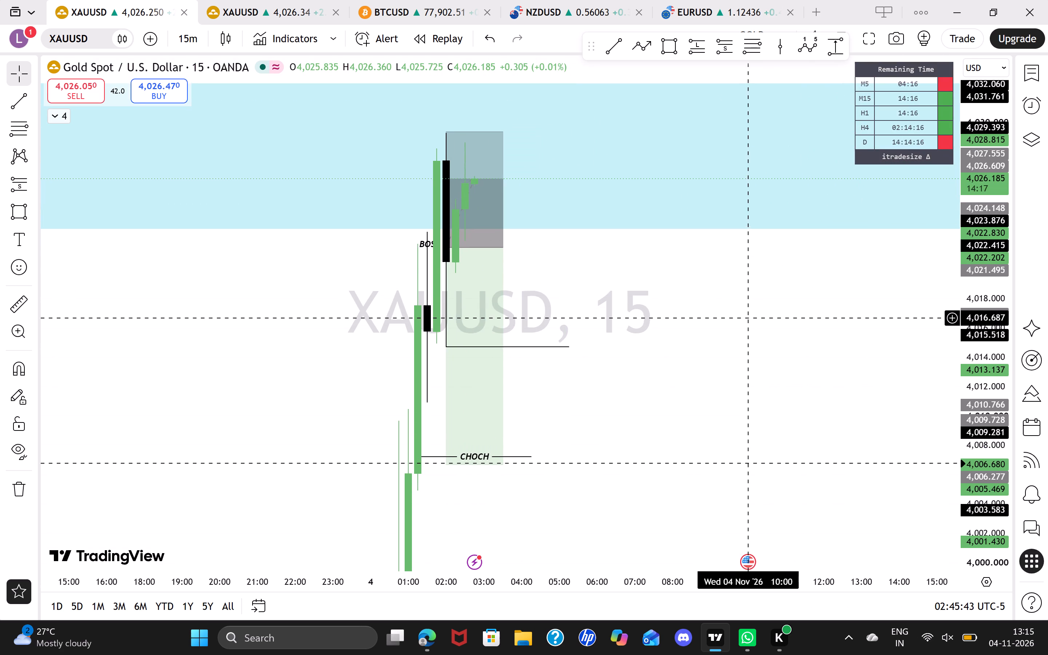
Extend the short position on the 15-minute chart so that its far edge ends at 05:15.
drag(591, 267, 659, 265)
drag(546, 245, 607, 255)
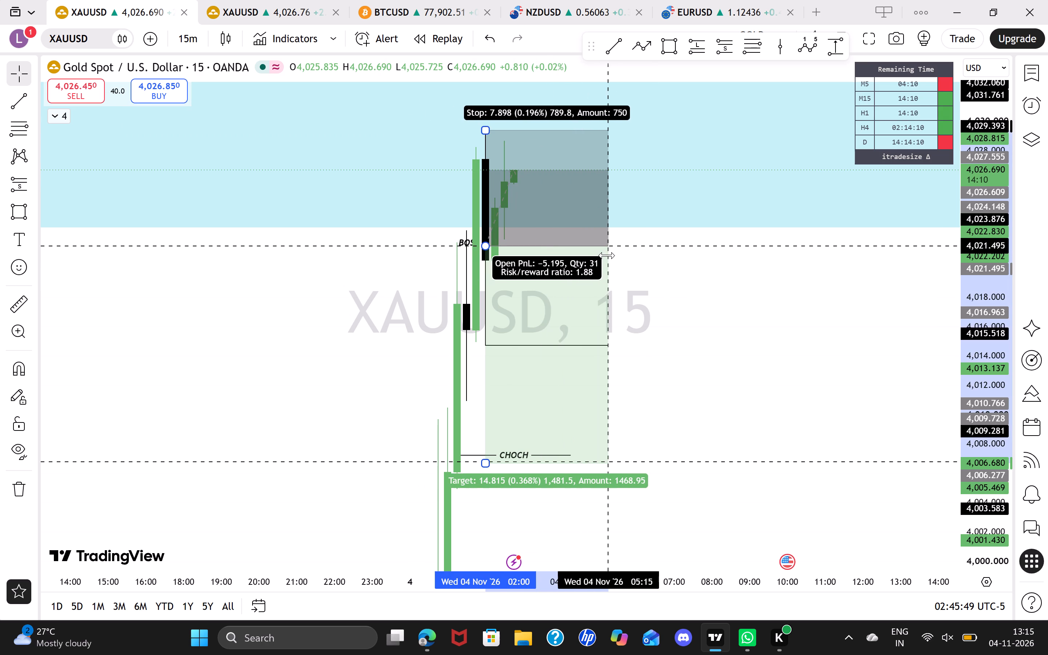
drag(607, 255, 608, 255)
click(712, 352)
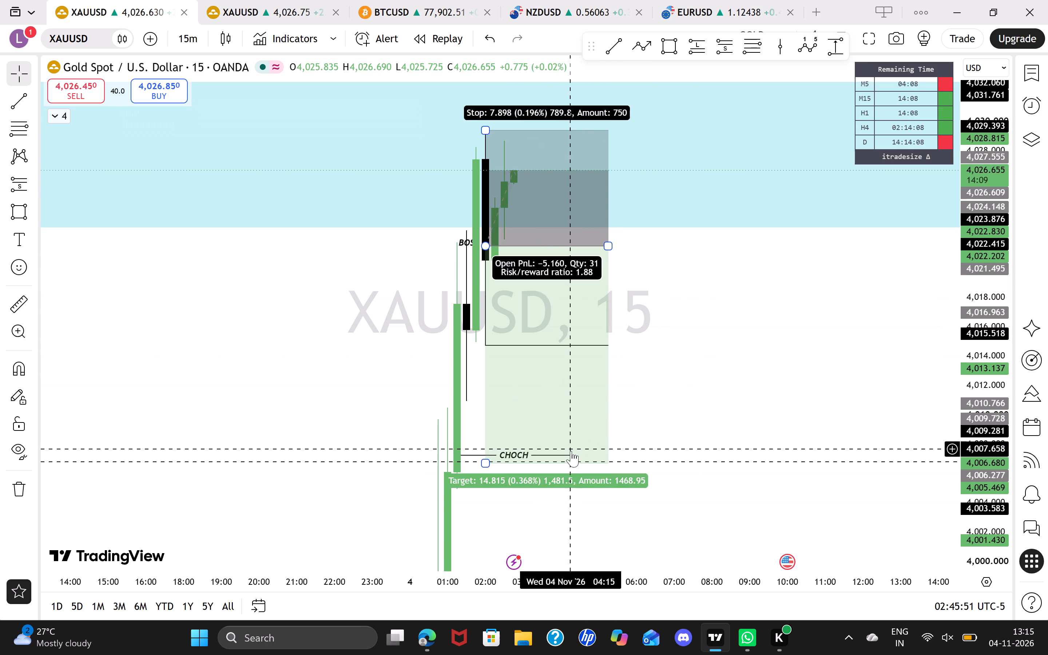
Extend the CHOCH line to the short position's far edge at about 05:15.
shift+drag(569, 451, 620, 450)
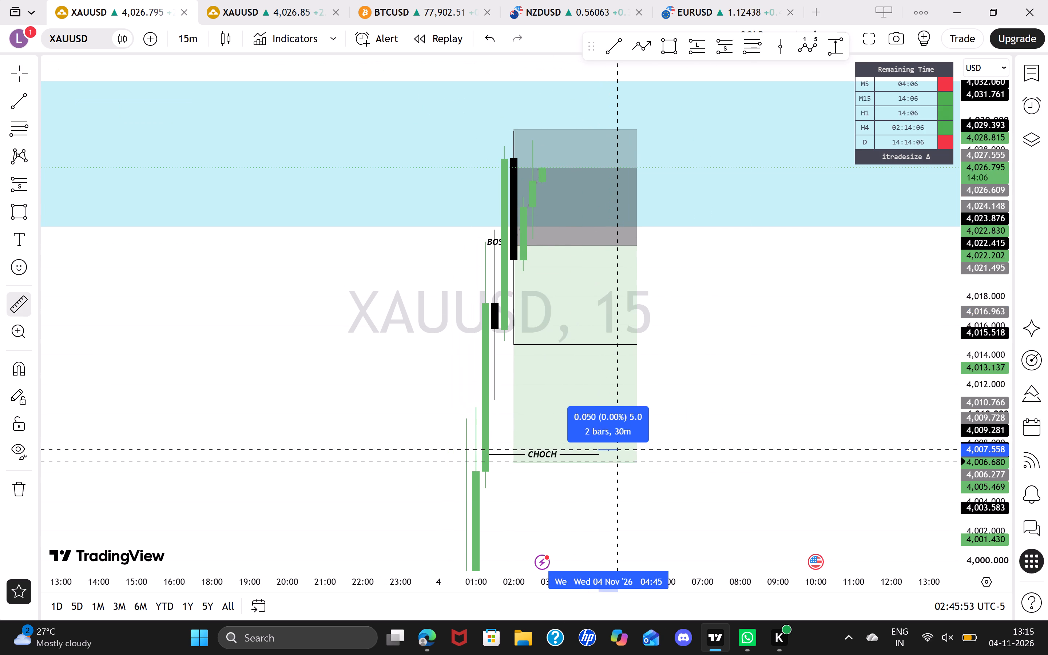
double_click(748, 418)
drag(601, 456, 635, 454)
click(698, 444)
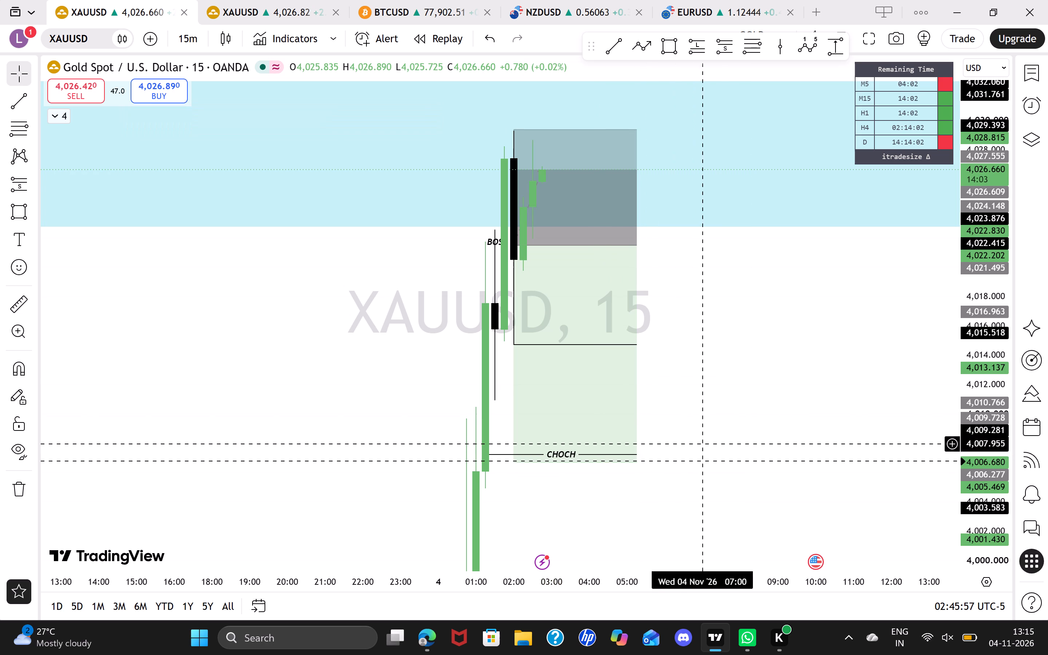
Examine the 15-minute candles in the 1H zone against the short position and the BOS and CHOCH lines.
drag(686, 322, 798, 365)
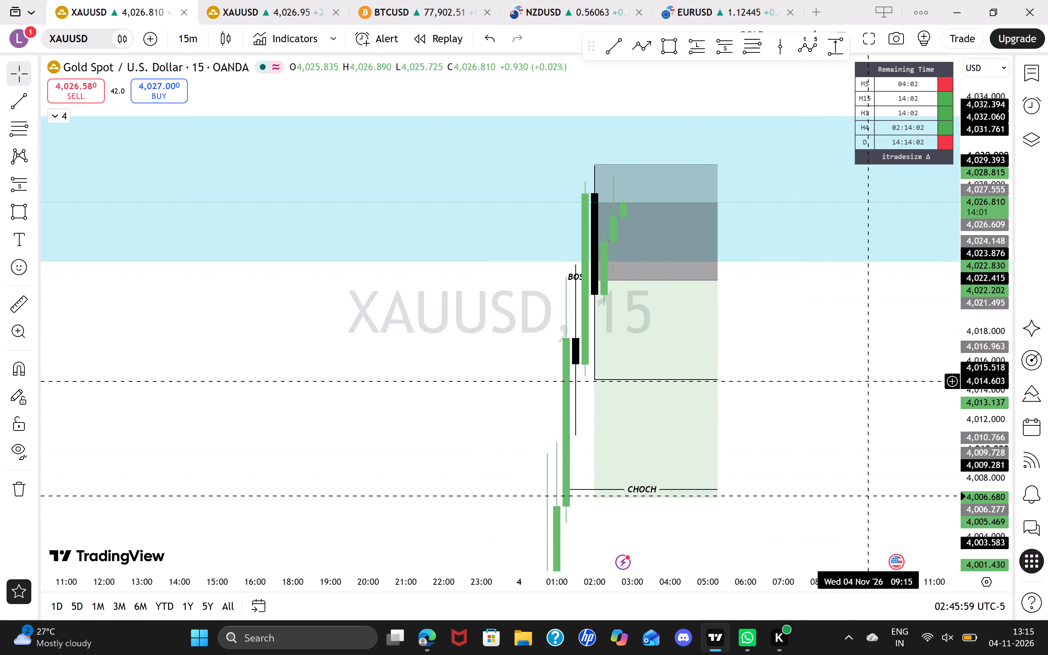
drag(864, 360, 871, 382)
drag(834, 363, 892, 386)
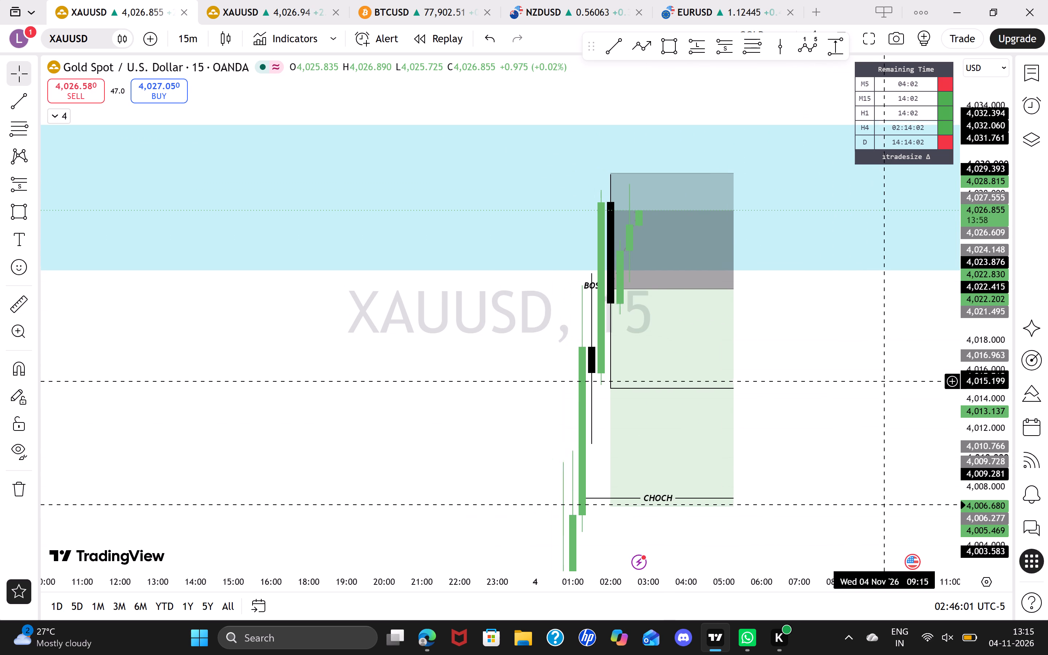
drag(892, 386, 892, 386)
drag(977, 260, 996, 421)
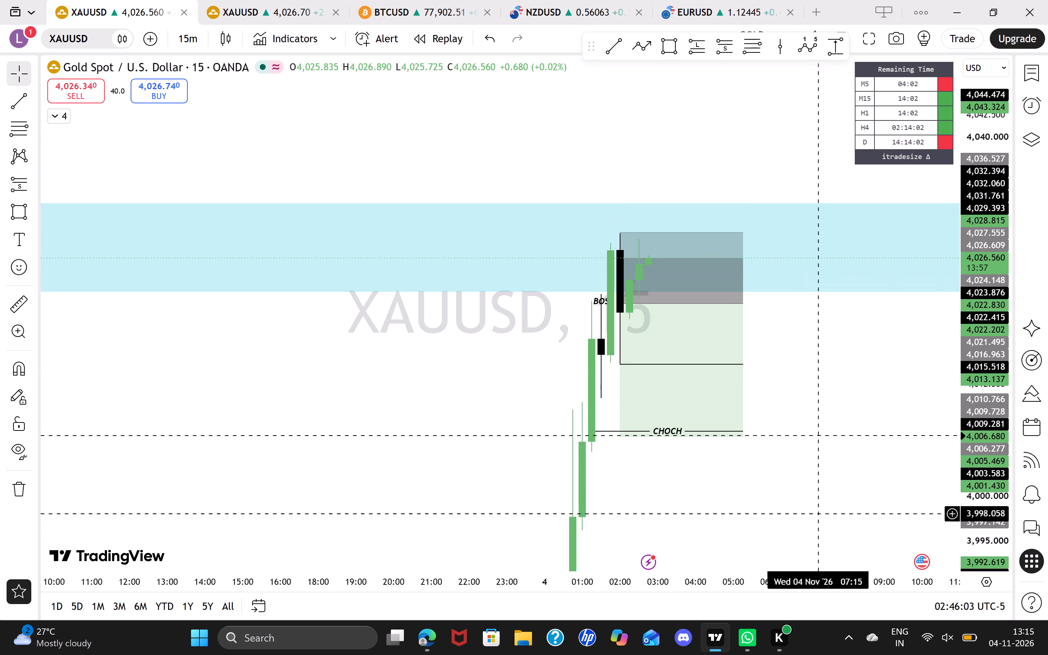
drag(861, 581, 831, 583)
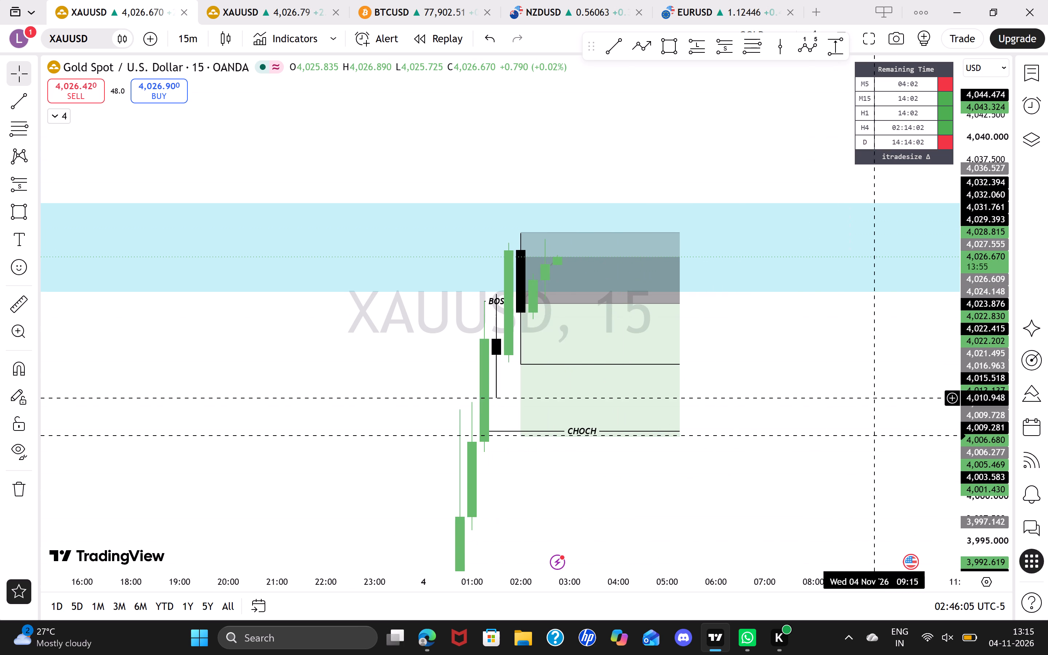
drag(991, 375, 940, 151)
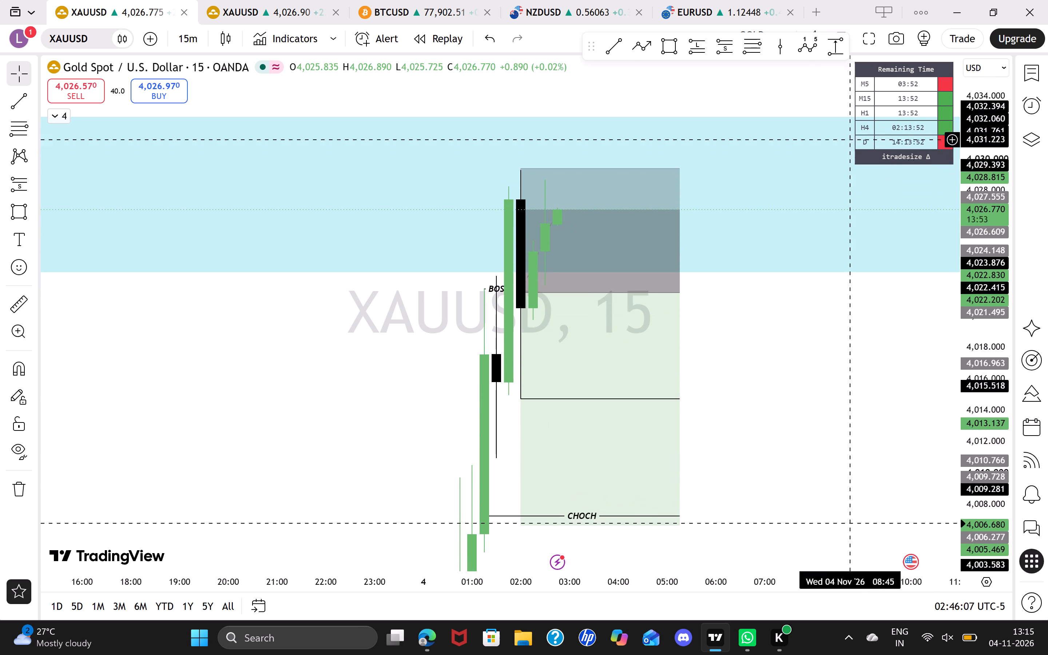
Switch to the one-minute timeframe and examine the price structure from the BOS line to the latest candles.
key(1)
key(Return)
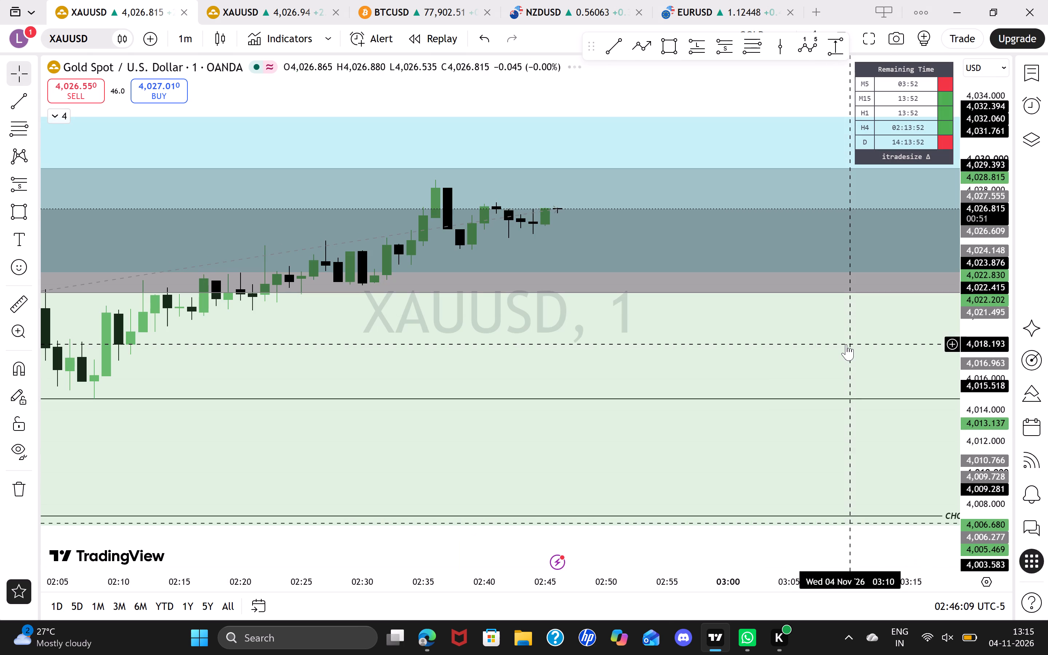
drag(629, 589, 853, 570)
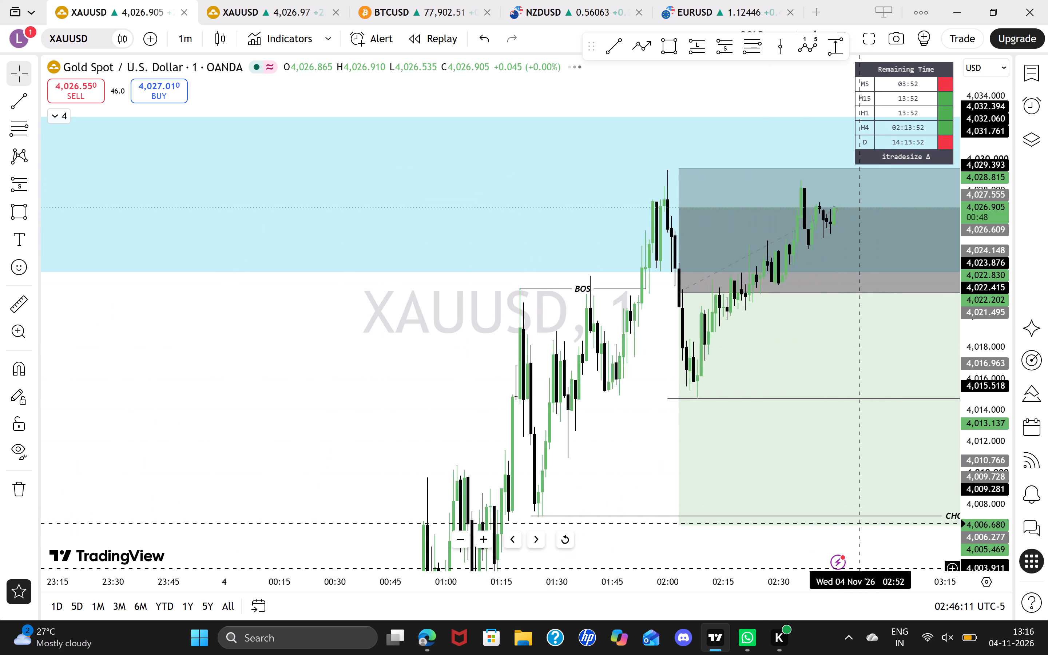
drag(853, 570, 842, 572)
drag(602, 336, 549, 333)
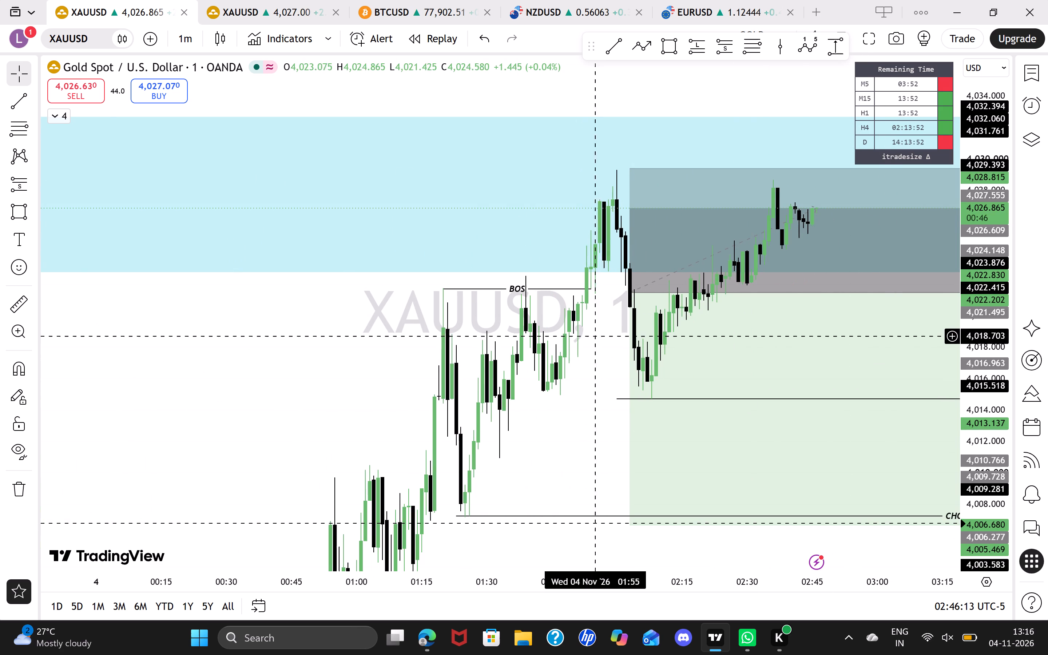
drag(549, 333, 140, 449)
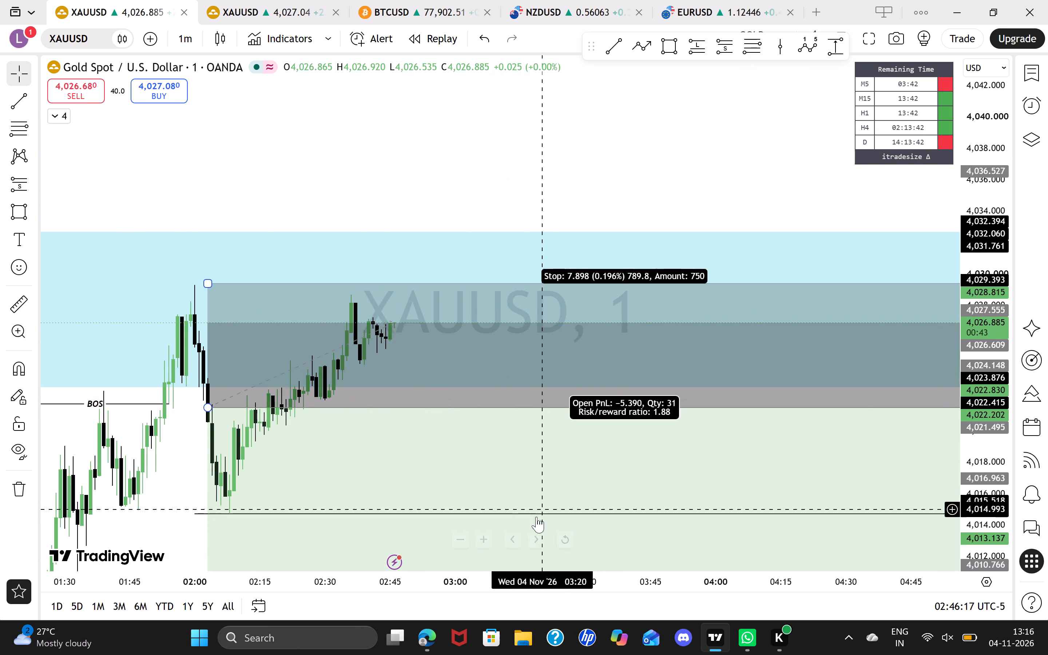
drag(476, 577, 730, 548)
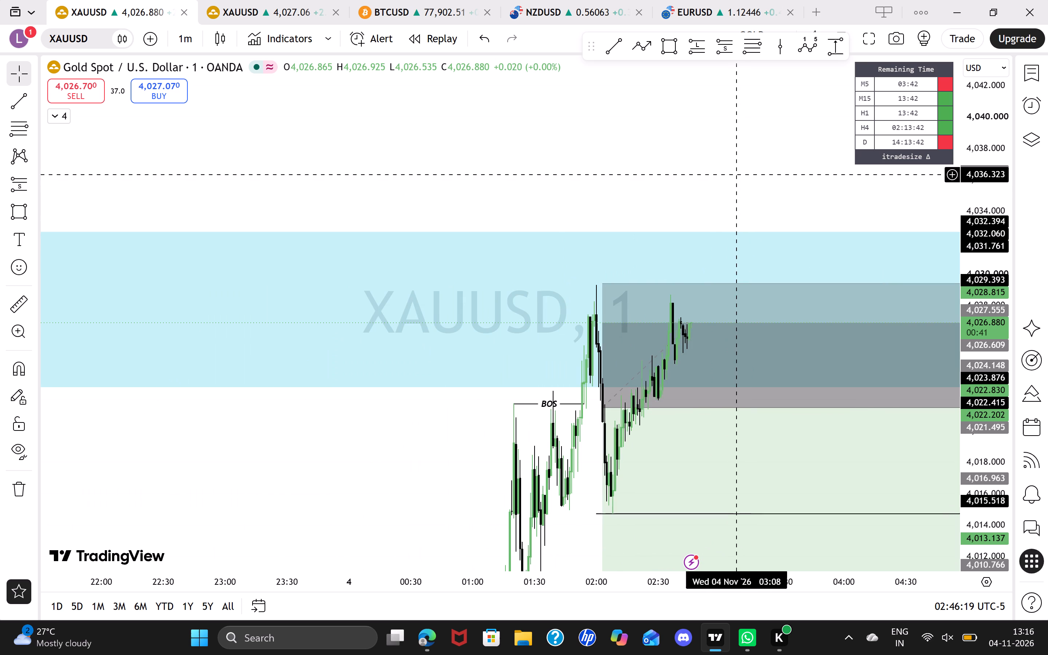
Shorten the short position on the one-minute chart so that its far edge ends at about 04:08.
drag(737, 174, 405, 105)
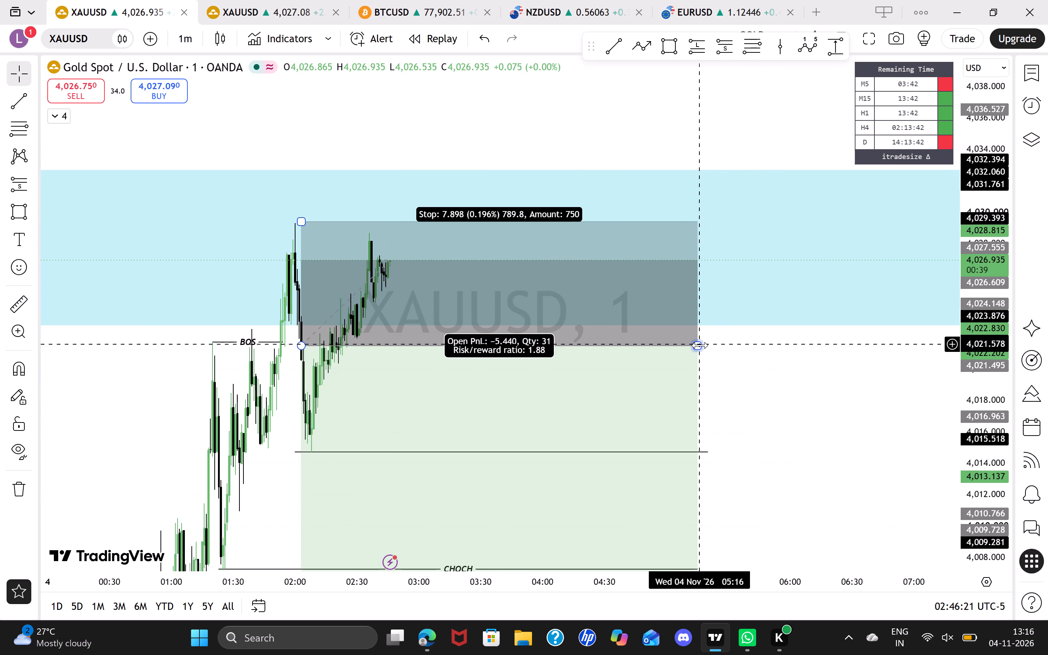
drag(700, 345, 559, 350)
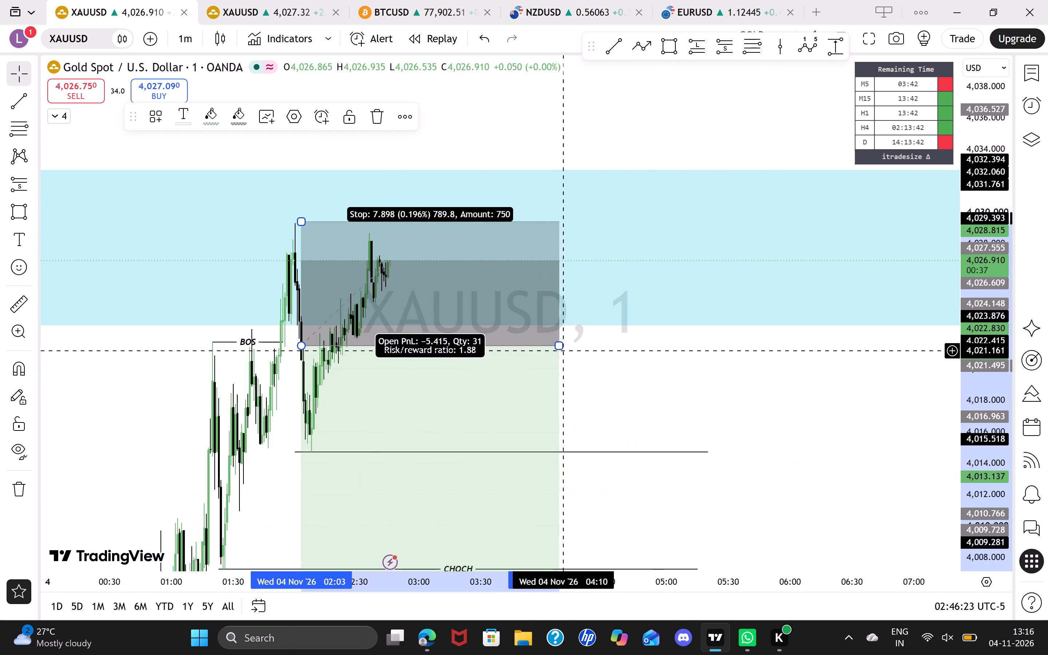
drag(659, 398, 620, 368)
Examine the one-minute price action around the short position, and switch to the 5-minute timeframe to compare the structure.
drag(620, 368, 803, 352)
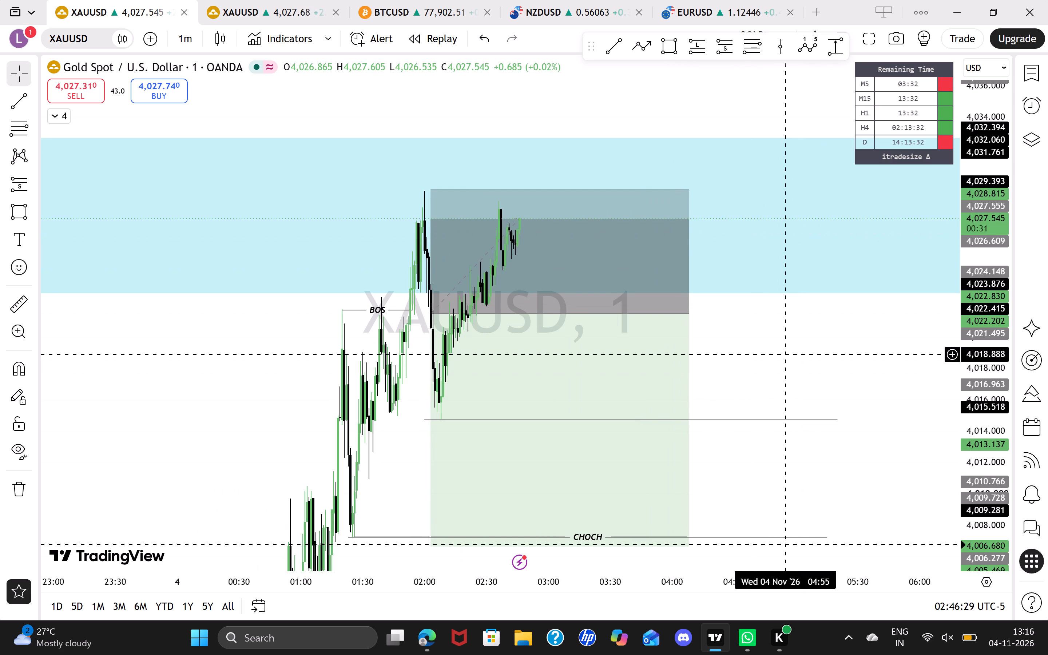
drag(786, 354, 894, 350)
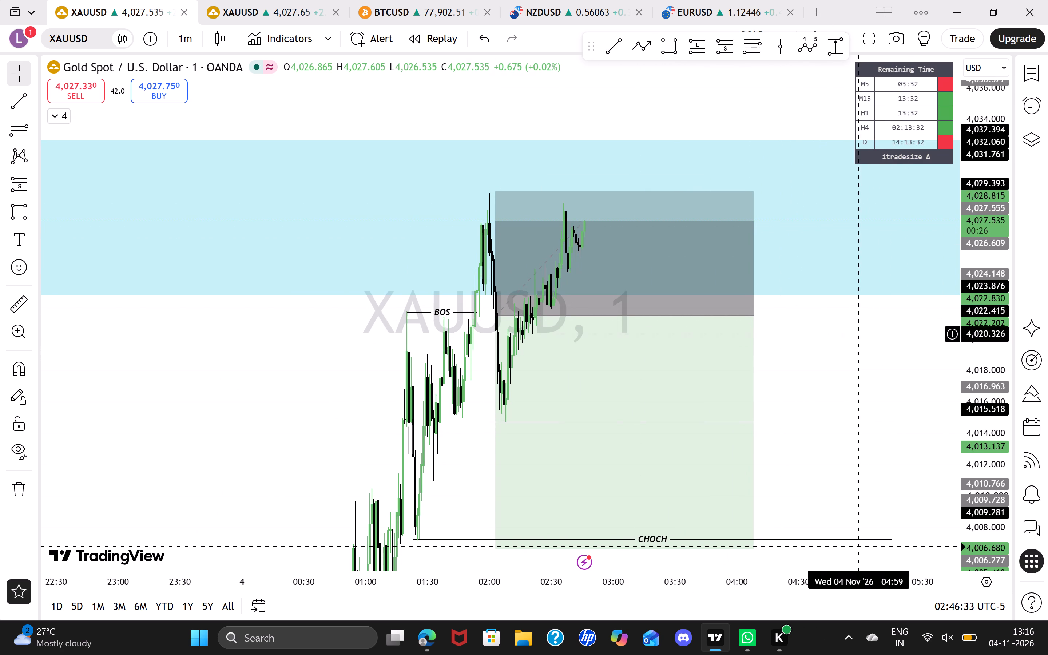
drag(988, 287, 1004, 337)
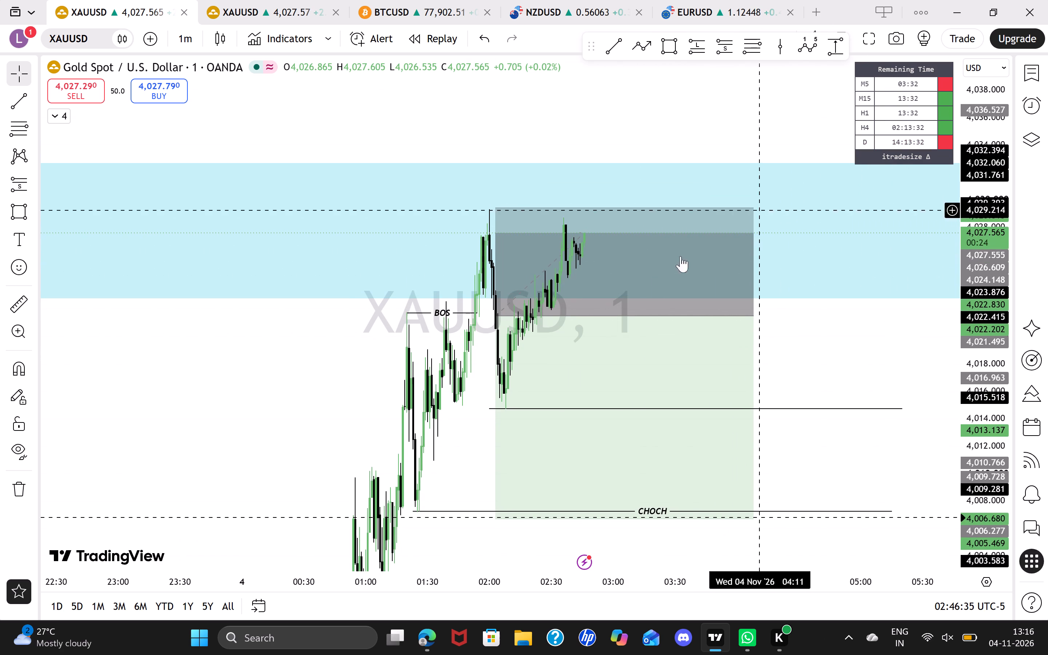
key(5)
key(Return)
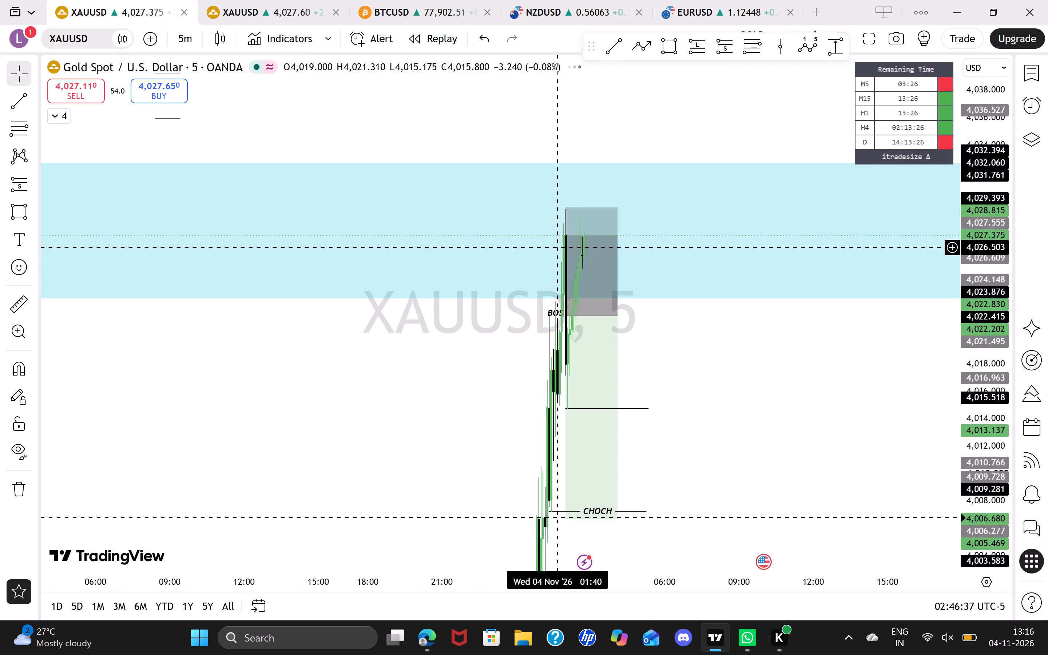
drag(983, 244, 969, 429)
drag(729, 358, 930, 358)
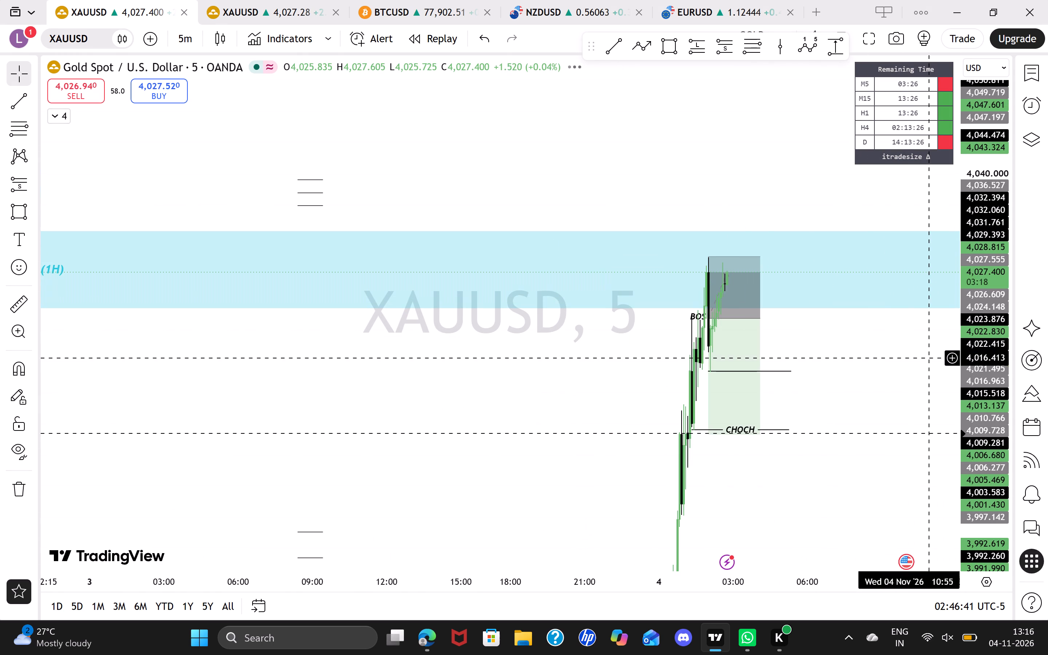
drag(894, 583, 805, 581)
drag(692, 374, 905, 298)
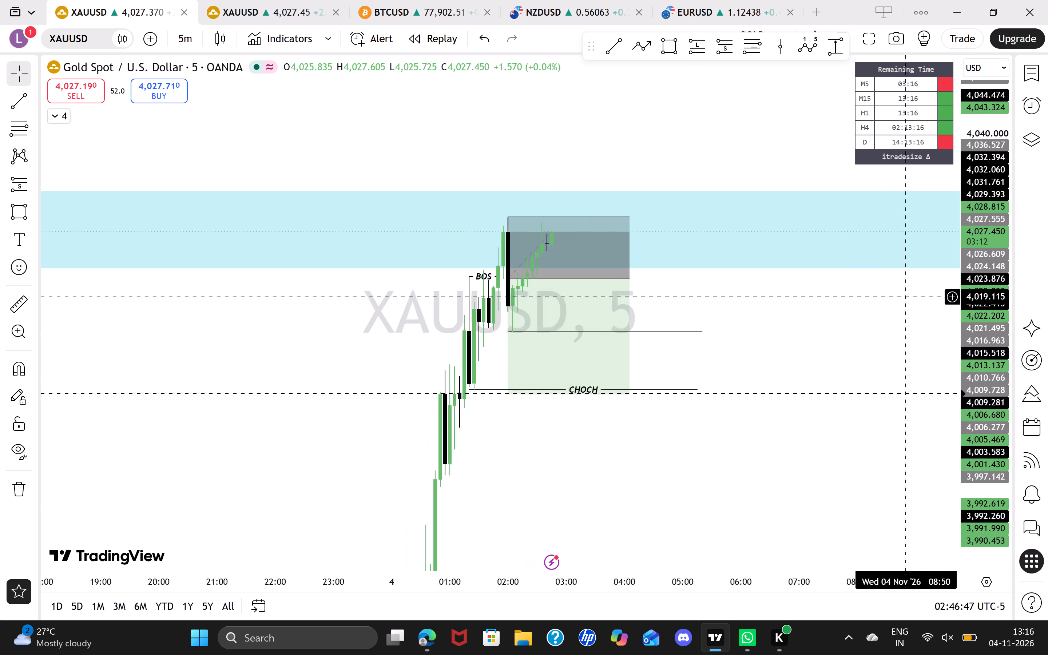
Examine the 5-minute candles inside the 1H zone against the short position and the BOS and CHOCH lines.
drag(905, 298, 945, 301)
drag(982, 344, 948, 75)
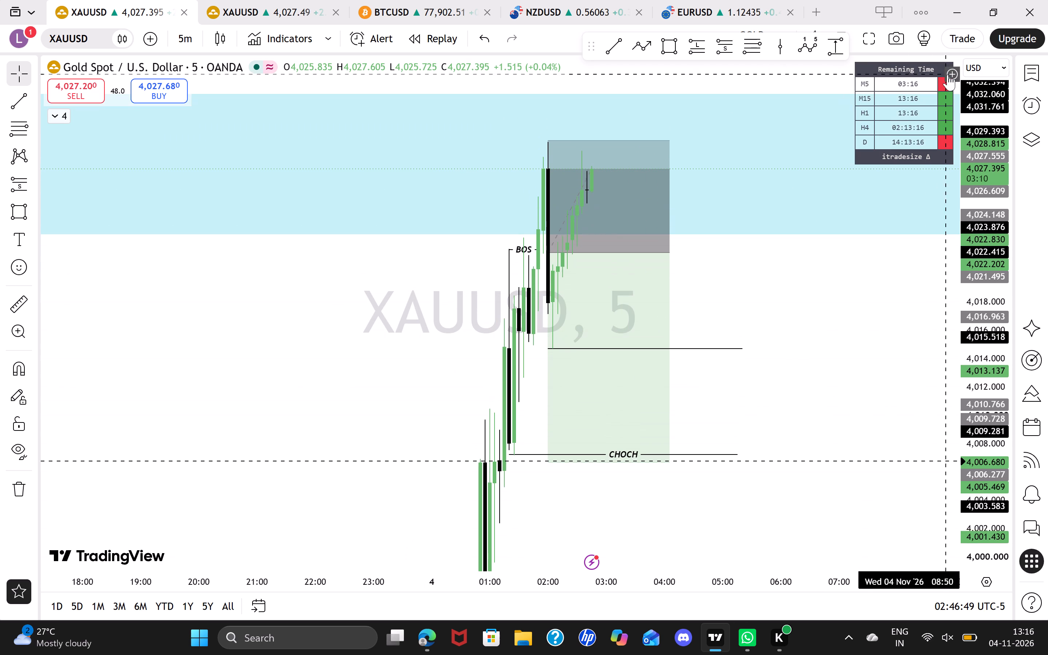
drag(742, 286, 970, 265)
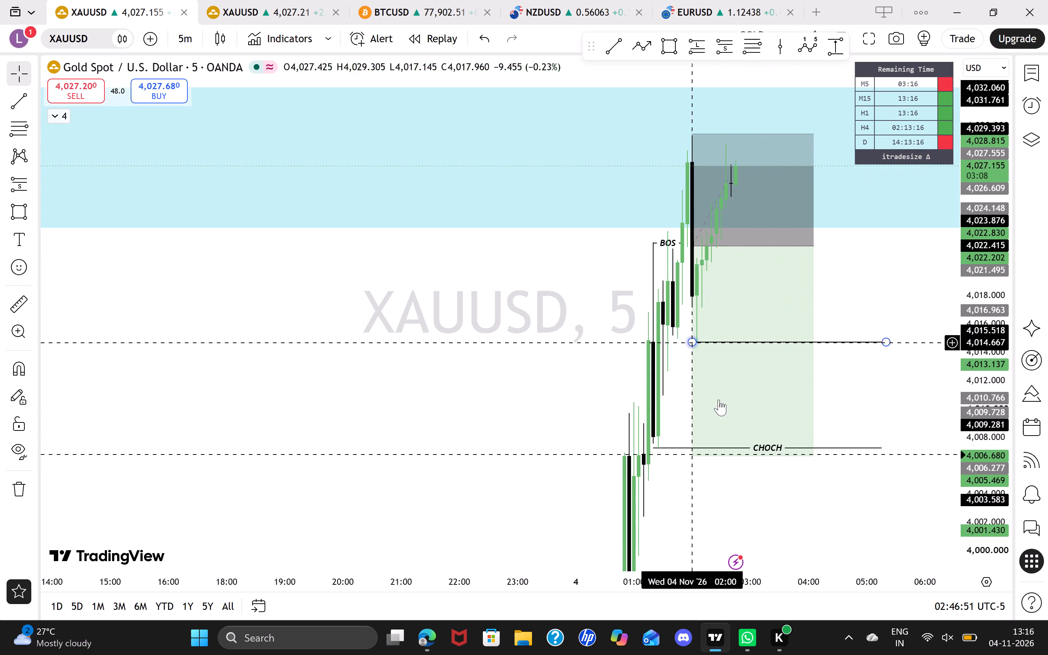
drag(901, 586, 866, 590)
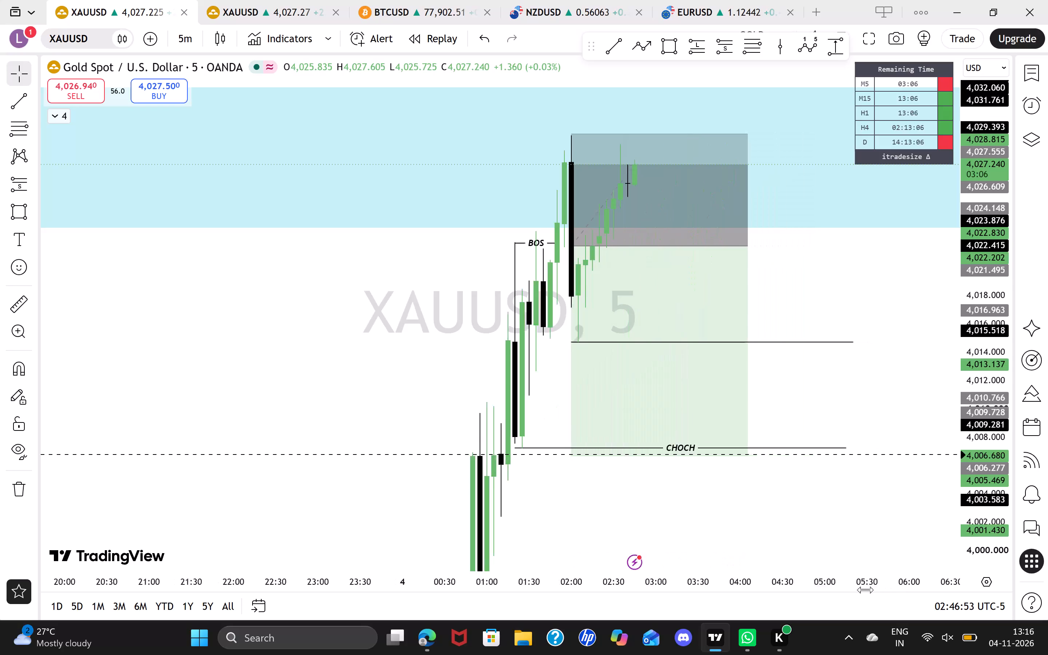
drag(866, 590, 857, 591)
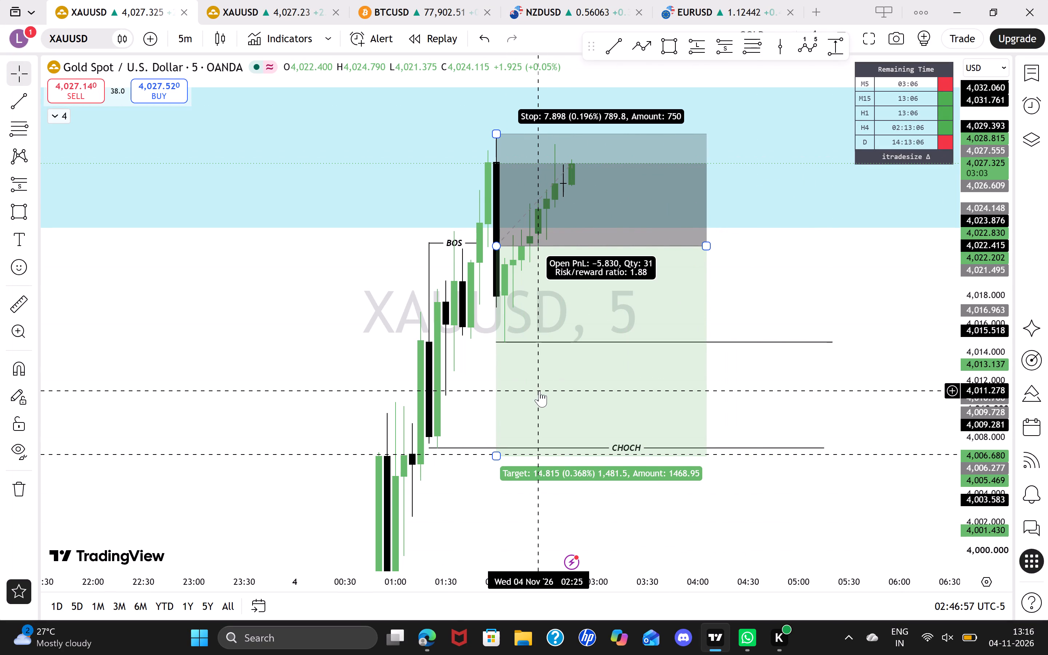
drag(872, 290, 855, 323)
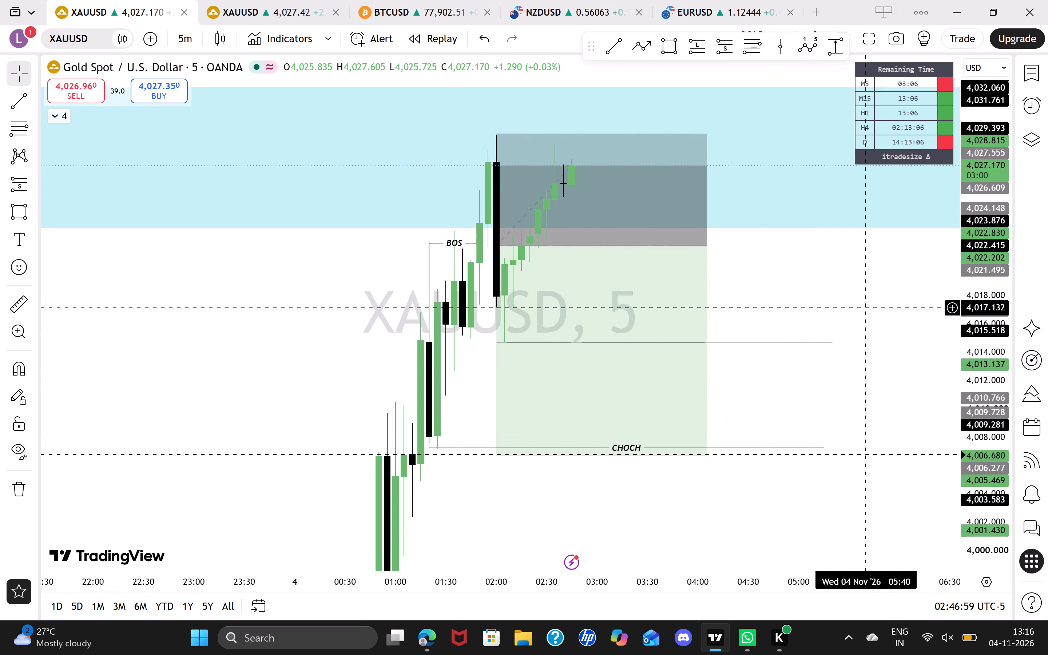
drag(855, 323, 839, 363)
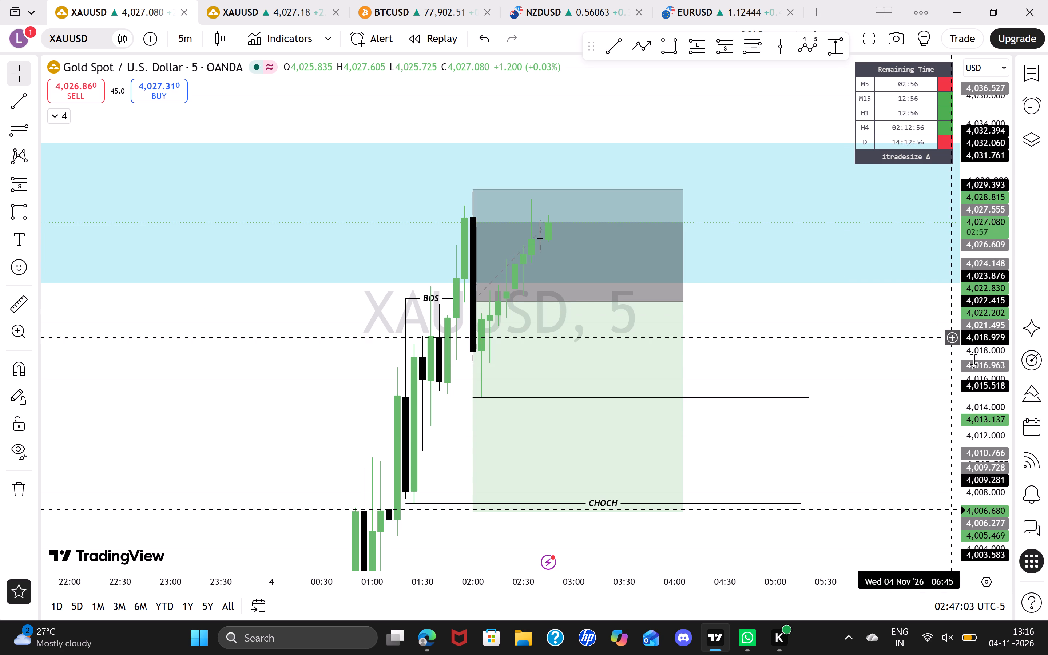
drag(981, 384, 945, 276)
drag(828, 354, 822, 324)
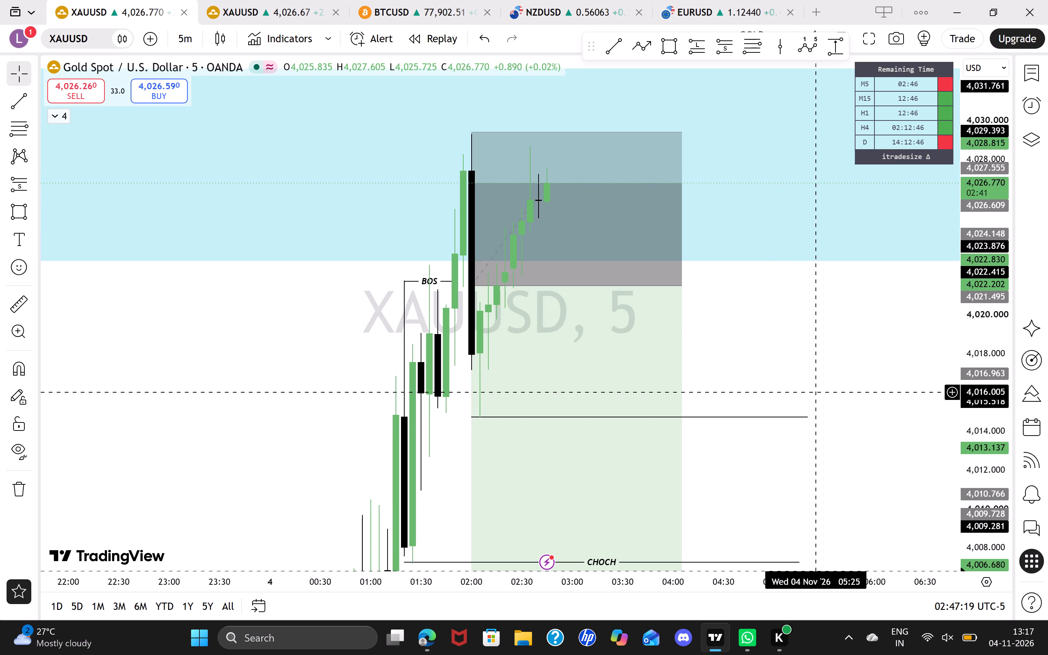
drag(786, 384, 809, 386)
drag(983, 274, 975, 307)
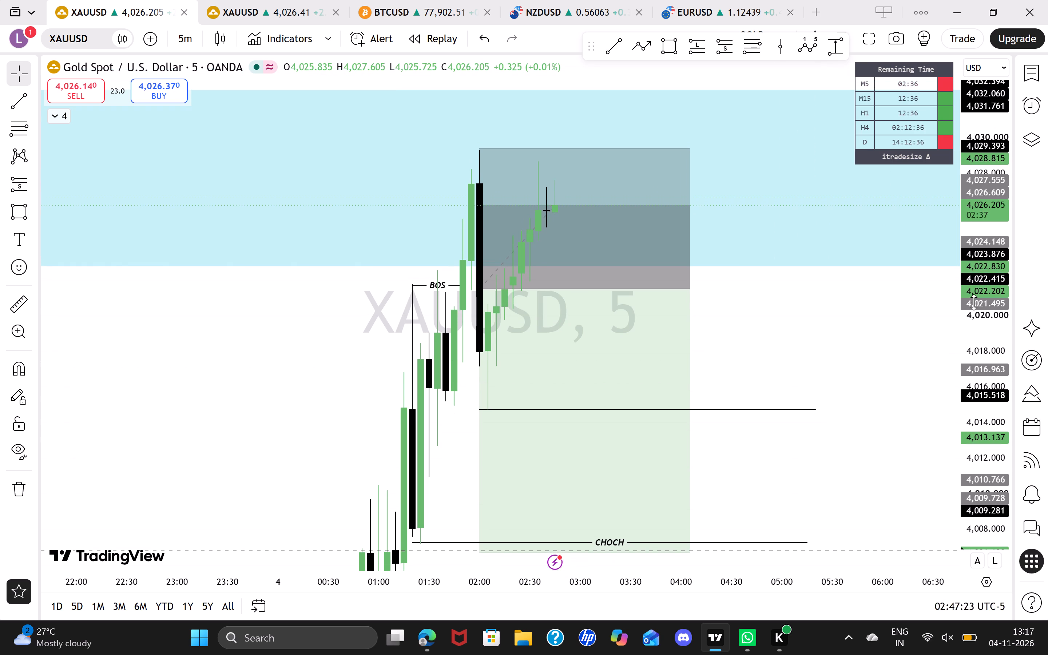
drag(813, 373, 850, 367)
Switch the XAUUSD chart to the 15-minute timeframe.
text(15\)
key(Return)
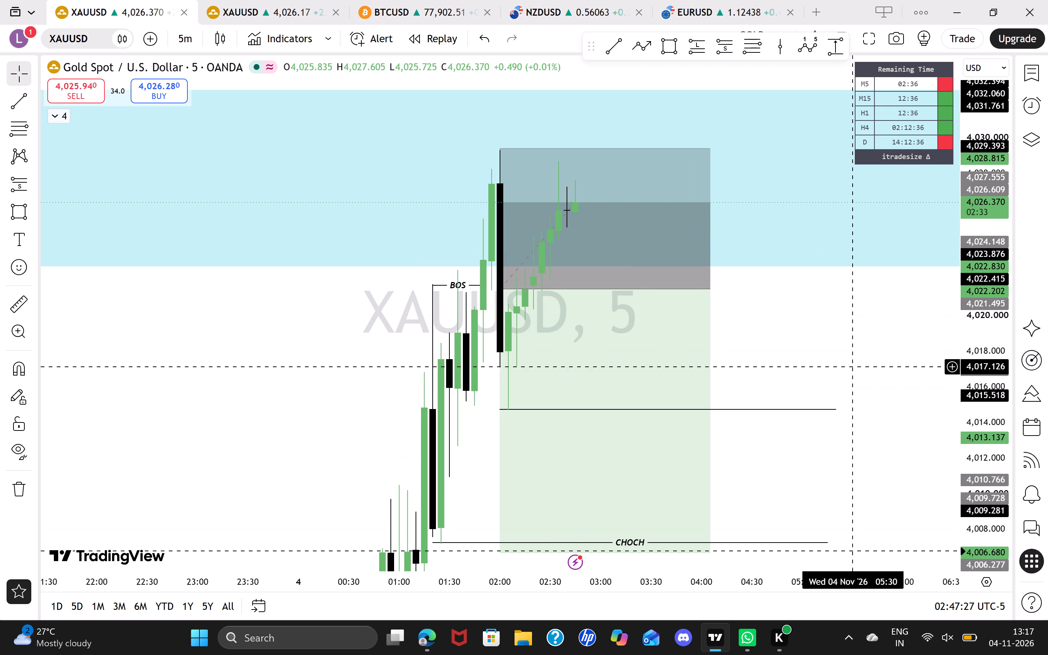
text(15)
key(Return)
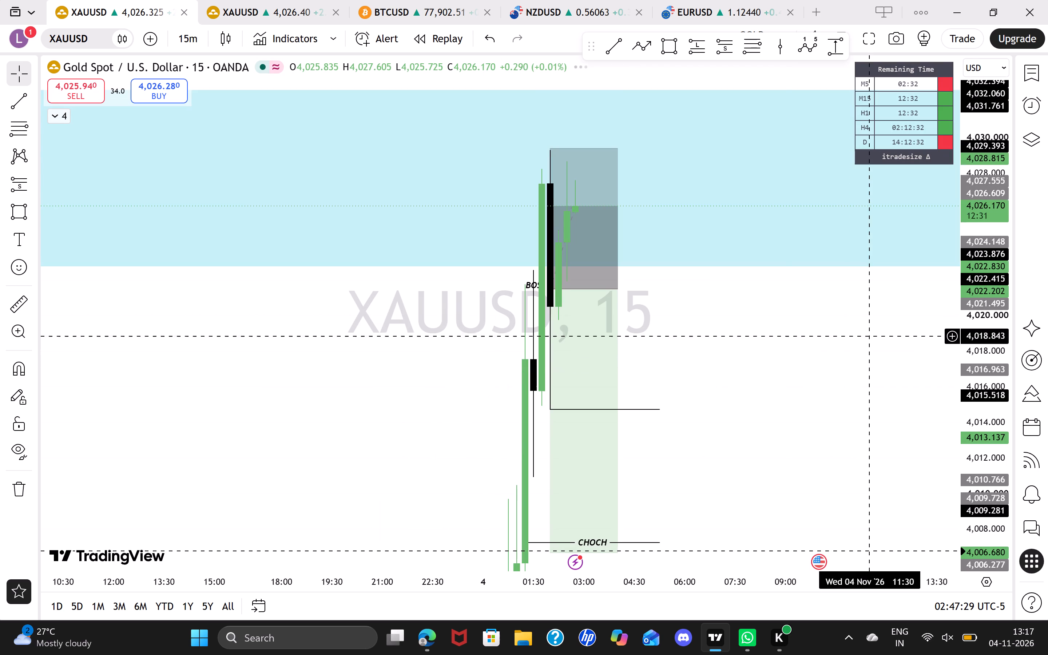
Extend the short position's far edge to about 05:15, level with the ends of the structure lines.
drag(789, 357, 873, 348)
drag(976, 227, 964, 388)
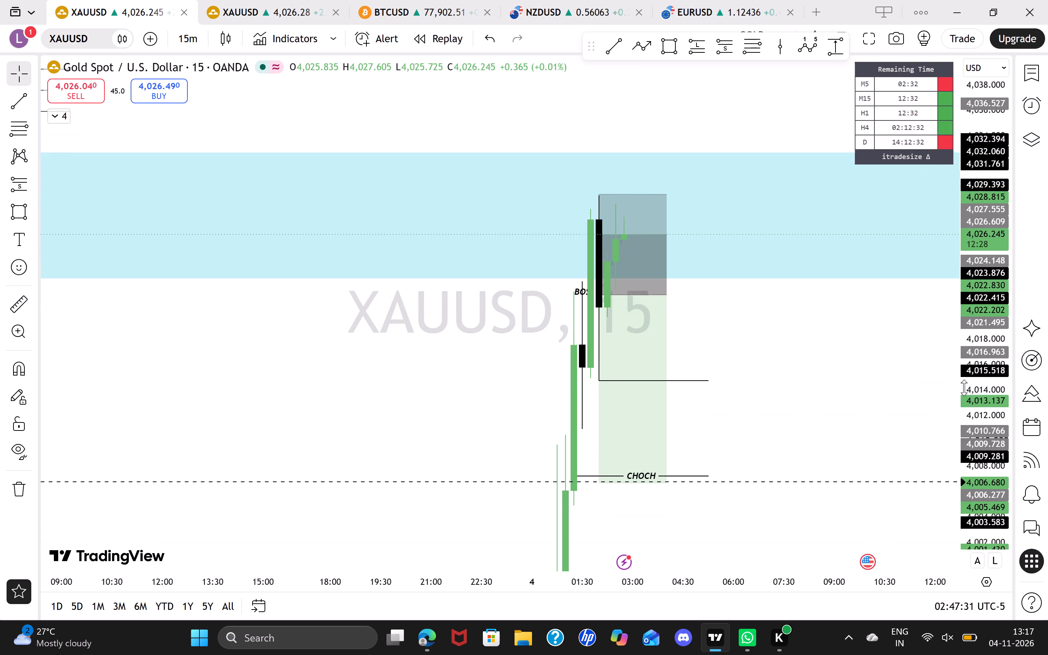
drag(964, 388, 963, 400)
drag(766, 352, 892, 349)
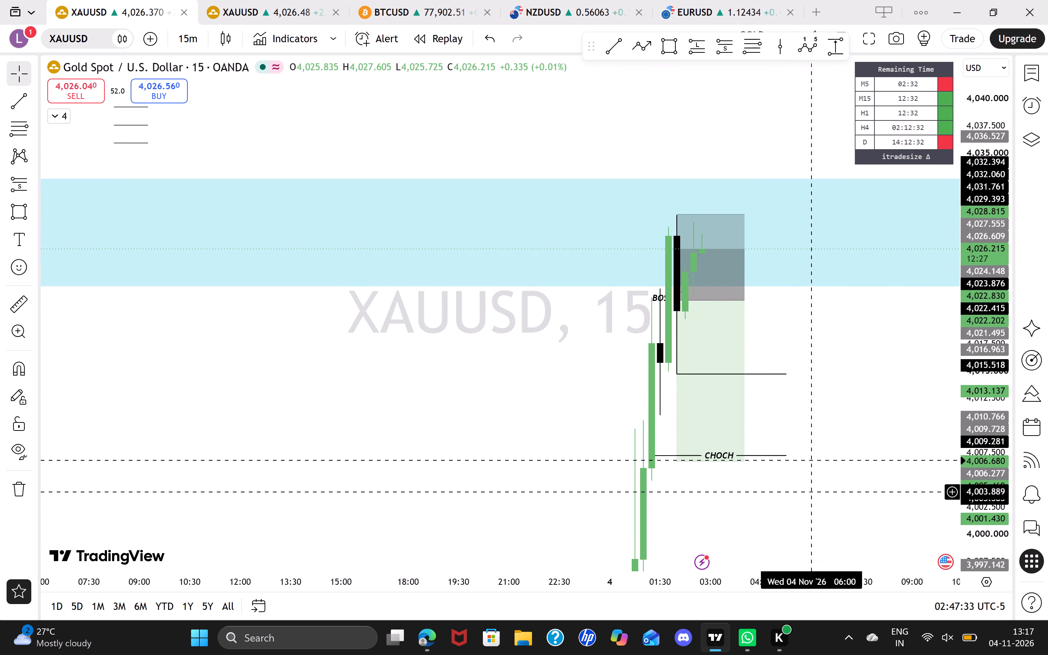
drag(865, 584, 830, 590)
drag(665, 301, 720, 298)
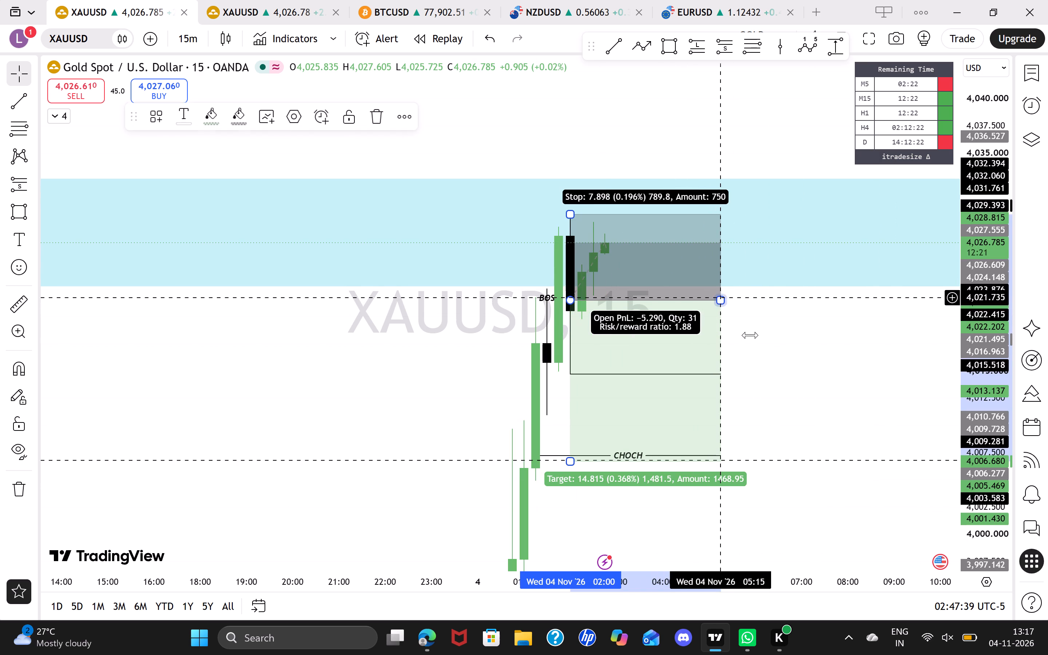
click(761, 348)
Examine the 15-minute candles rising inside the 1H zone against the short position's entry, stop and CHOCH line, dismissing the advert.
drag(973, 391, 953, 295)
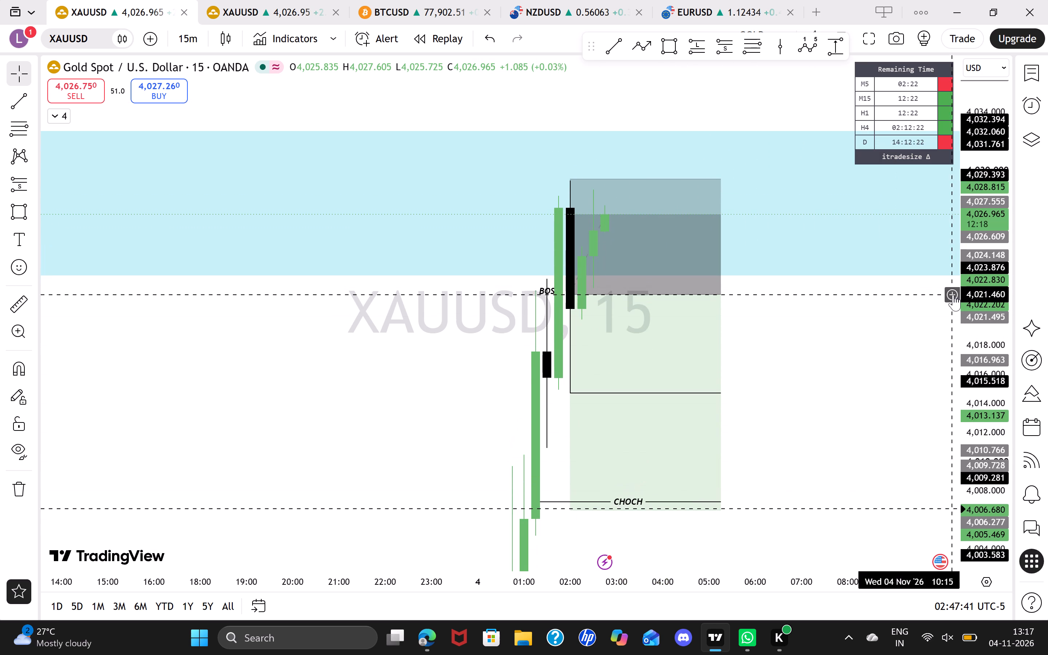
drag(865, 387, 846, 346)
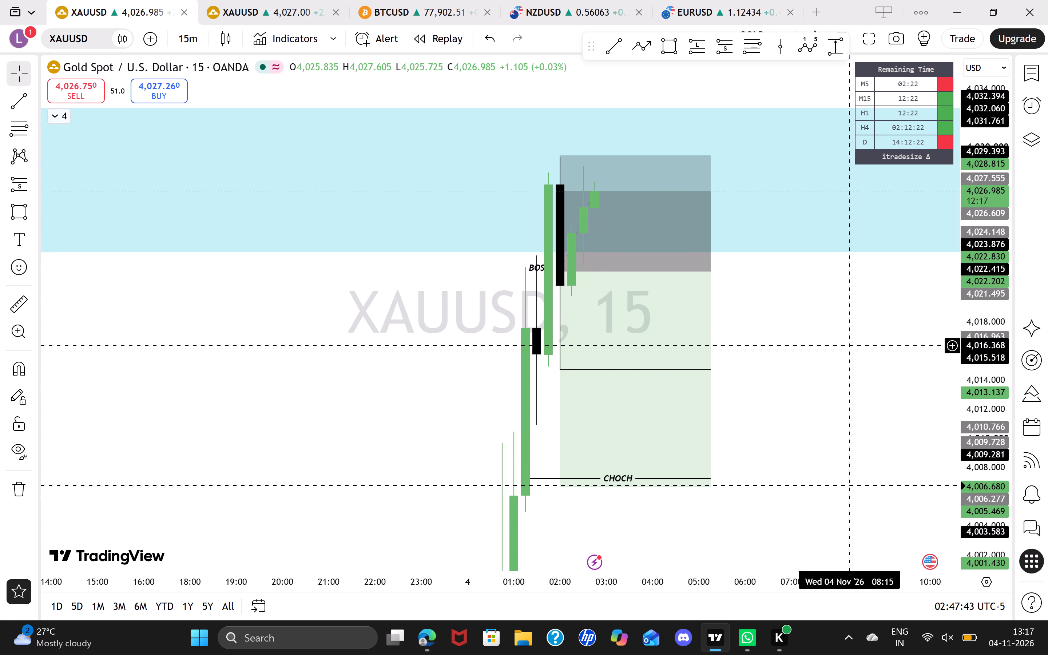
drag(864, 368, 850, 338)
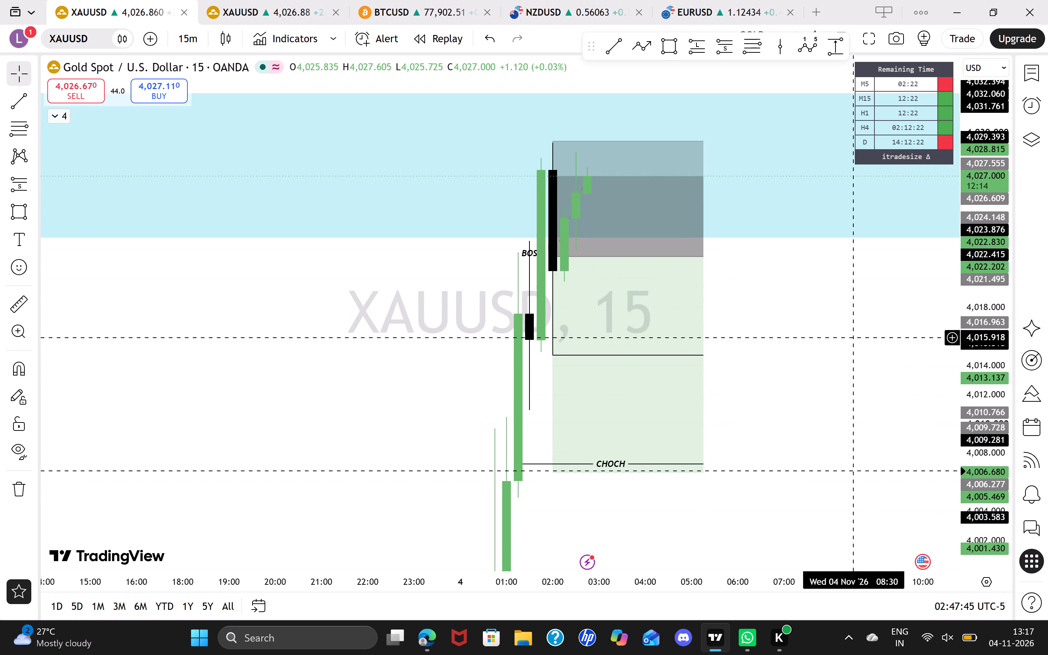
drag(751, 303, 853, 298)
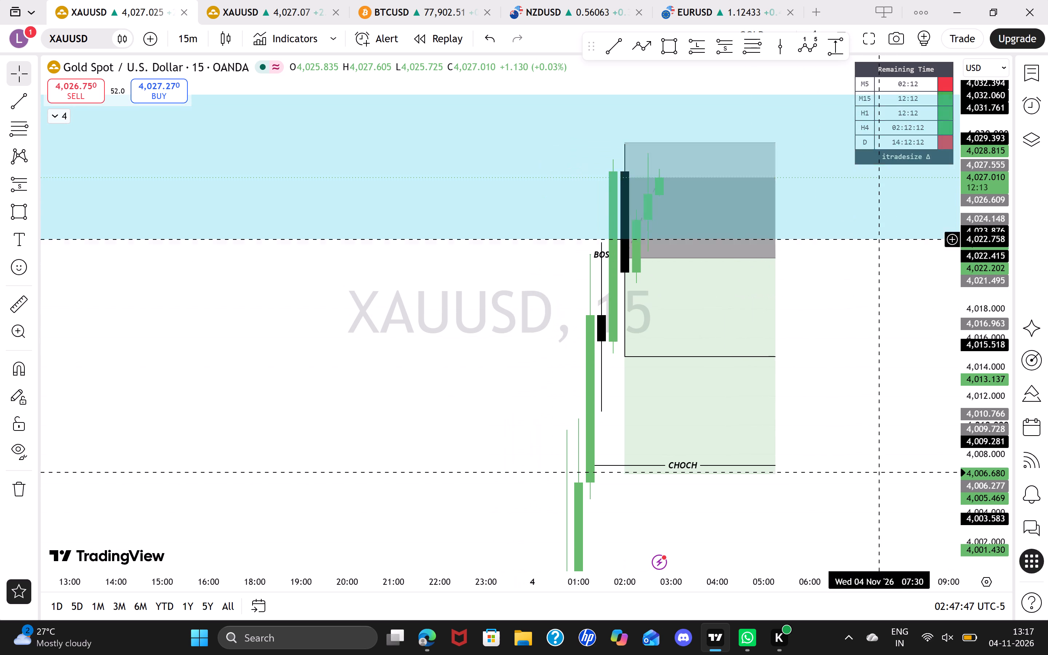
drag(856, 298, 870, 297)
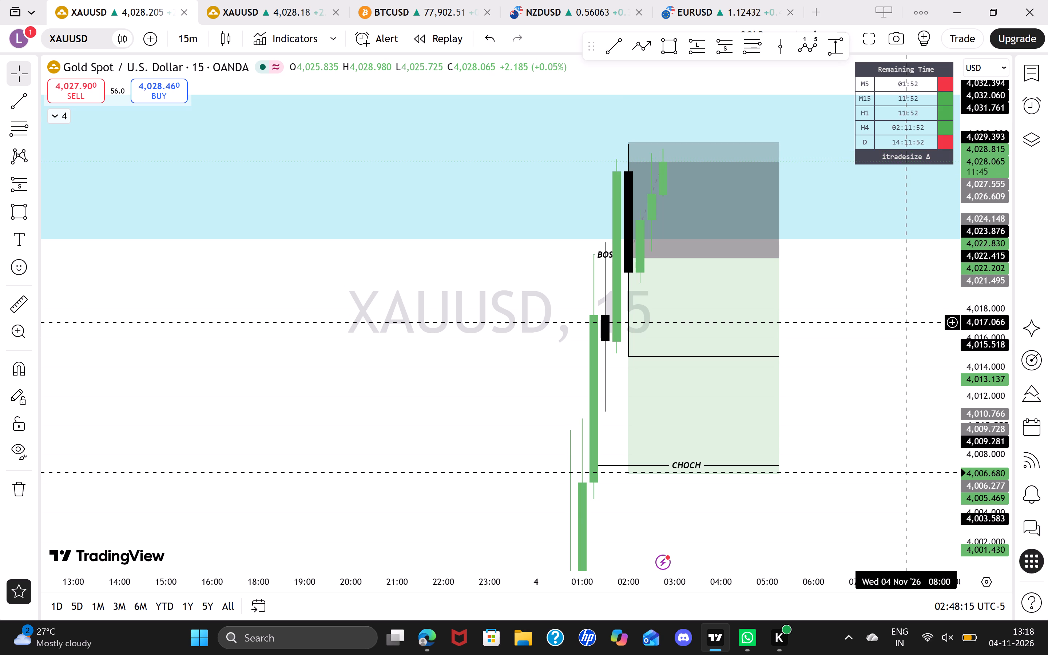
drag(979, 309, 984, 347)
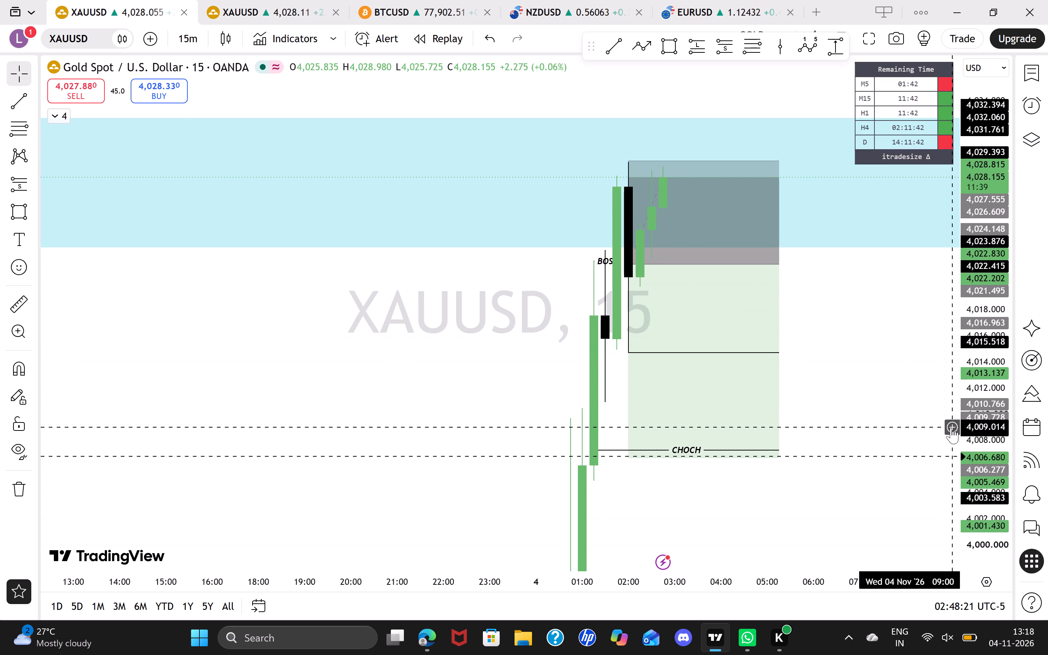
drag(851, 358, 889, 350)
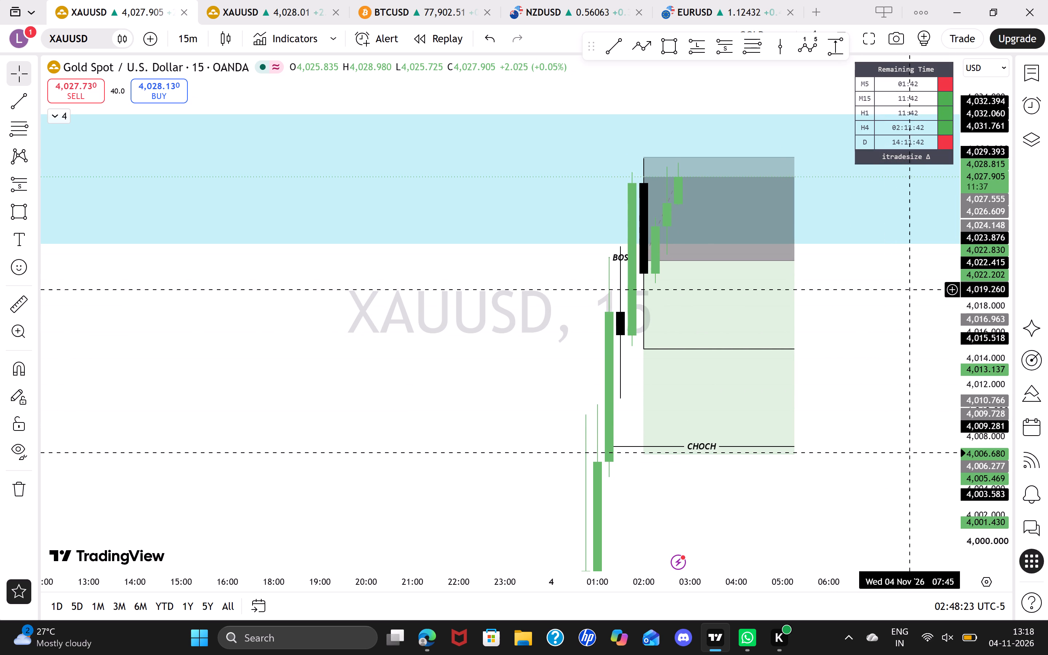
drag(980, 308, 979, 356)
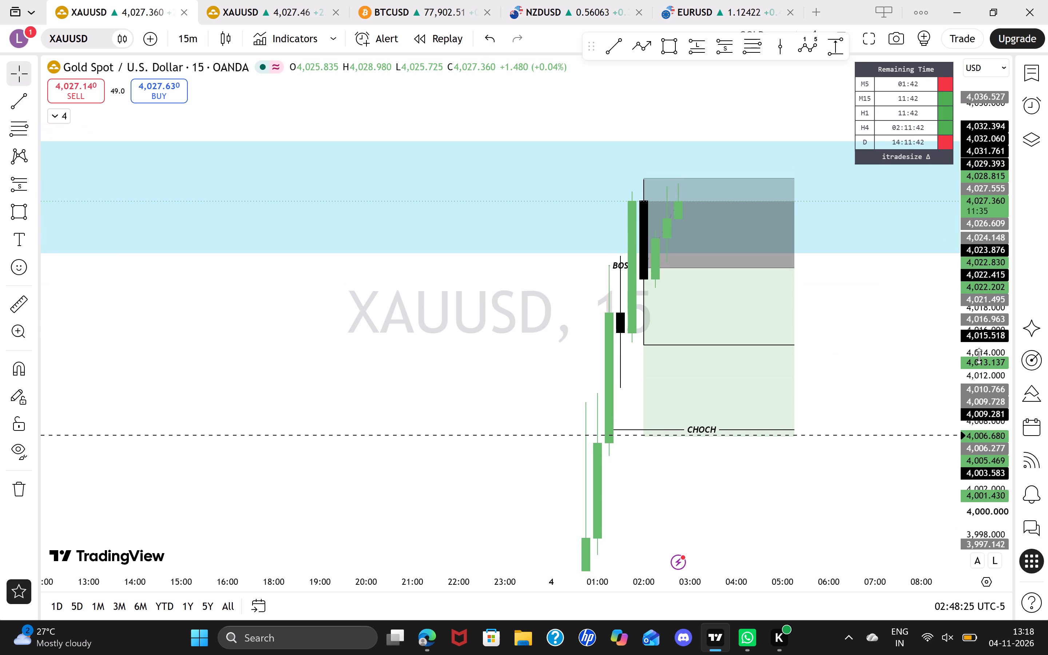
drag(979, 356, 974, 333)
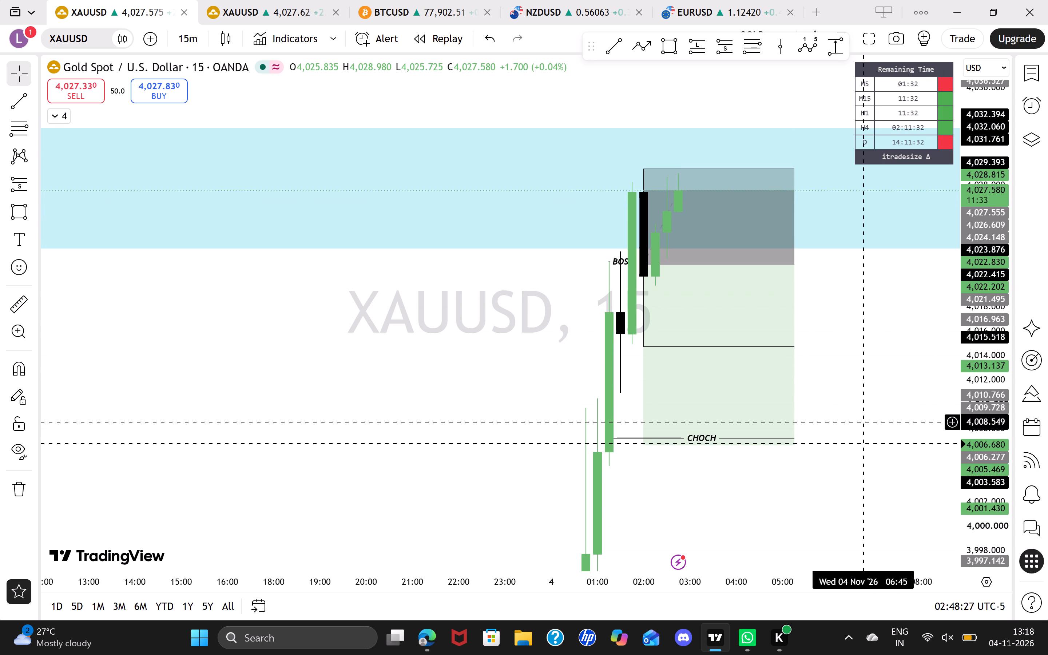
drag(877, 372, 842, 368)
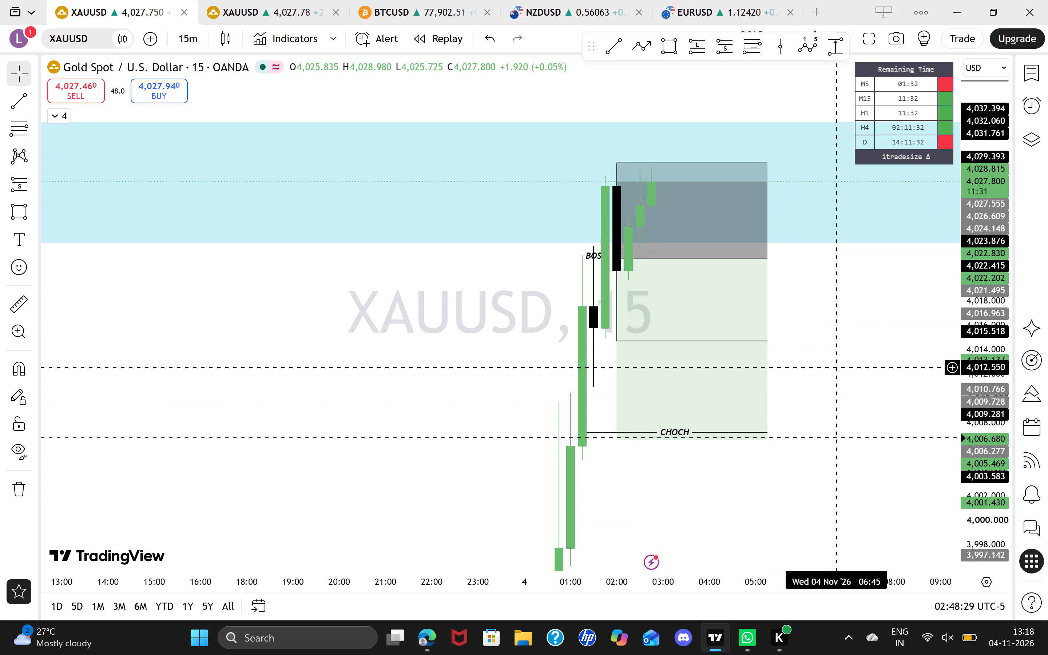
drag(842, 368, 834, 363)
drag(984, 352, 960, 274)
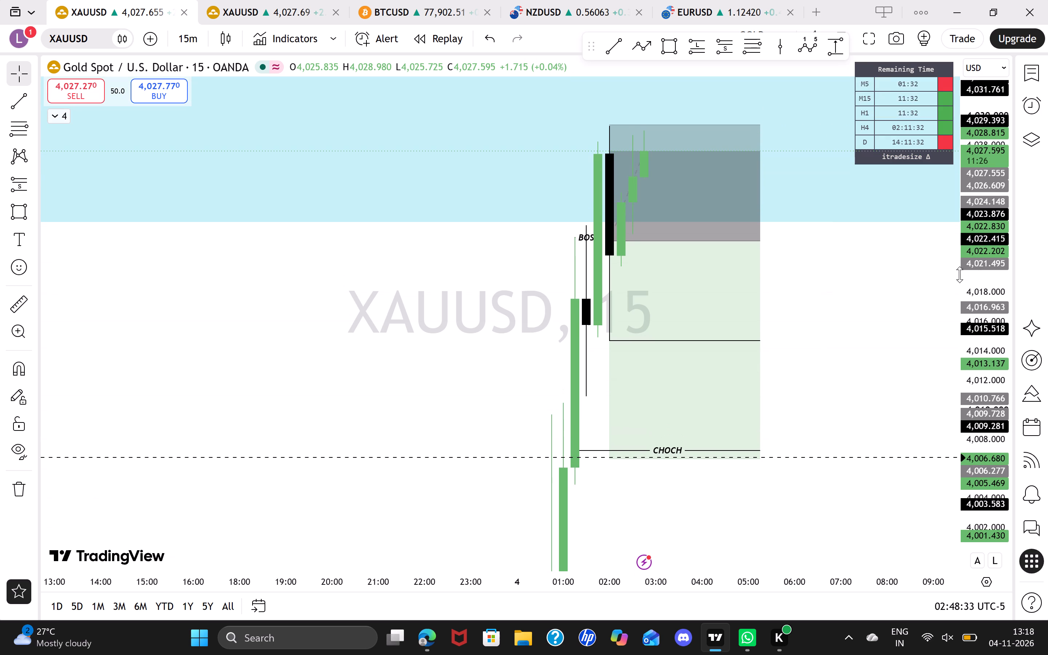
drag(960, 274, 956, 273)
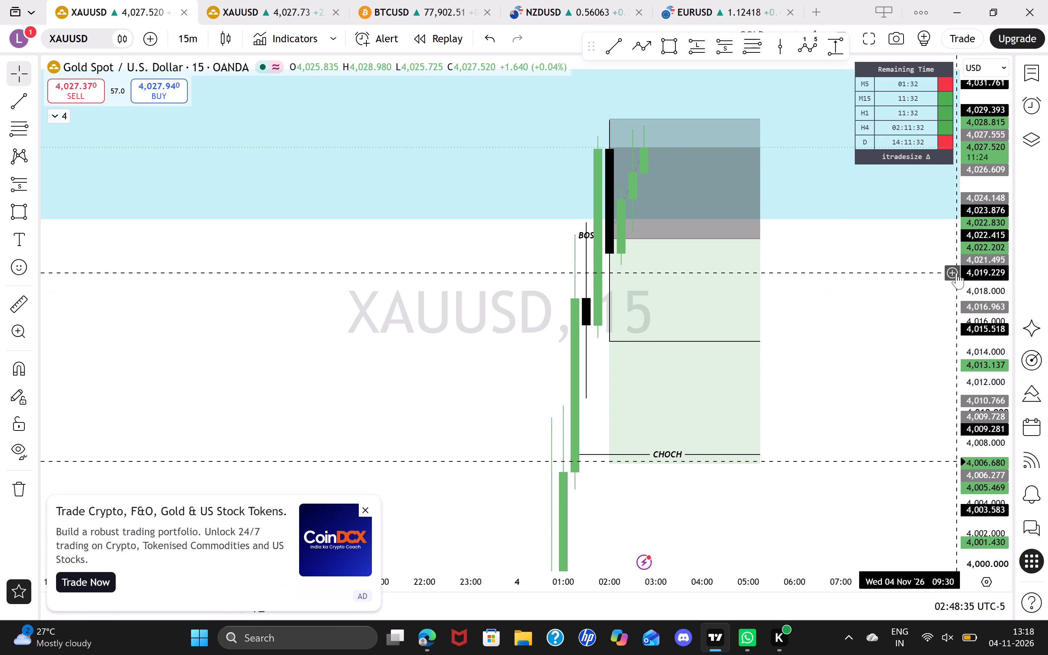
drag(956, 273, 956, 275)
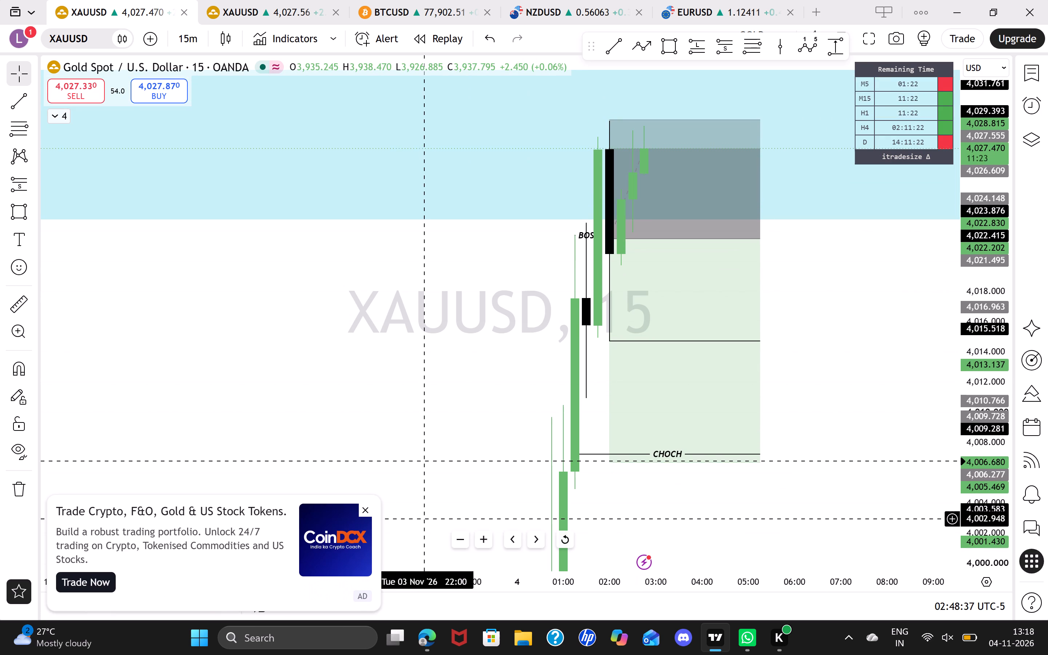
click(366, 508)
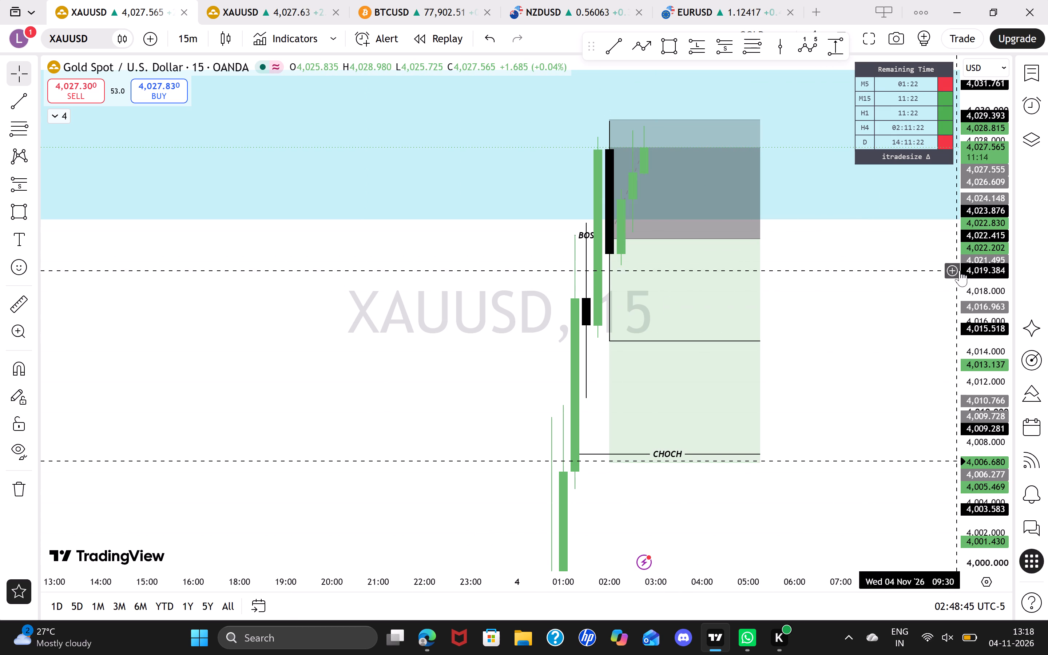
Draw a rectangle over the upper wick of the 02:00 bearish candle, from its high to its open, ending at about 03:30.
drag(1000, 279, 1000, 321)
drag(860, 307, 978, 306)
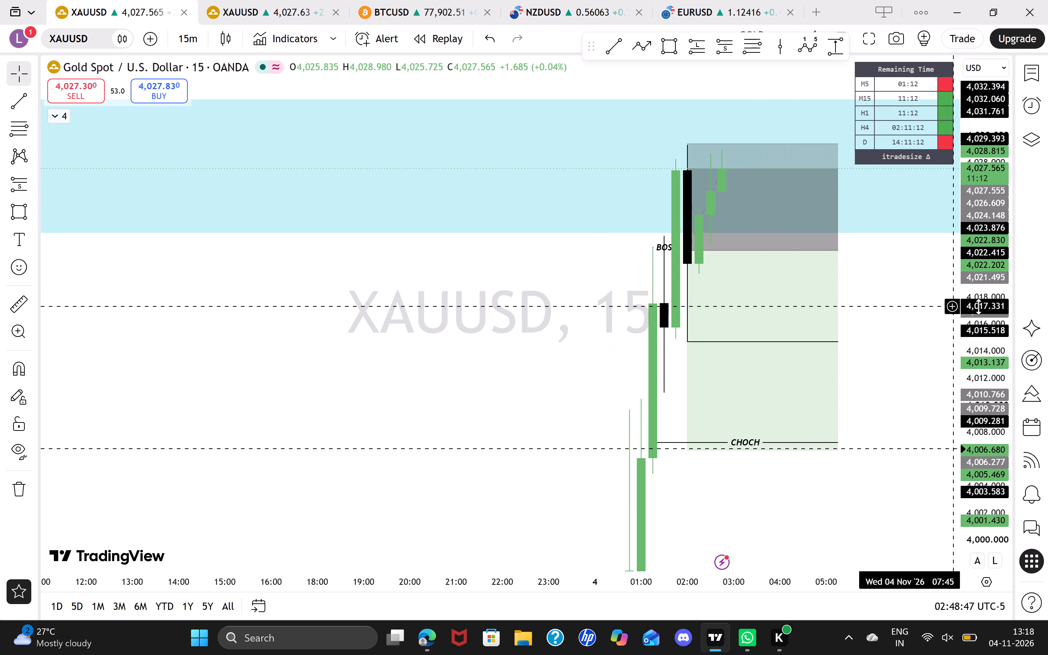
drag(899, 591, 898, 592)
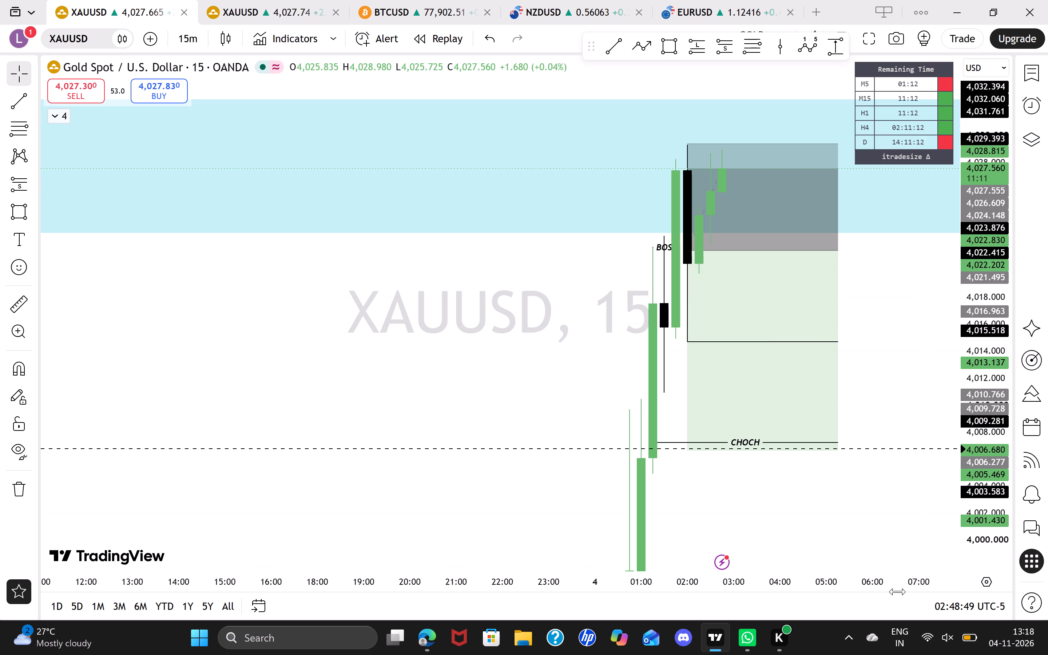
drag(898, 592, 840, 654)
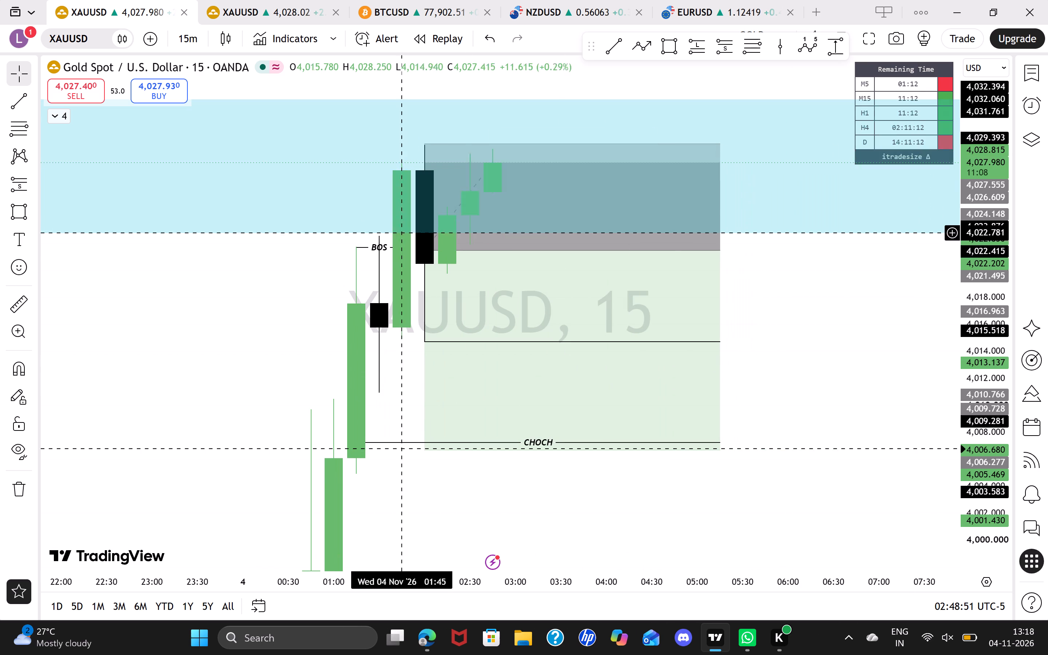
click(14, 202)
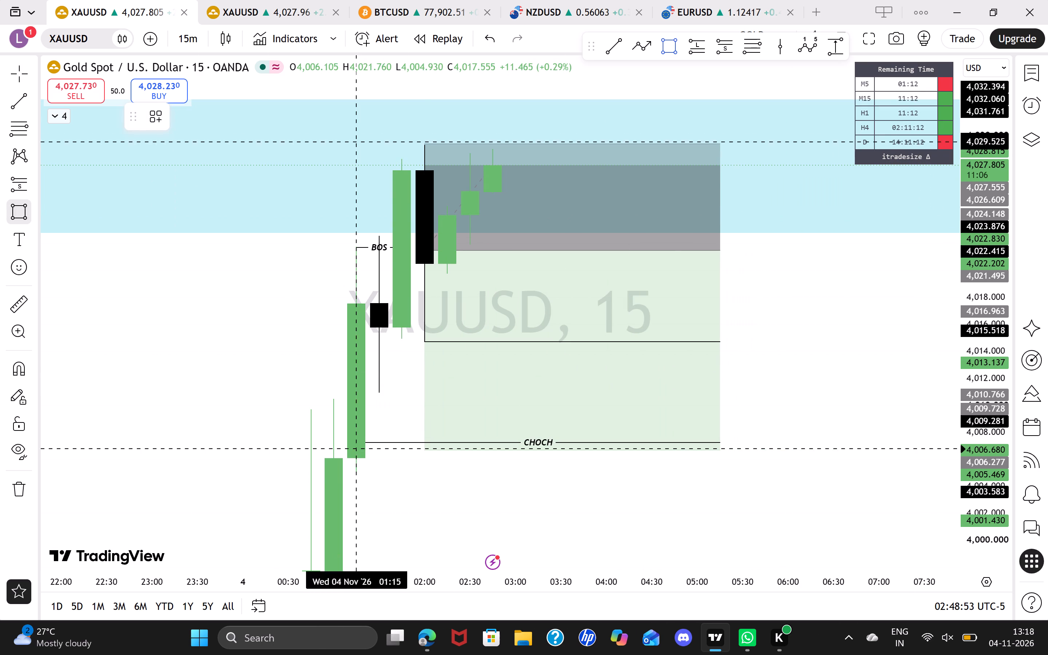
drag(415, 145, 563, 172)
click(563, 172)
click(835, 273)
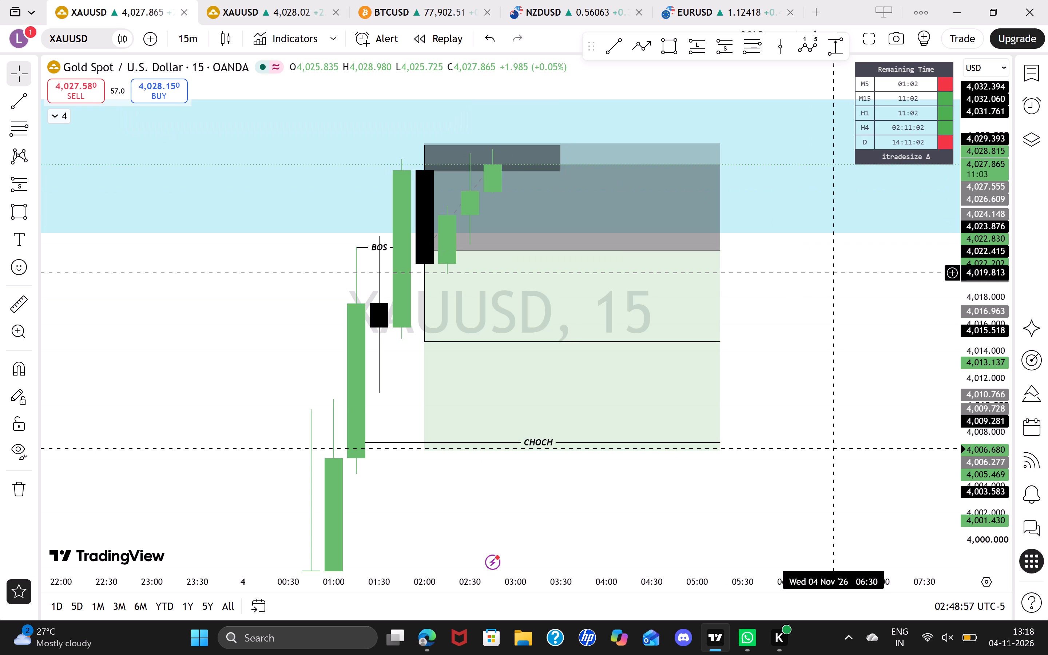
Switch the XAUUSD chart to the 1-minute timeframe and examine the candles around the supply-wick rectangle.
key(1)
key(Return)
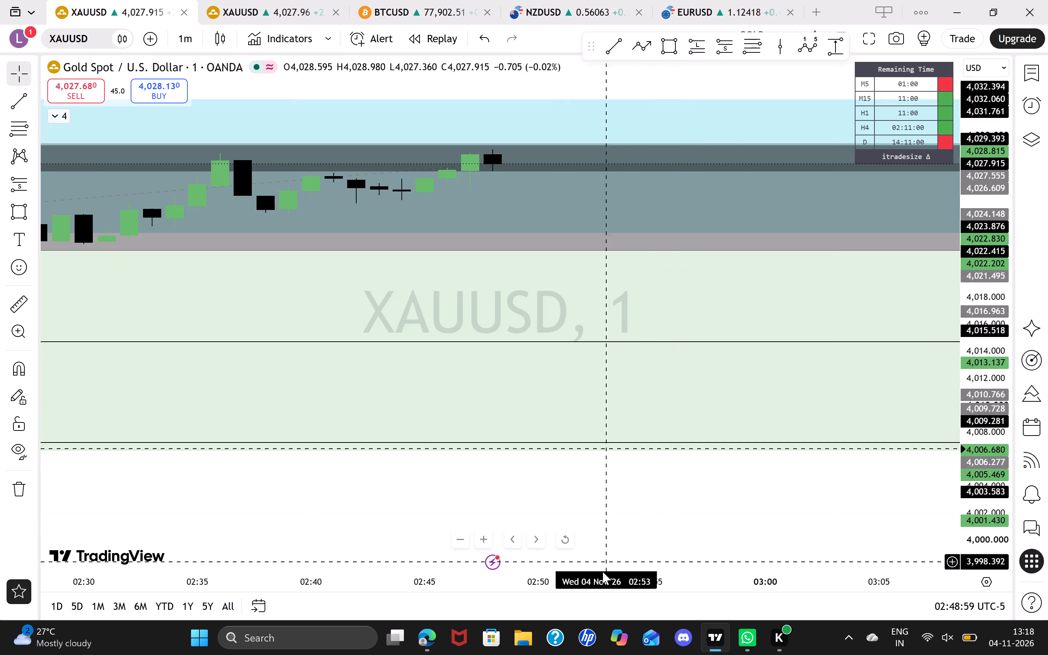
drag(599, 586, 888, 548)
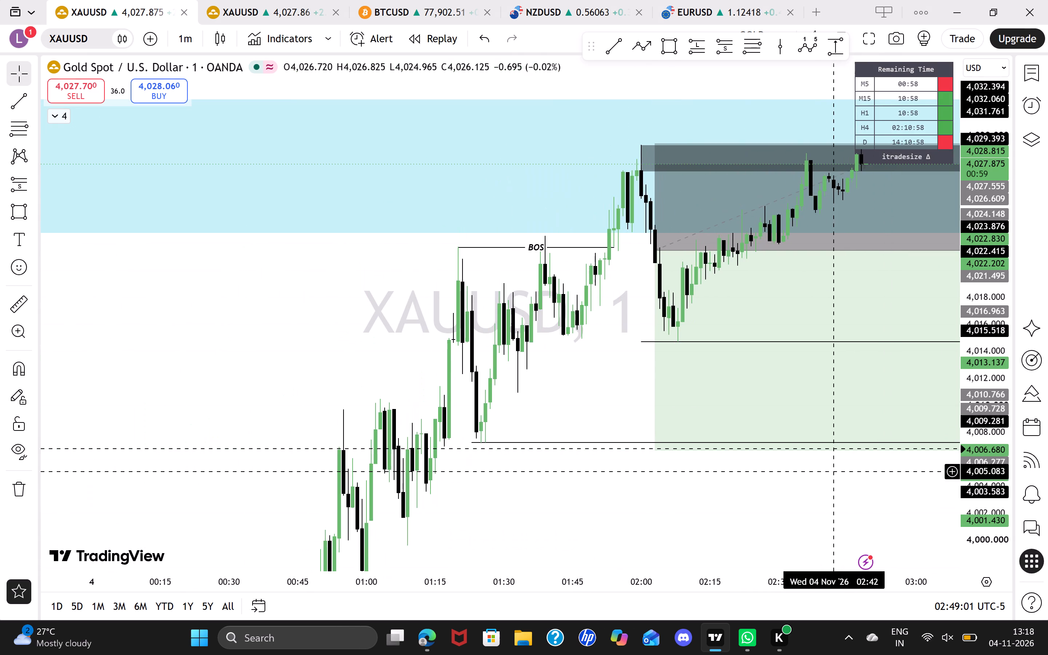
drag(831, 472, 491, 534)
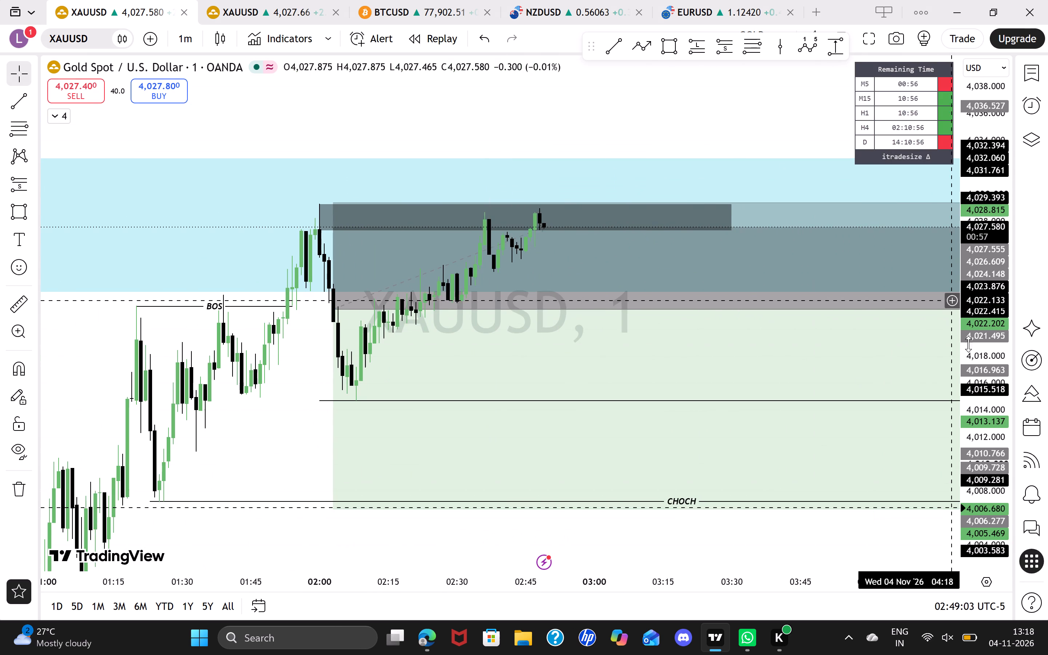
drag(973, 358, 886, 65)
Lock the short position drawing in place on the chart.
click(703, 274)
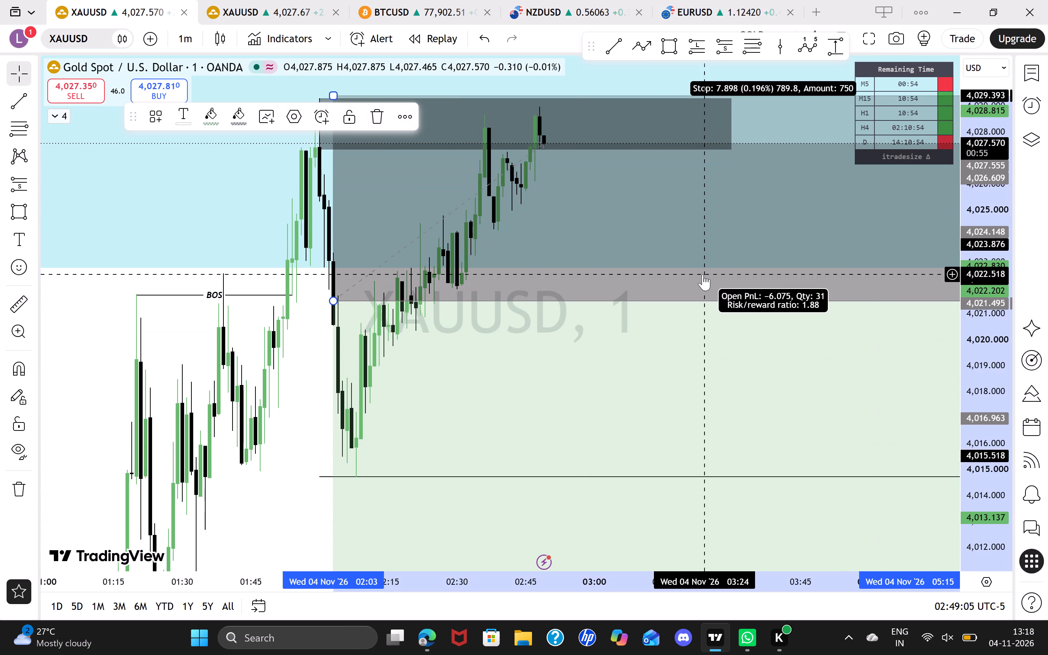
click(349, 118)
Switch the XAUUSD chart back to the 15-minute timeframe.
drag(824, 234, 634, 287)
drag(648, 294, 640, 297)
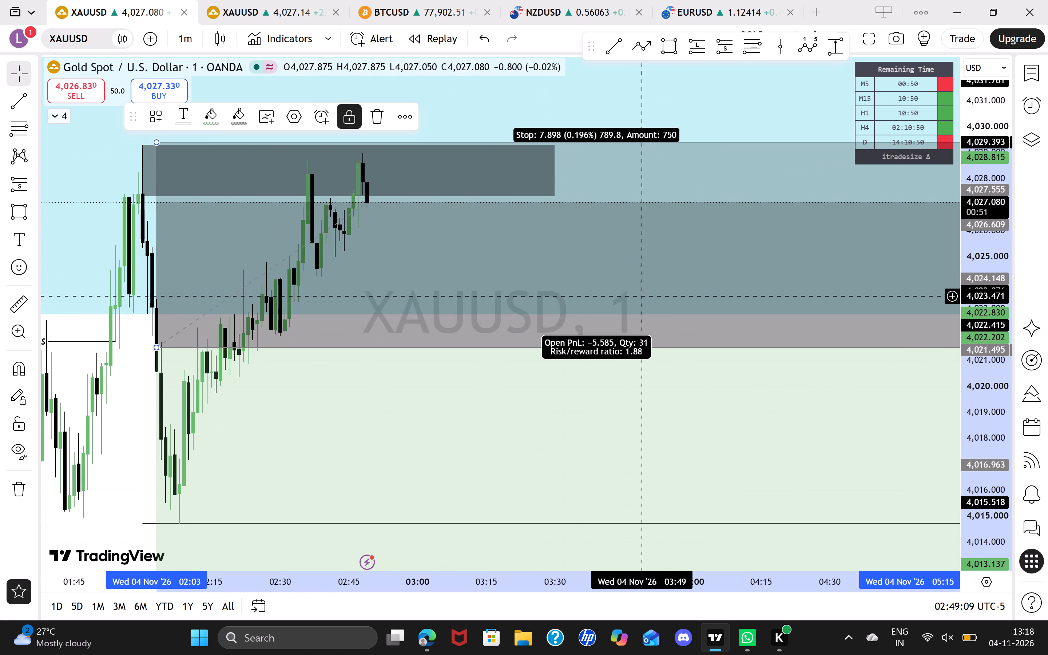
drag(640, 297, 772, 282)
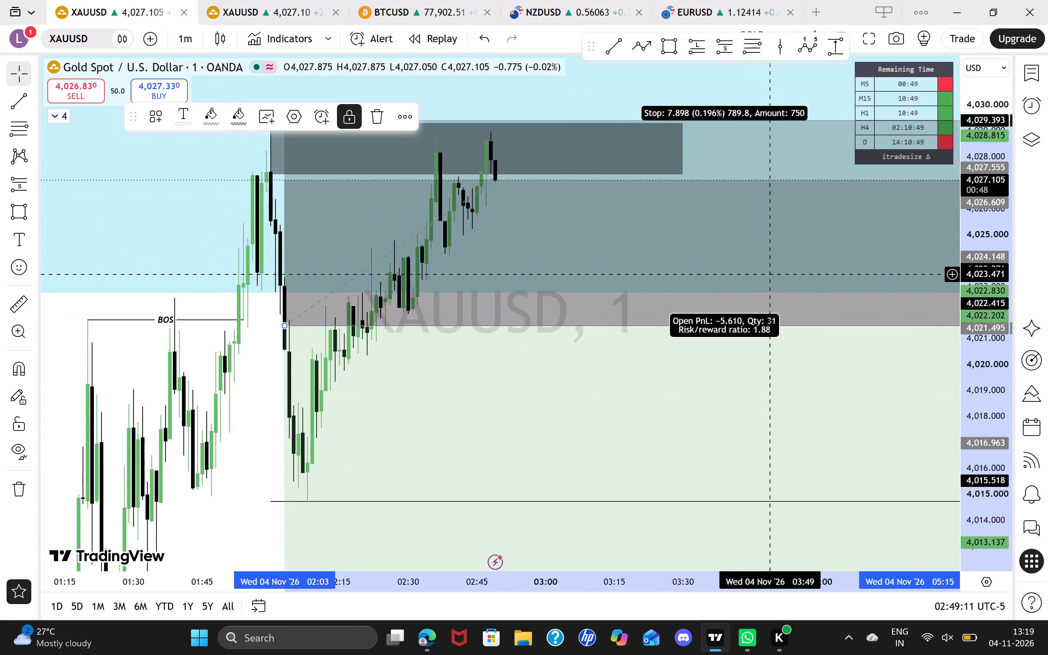
drag(772, 282, 773, 285)
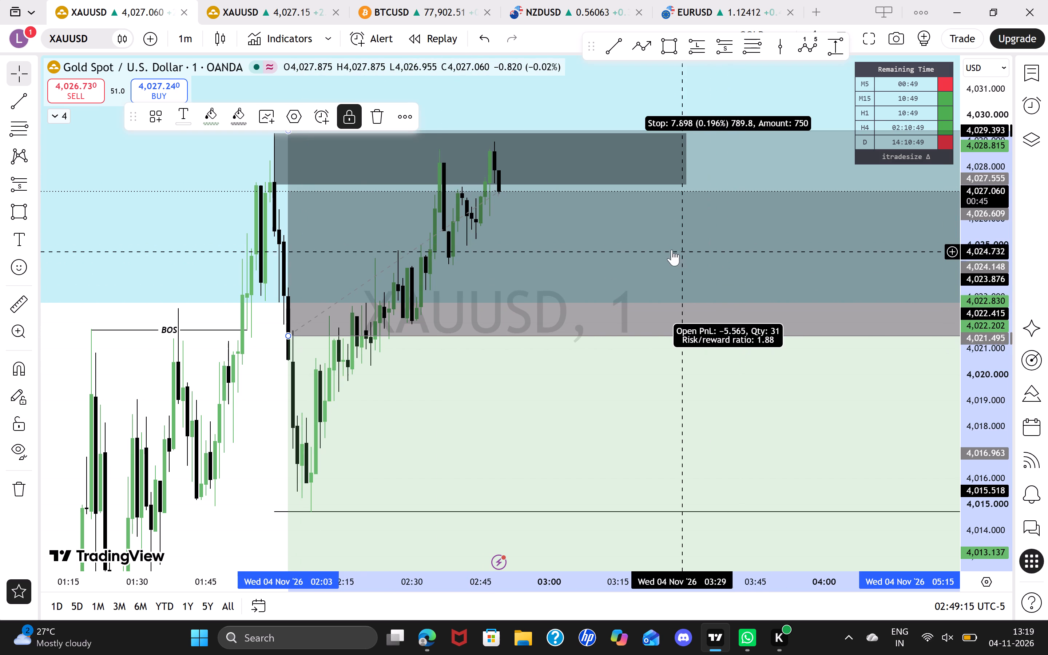
drag(671, 250, 823, 282)
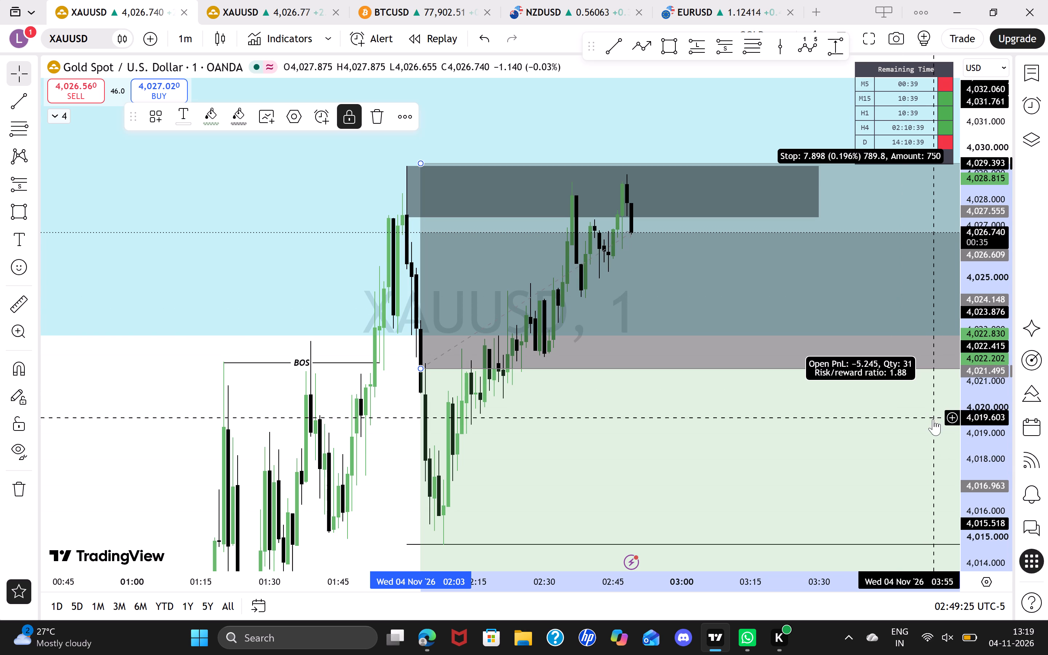
text(15)
key(Return)
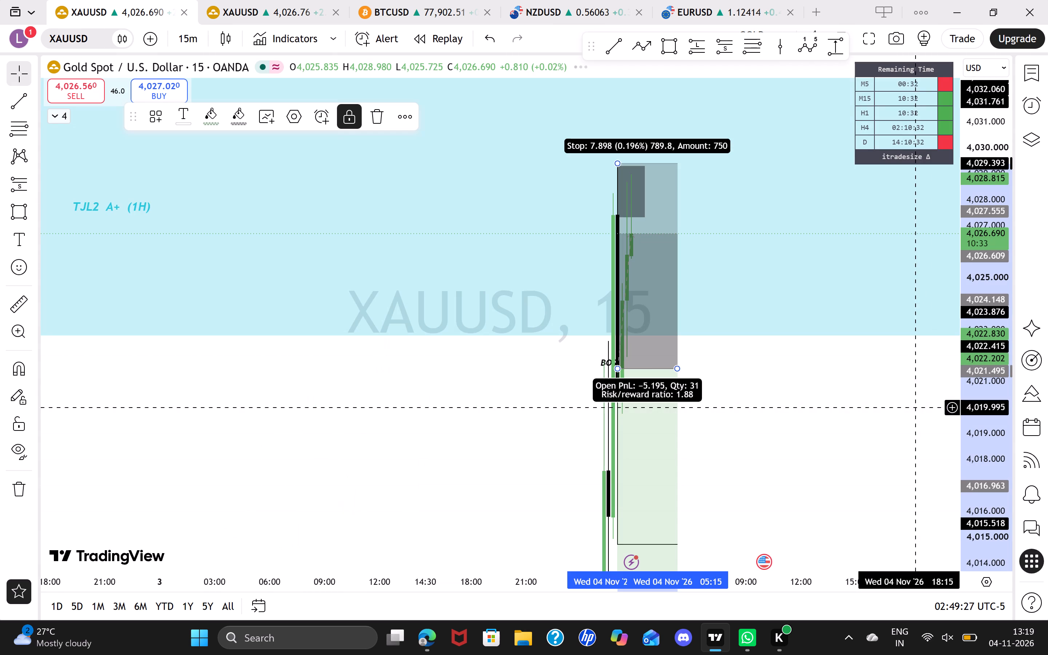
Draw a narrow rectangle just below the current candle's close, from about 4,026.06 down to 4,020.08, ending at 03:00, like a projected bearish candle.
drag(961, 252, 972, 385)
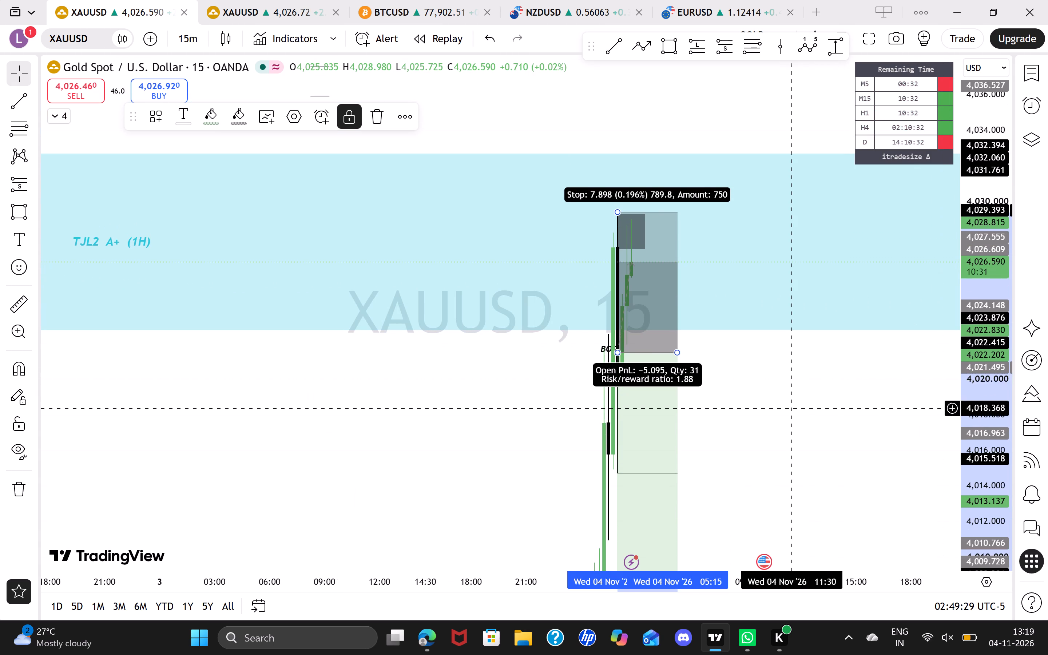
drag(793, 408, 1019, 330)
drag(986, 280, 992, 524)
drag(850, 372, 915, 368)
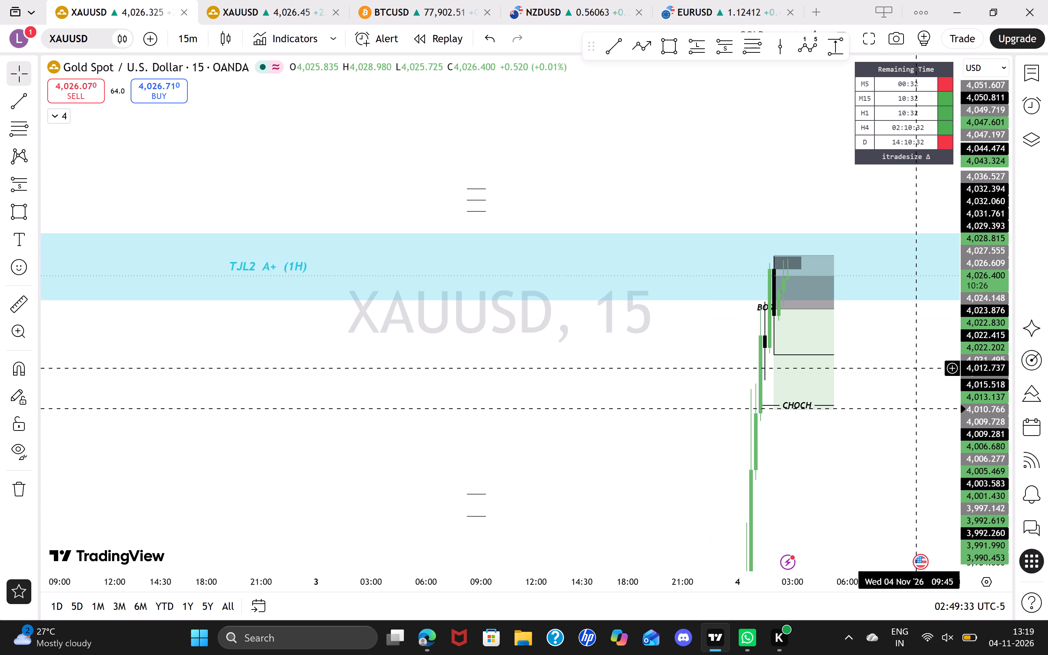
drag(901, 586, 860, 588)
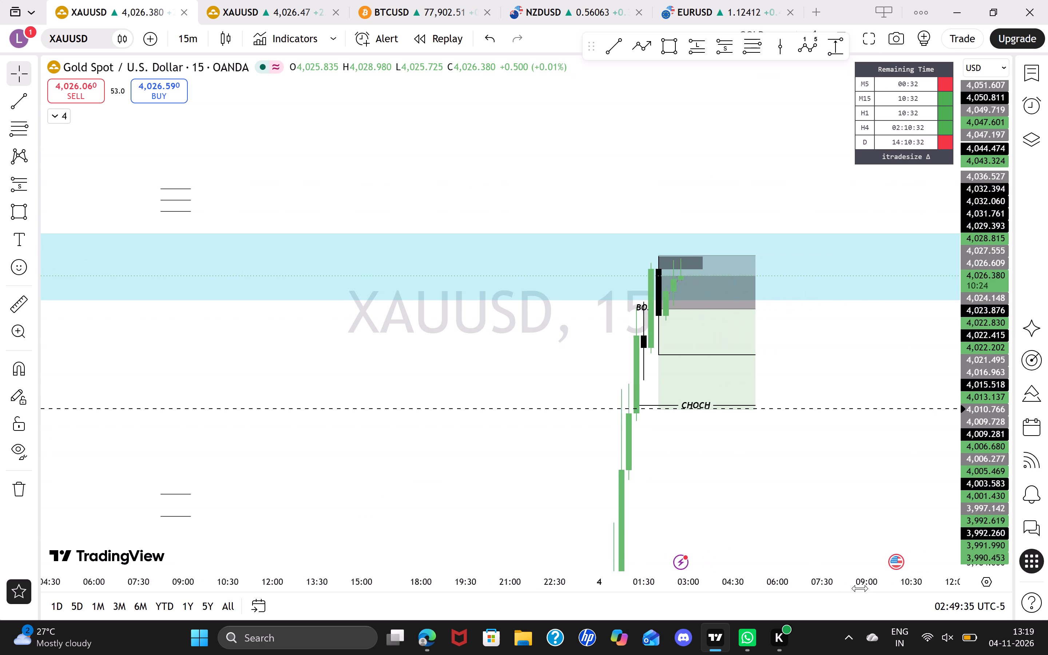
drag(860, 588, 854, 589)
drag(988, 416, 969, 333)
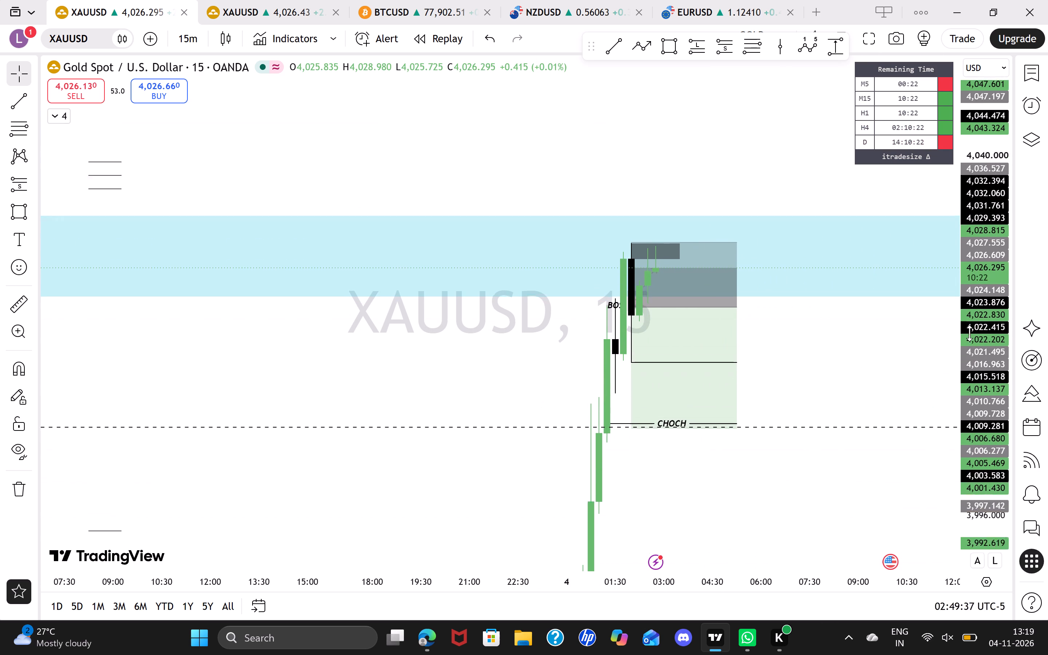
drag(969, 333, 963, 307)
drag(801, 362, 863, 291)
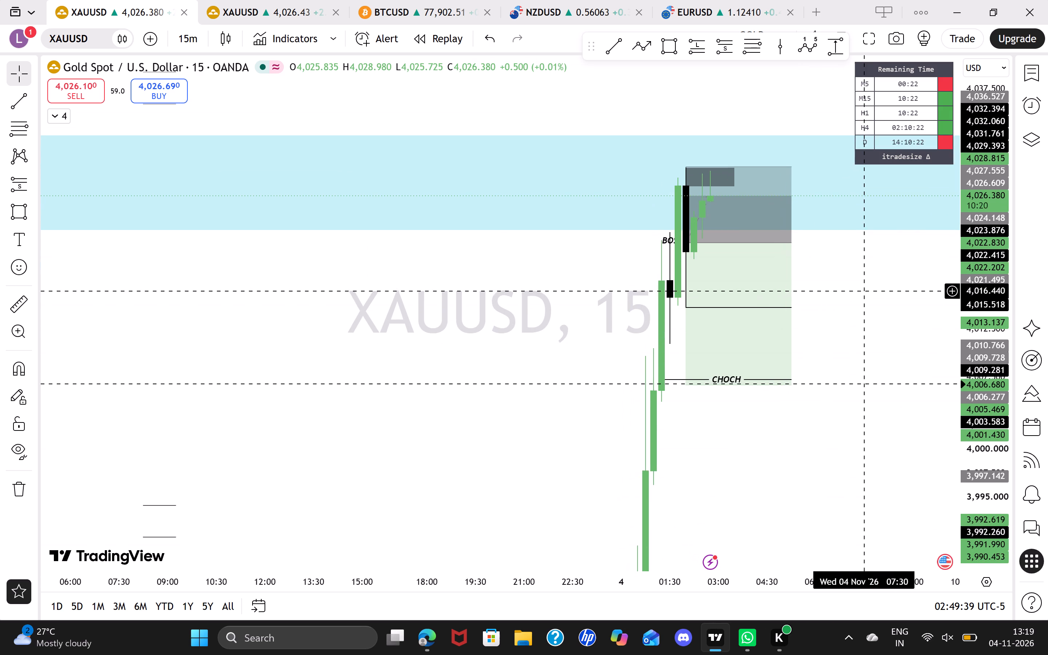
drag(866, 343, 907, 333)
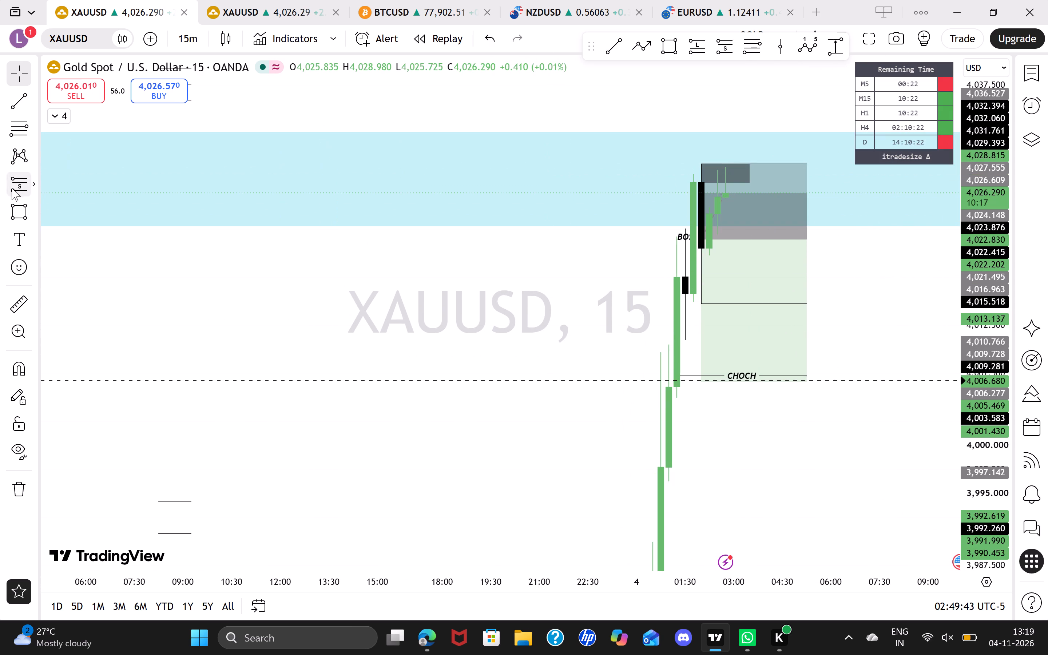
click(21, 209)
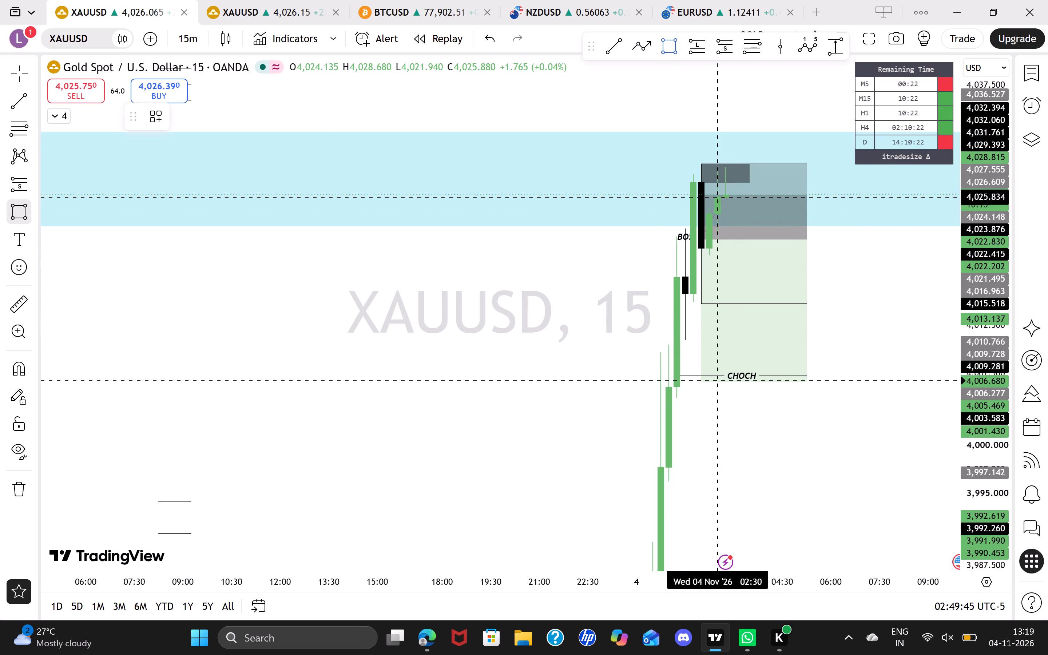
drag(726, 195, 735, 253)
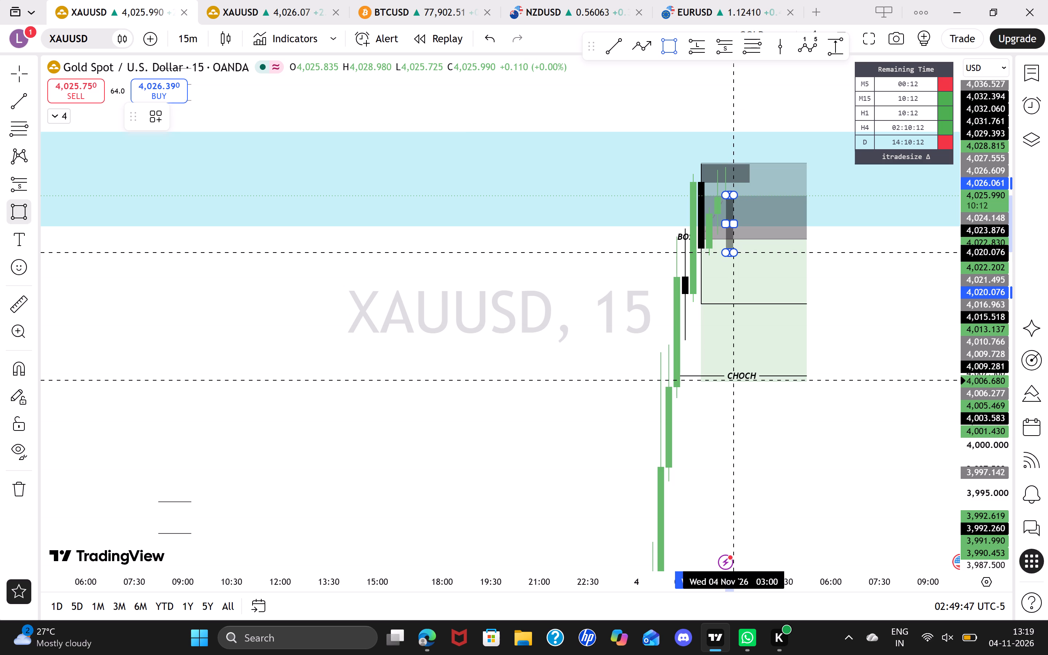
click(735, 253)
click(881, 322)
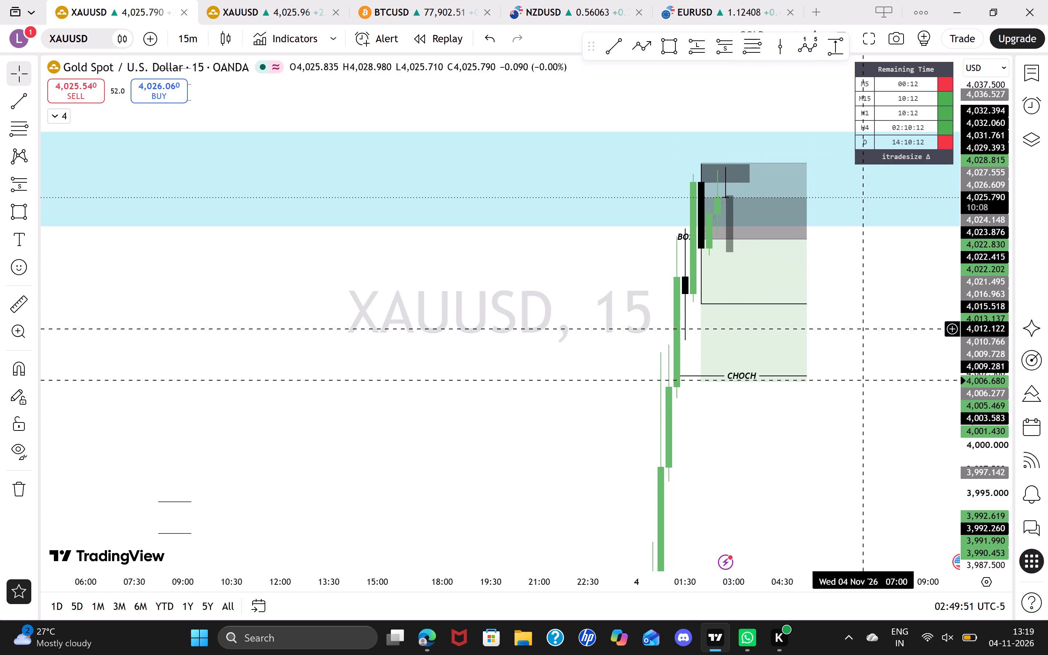
Examine the 15-minute price action around the short position, the CHOCH line and the blue zone below the rally.
click(894, 336)
click(890, 319)
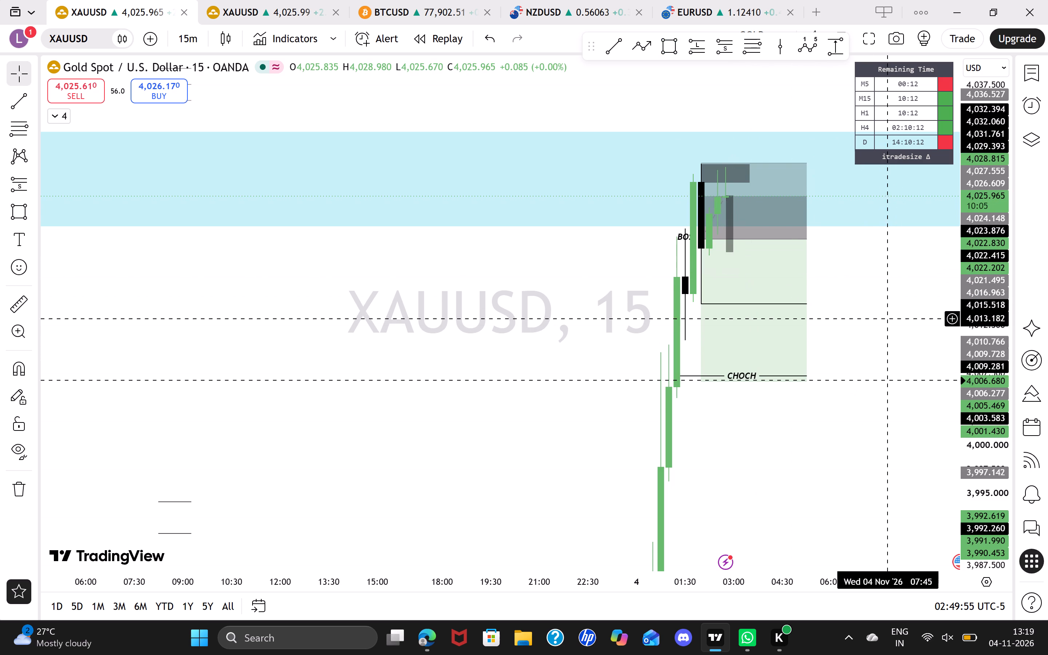
drag(976, 351, 955, 256)
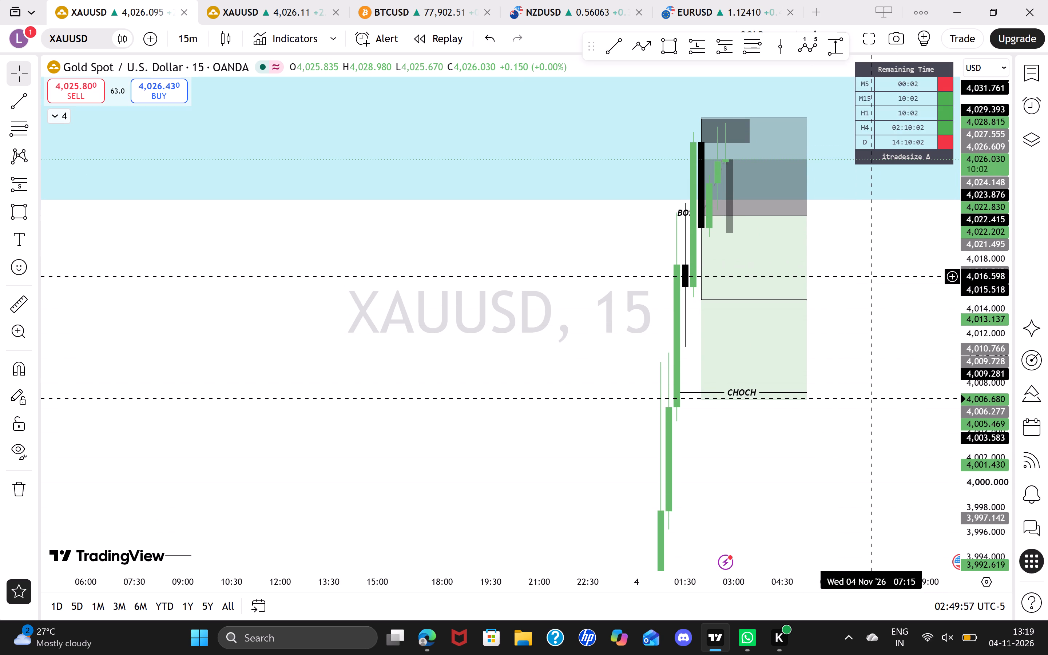
drag(869, 277, 787, 273)
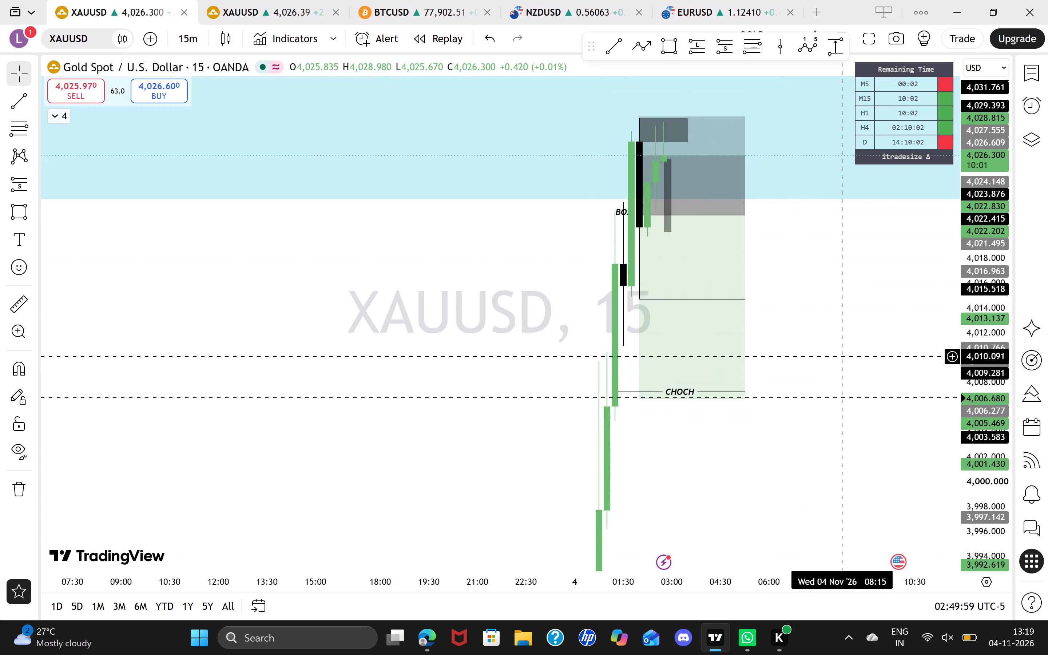
drag(839, 330, 938, 360)
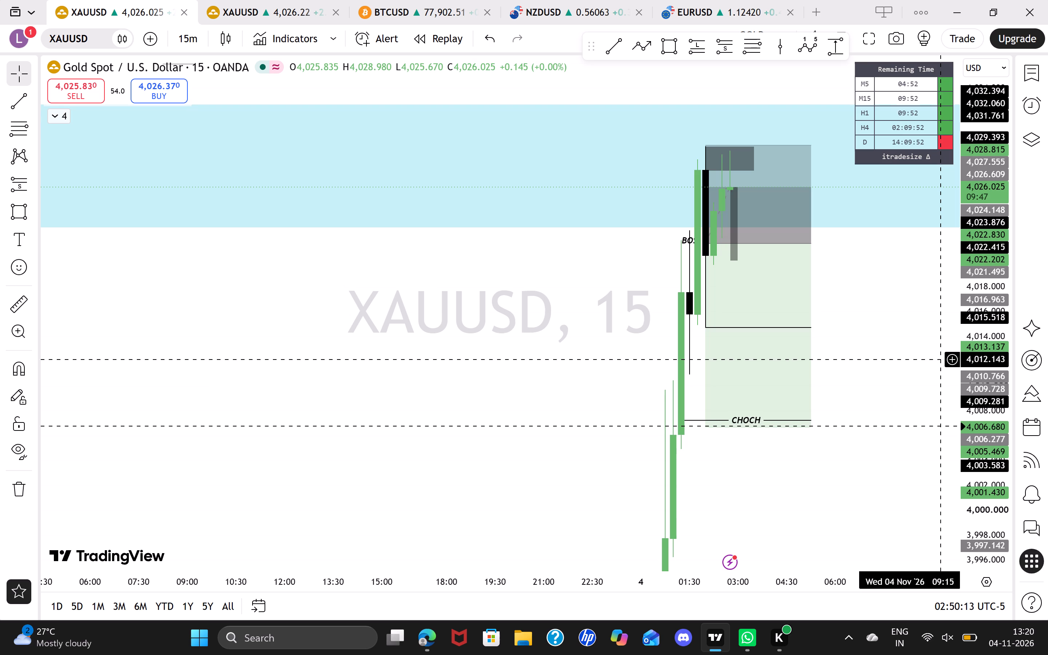
drag(938, 360, 937, 349)
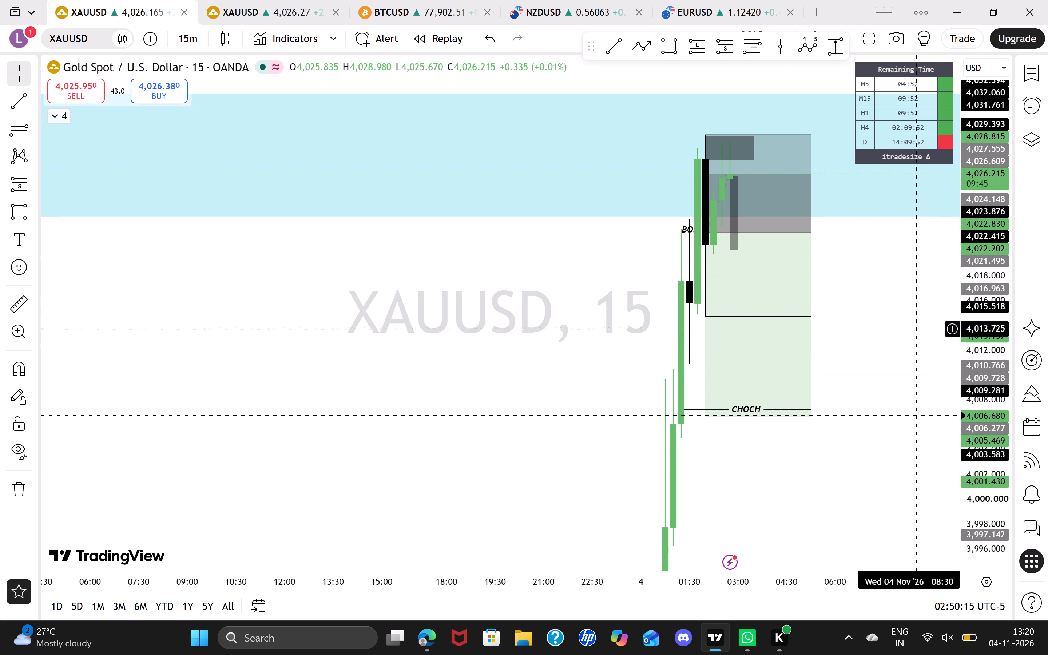
double_click(973, 307)
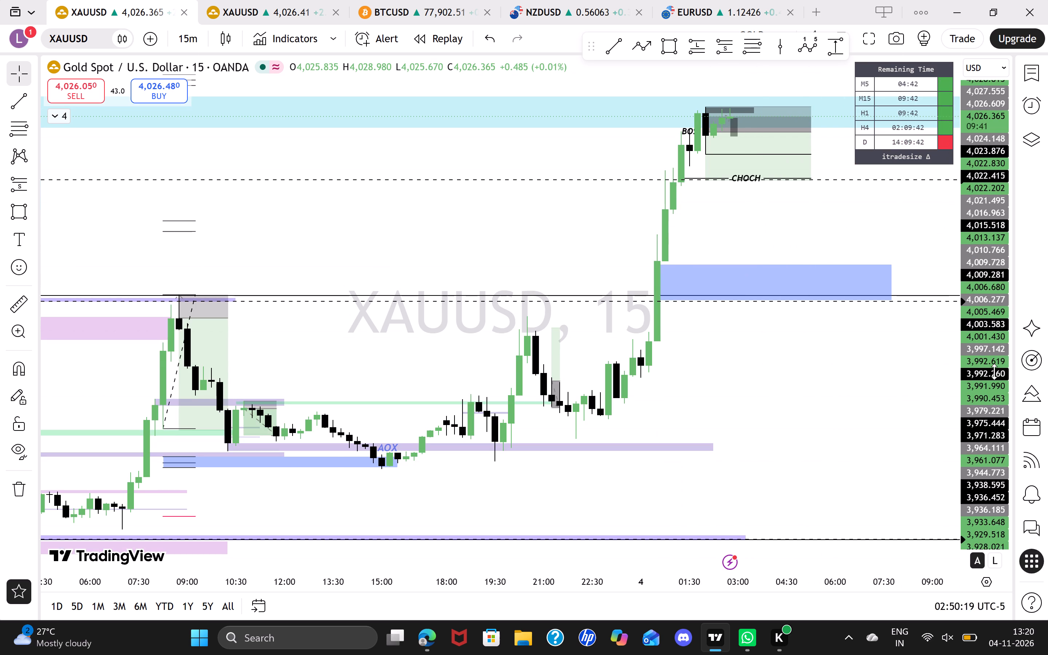
drag(994, 372, 937, 201)
drag(817, 158, 837, 430)
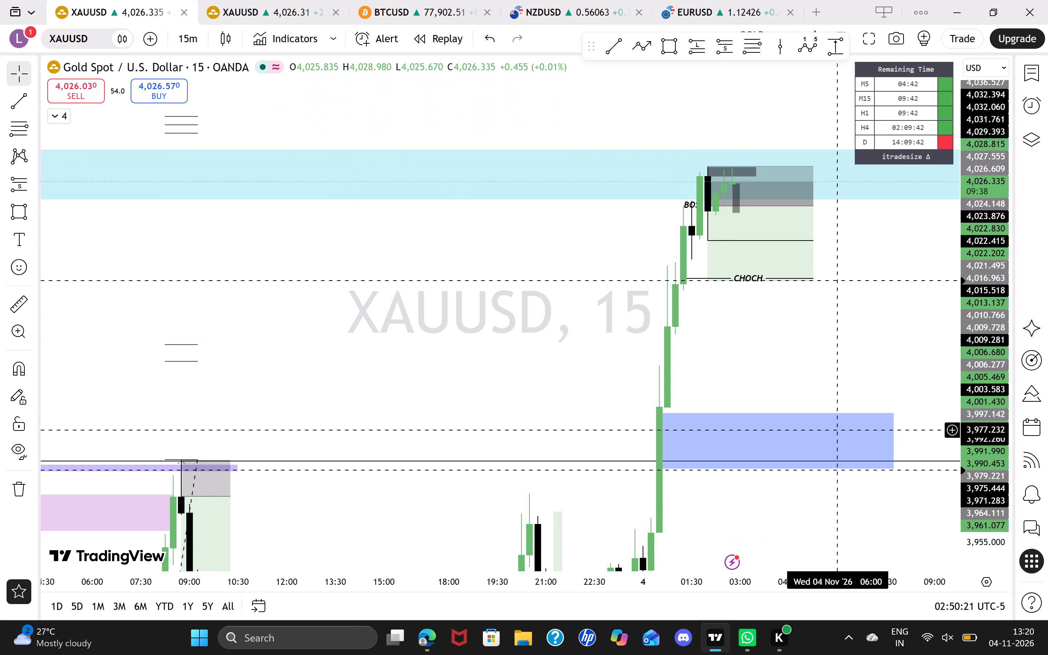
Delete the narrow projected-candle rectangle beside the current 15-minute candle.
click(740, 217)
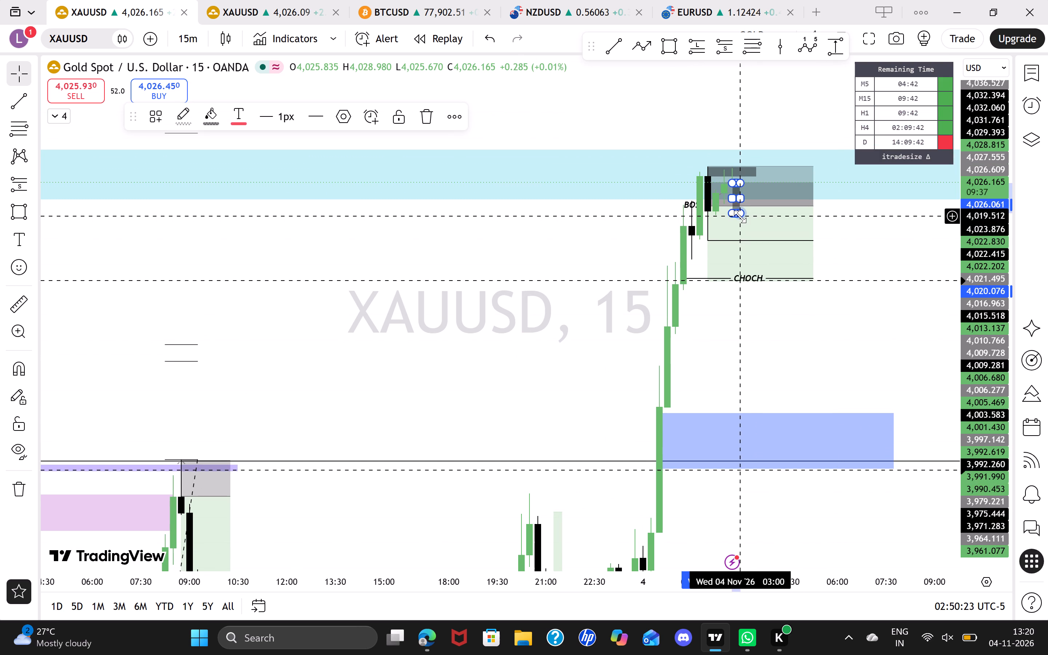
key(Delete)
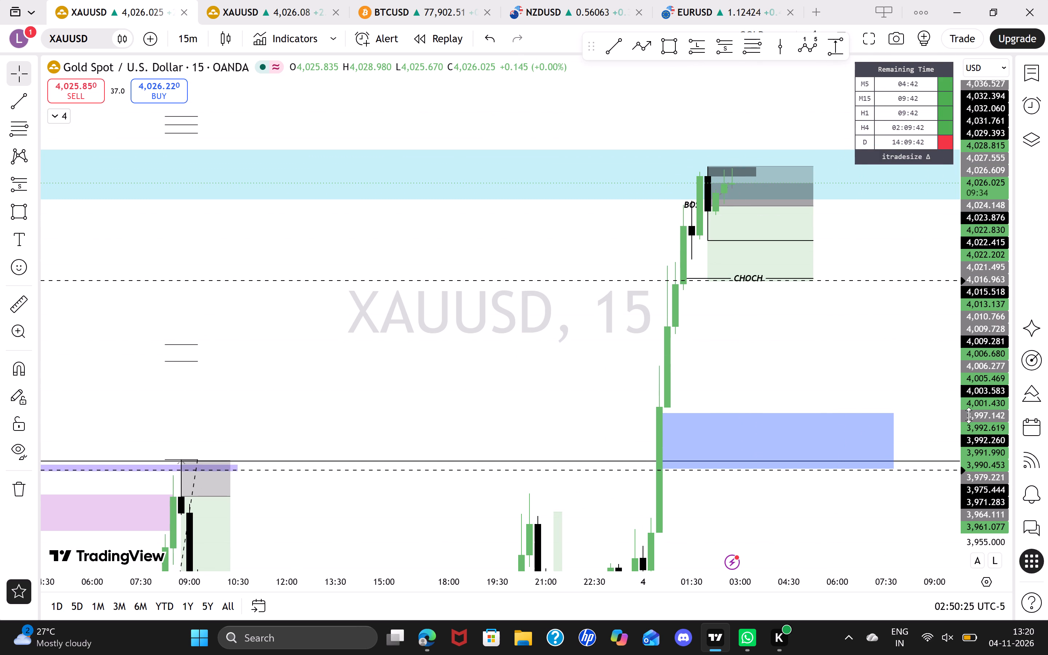
Examine how the current 15-minute candle develops inside the 1H zone relative to the supply-wick rectangle and the short position.
drag(969, 415, 930, 263)
drag(890, 241, 897, 302)
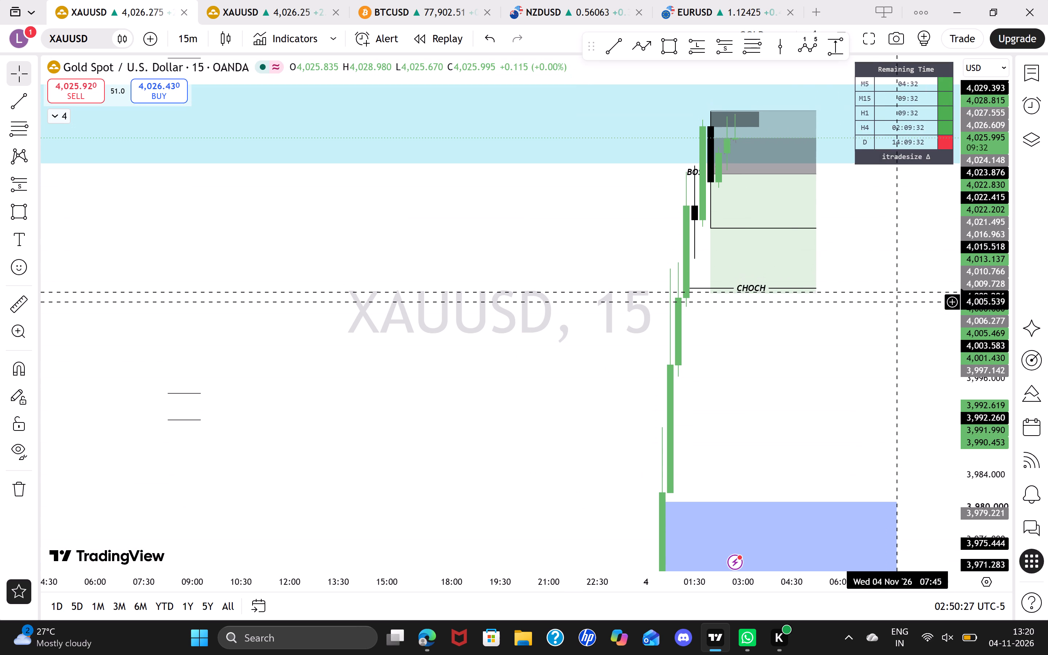
drag(889, 589, 879, 590)
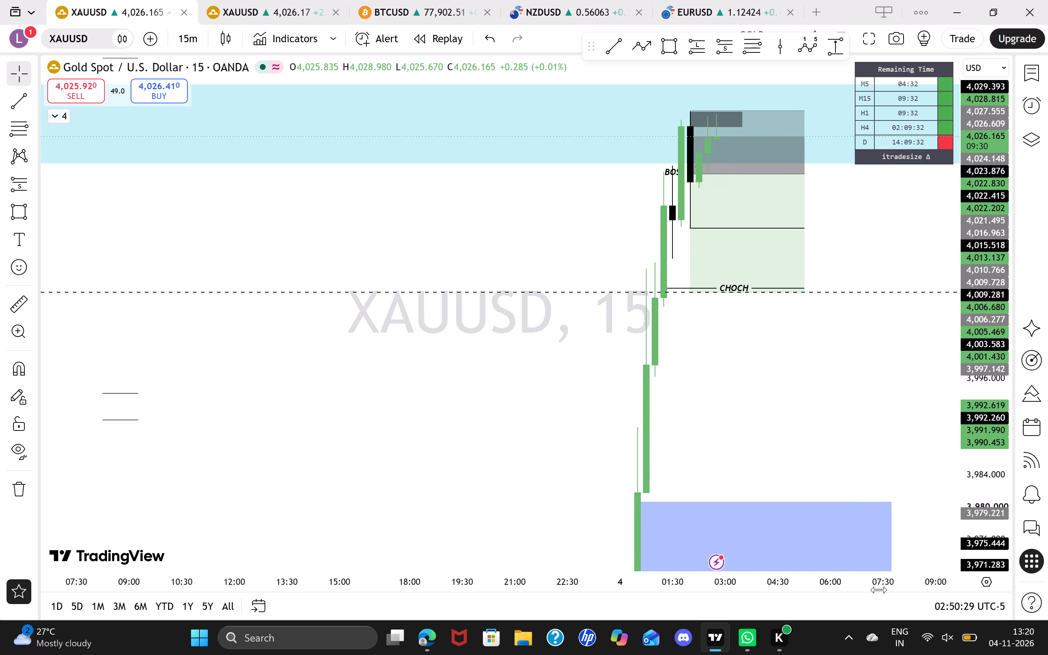
drag(879, 590, 879, 590)
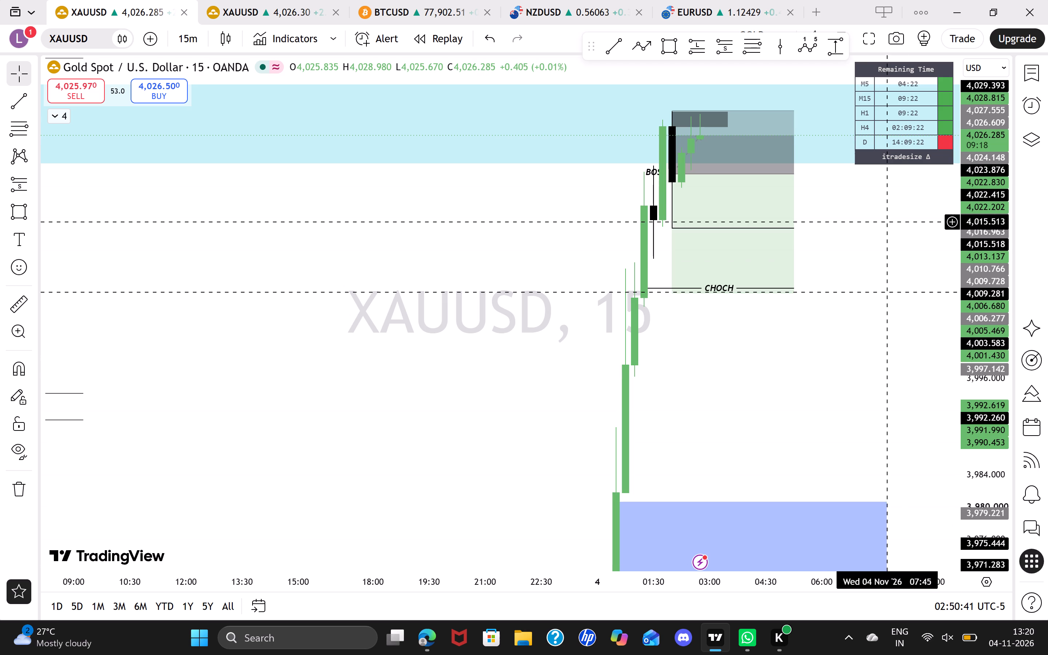
drag(879, 214, 834, 220)
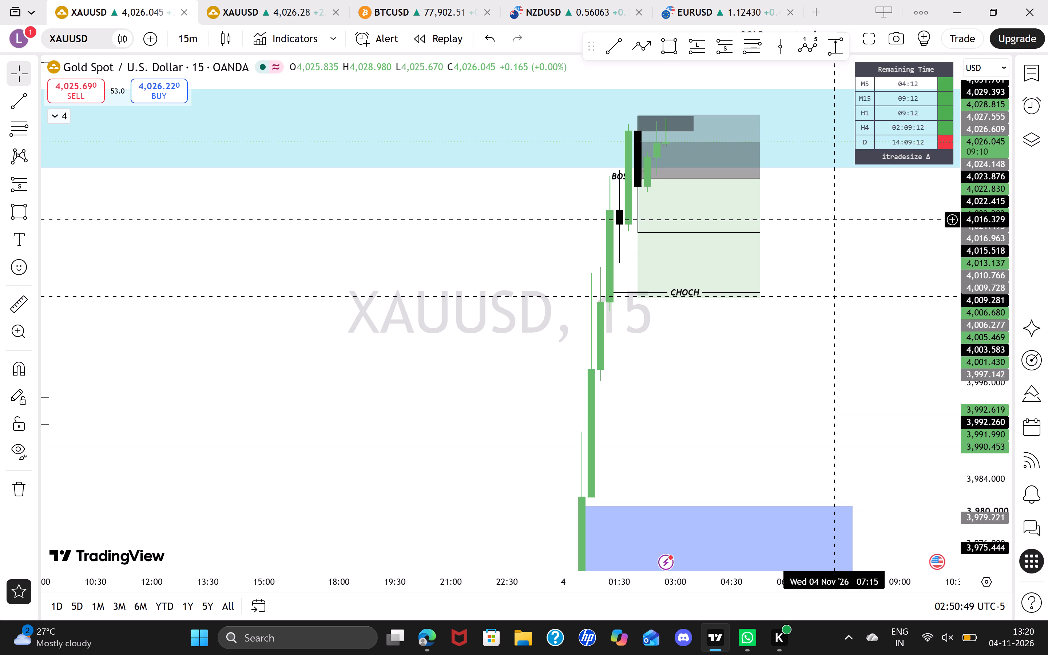
drag(833, 248, 862, 257)
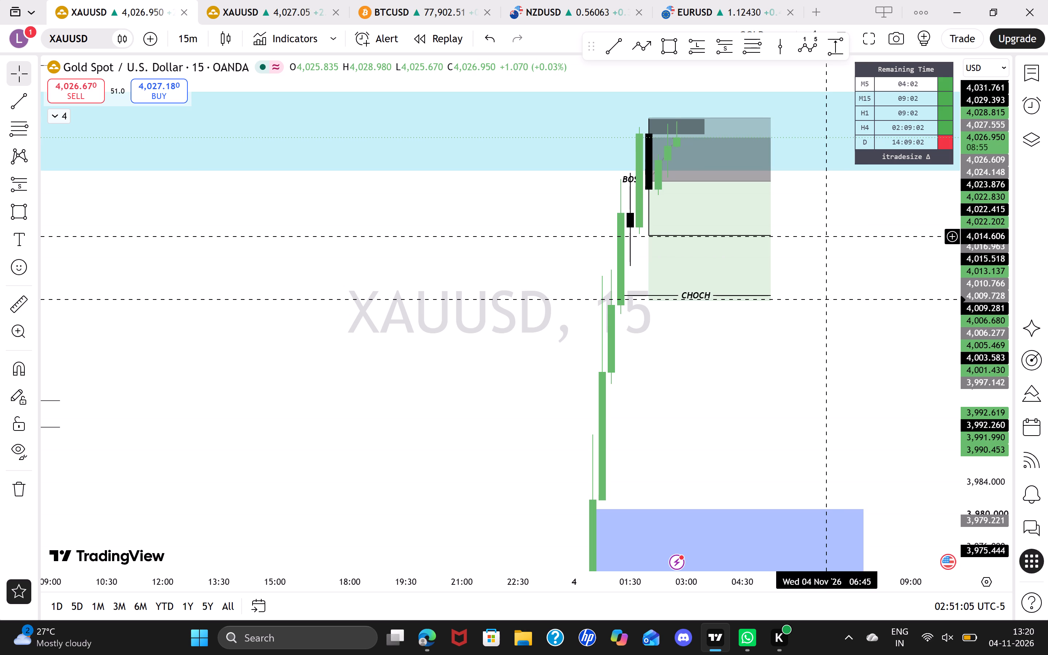
drag(829, 237, 908, 267)
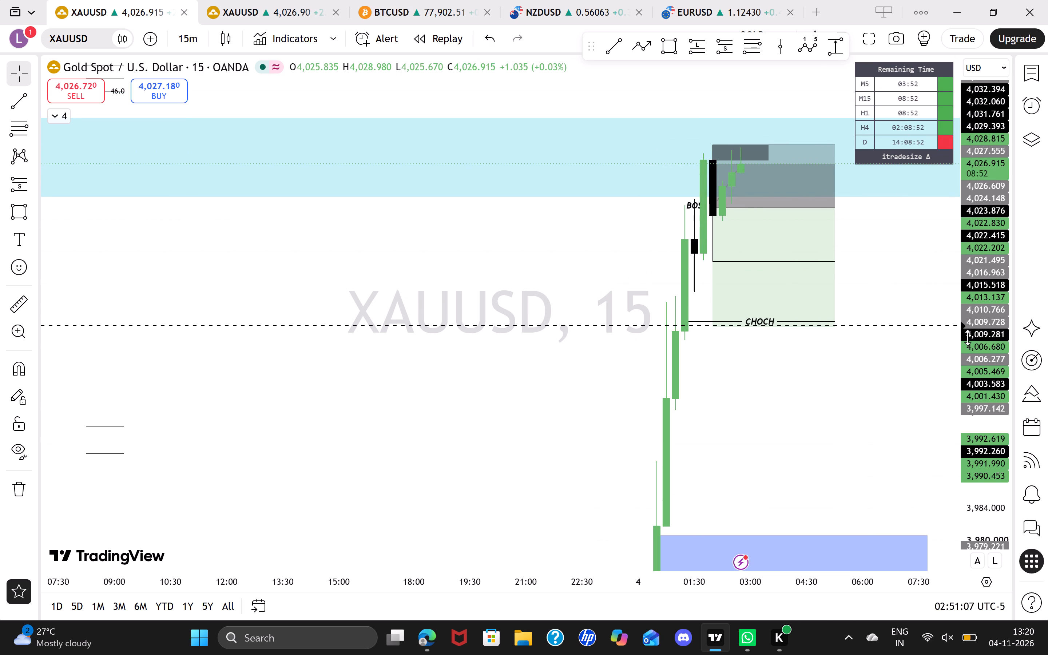
drag(968, 337, 954, 275)
drag(894, 588, 861, 592)
drag(867, 252, 865, 281)
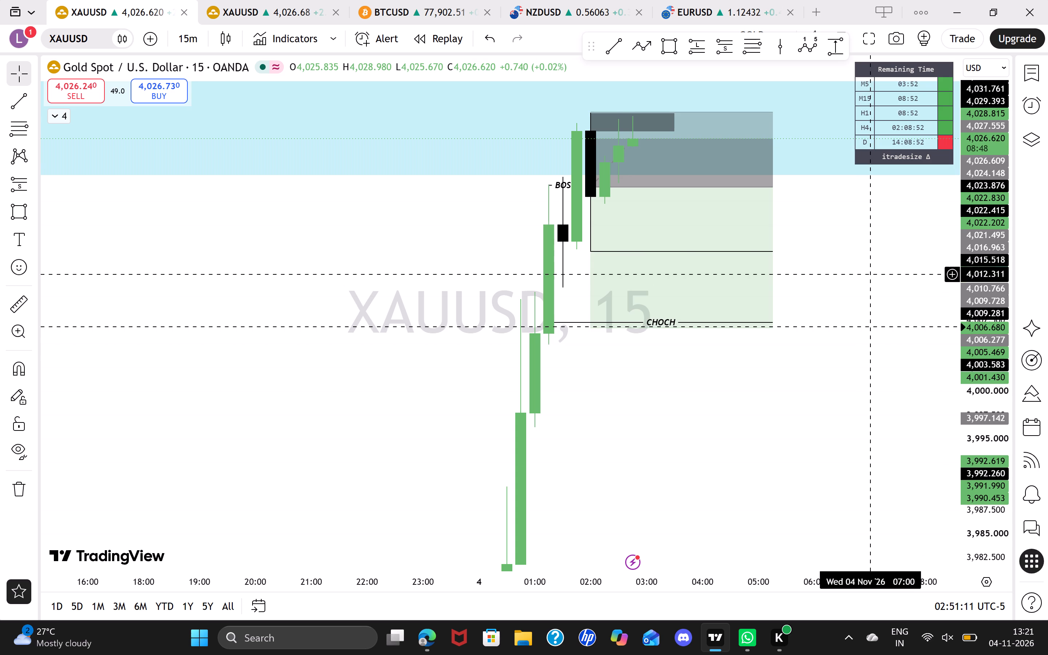
drag(865, 281, 865, 286)
drag(857, 270, 866, 319)
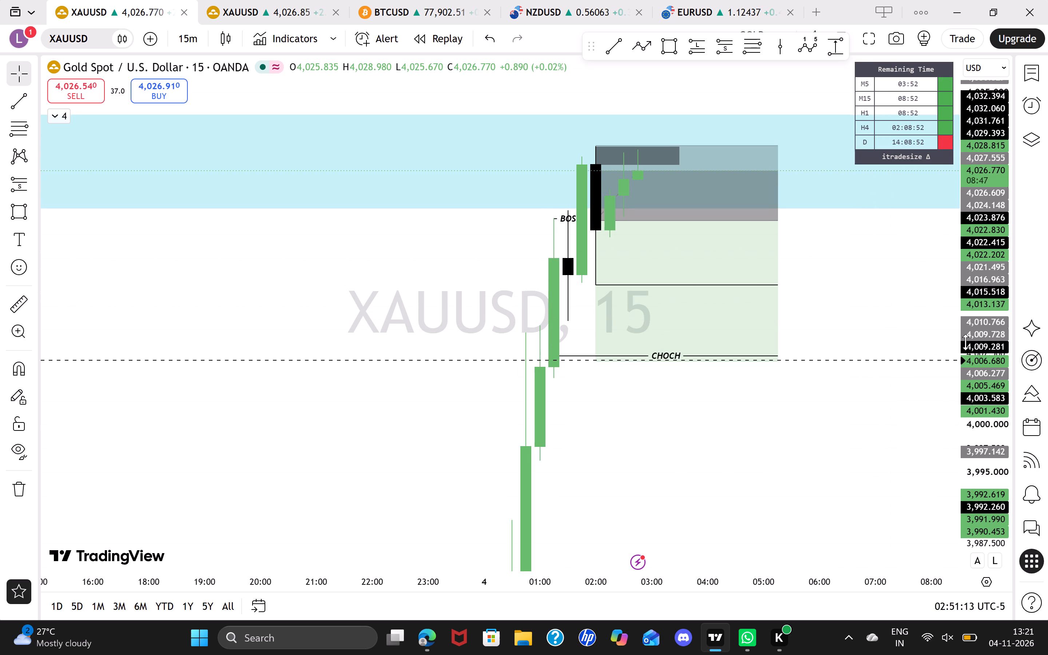
Examine the current 15-minute candle inside the 1H zone against the supply-wick rectangle, the BOS level and the short position's entry.
drag(966, 362, 957, 250)
drag(864, 257, 855, 294)
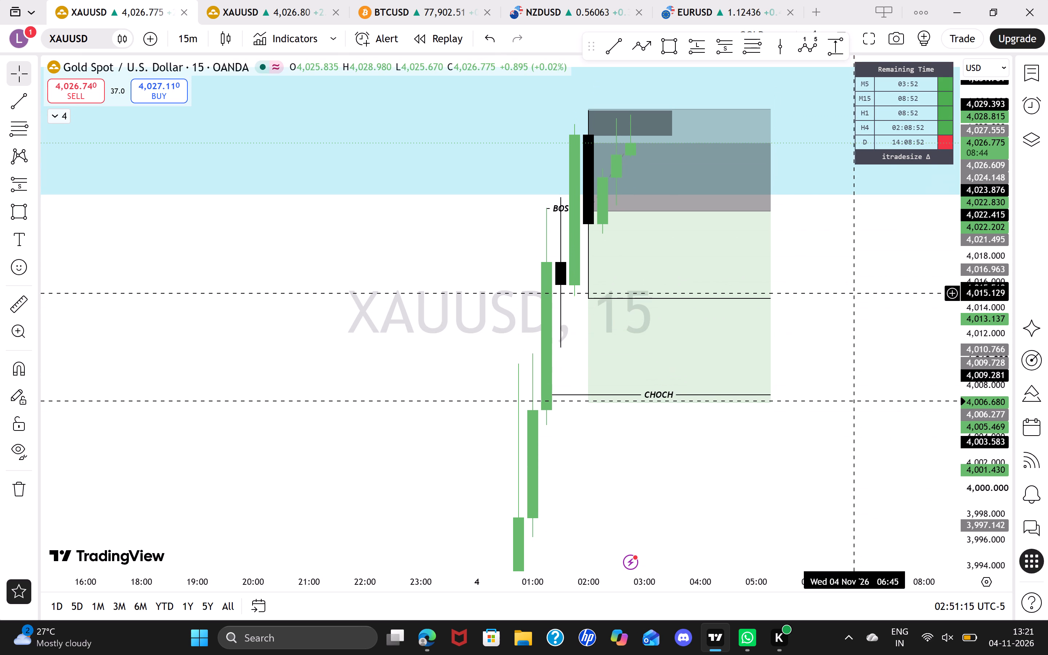
drag(855, 294, 852, 297)
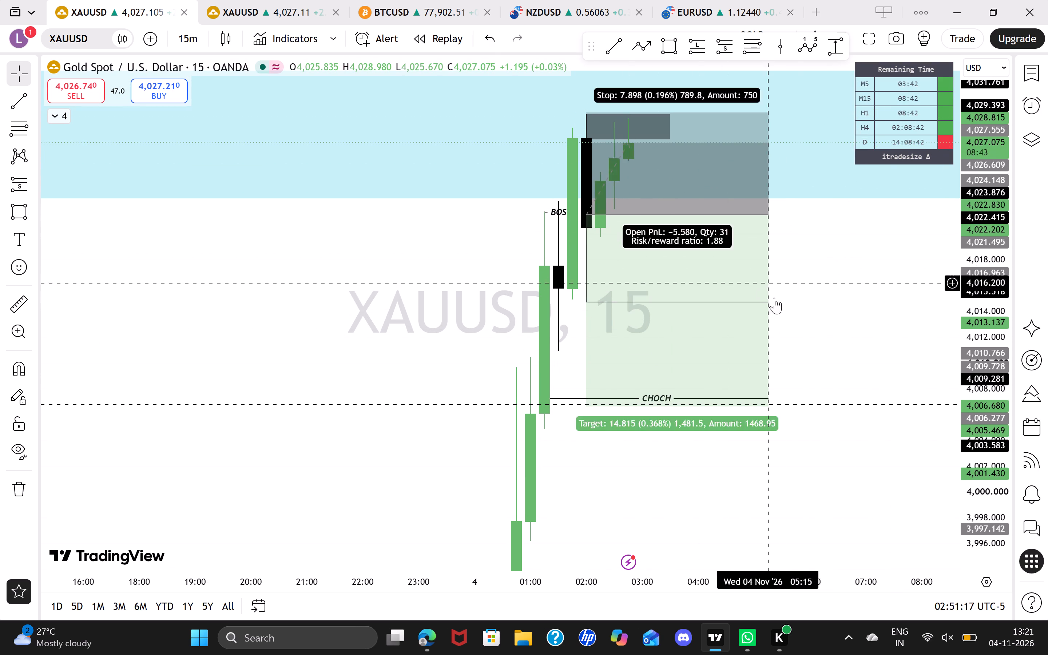
drag(939, 357, 907, 344)
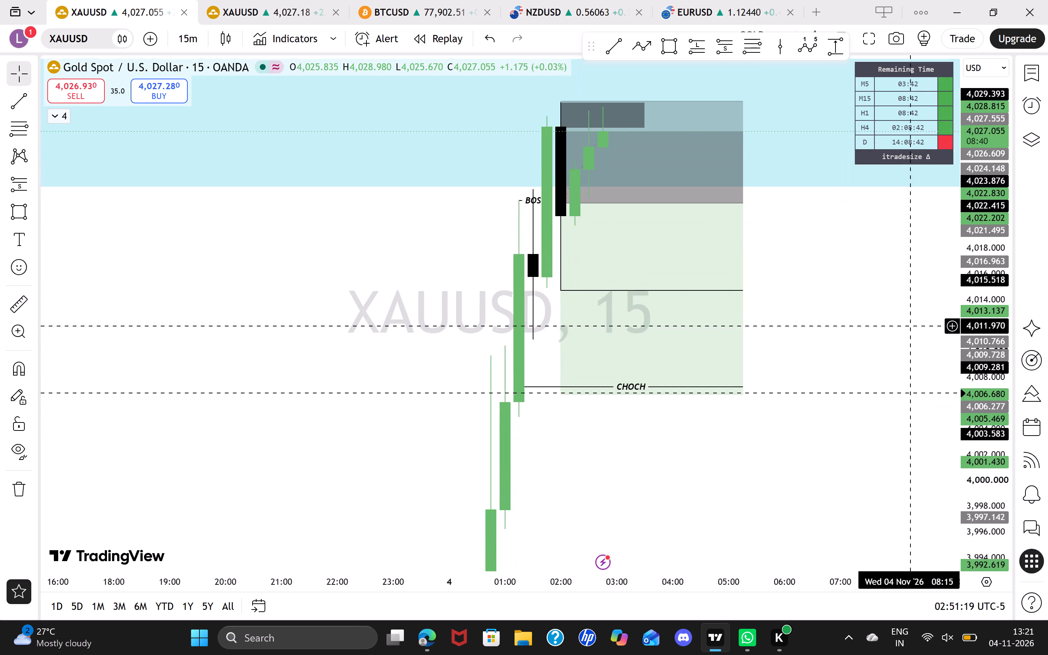
drag(907, 344, 901, 368)
drag(980, 389, 971, 302)
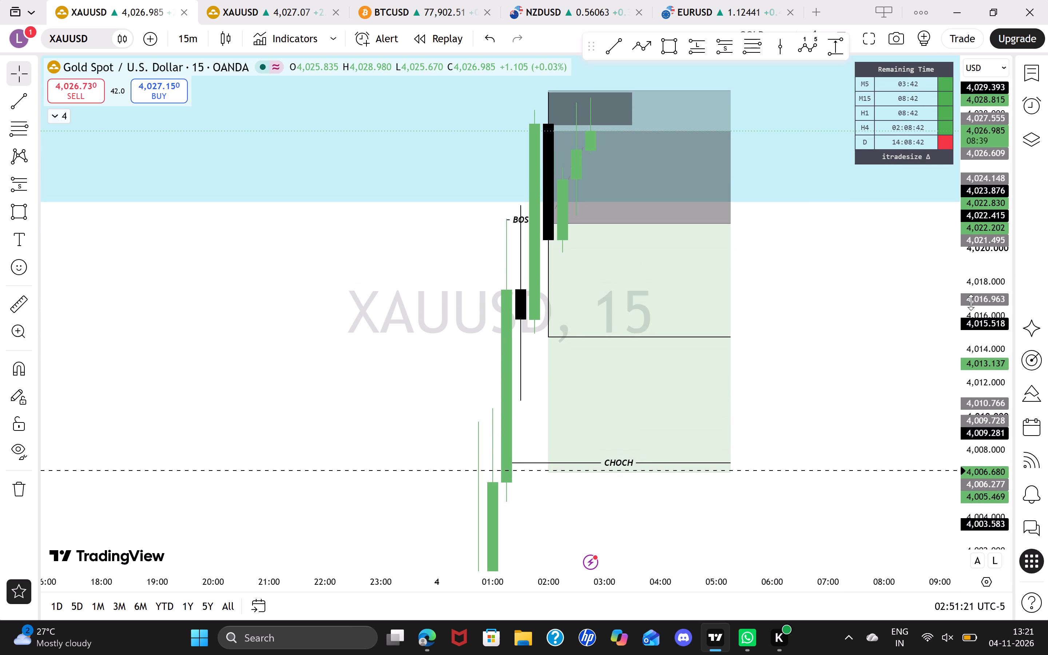
drag(821, 278, 851, 369)
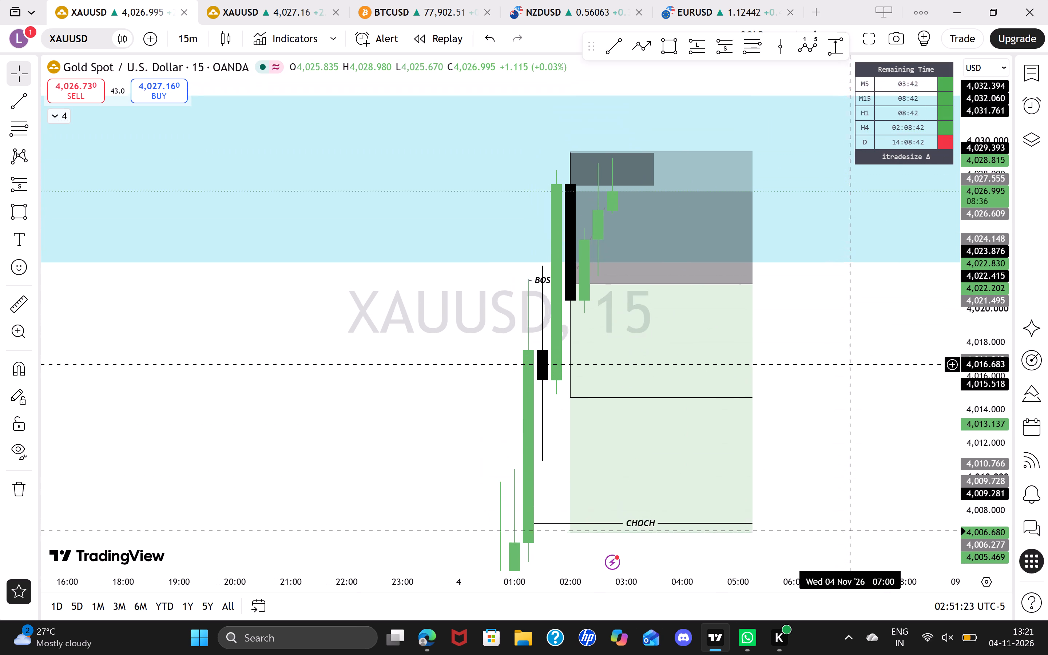
drag(851, 369, 843, 380)
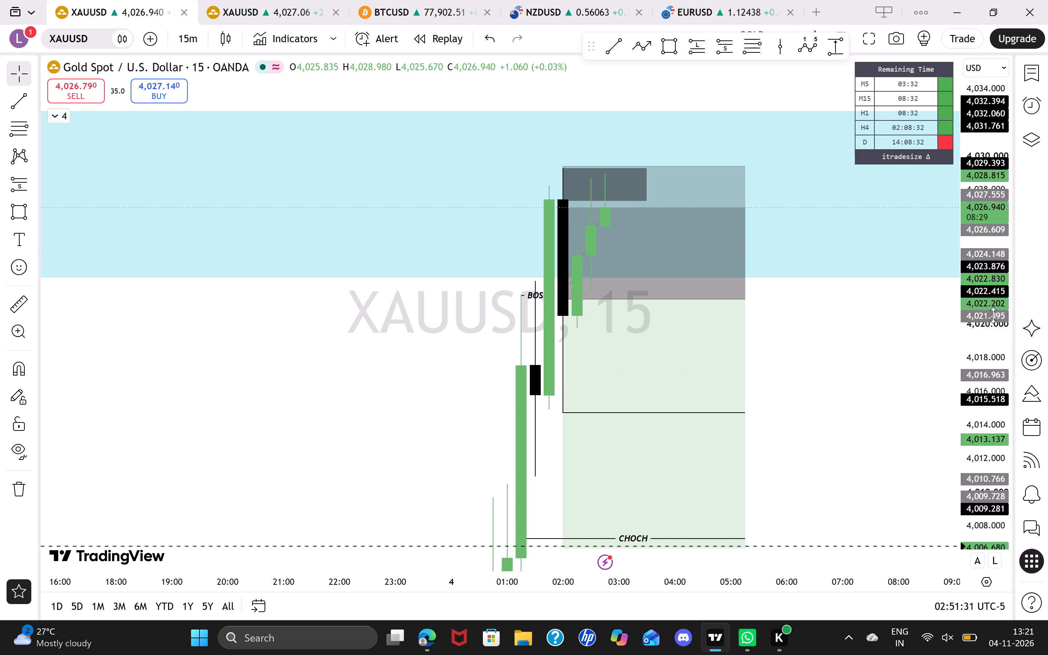
drag(993, 315, 965, 180)
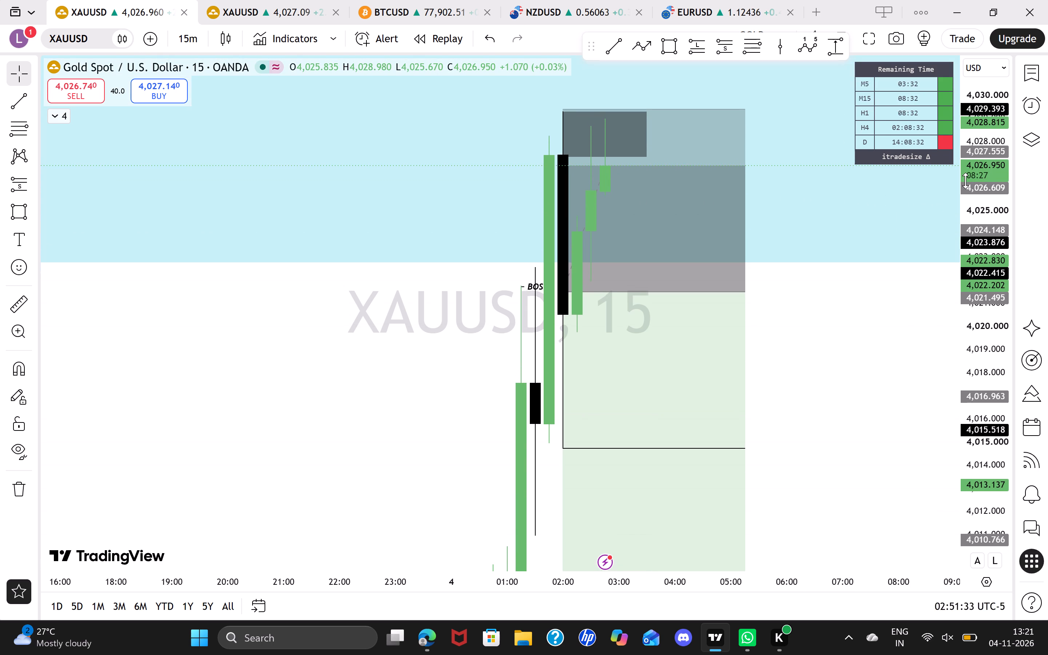
drag(965, 180, 948, 230)
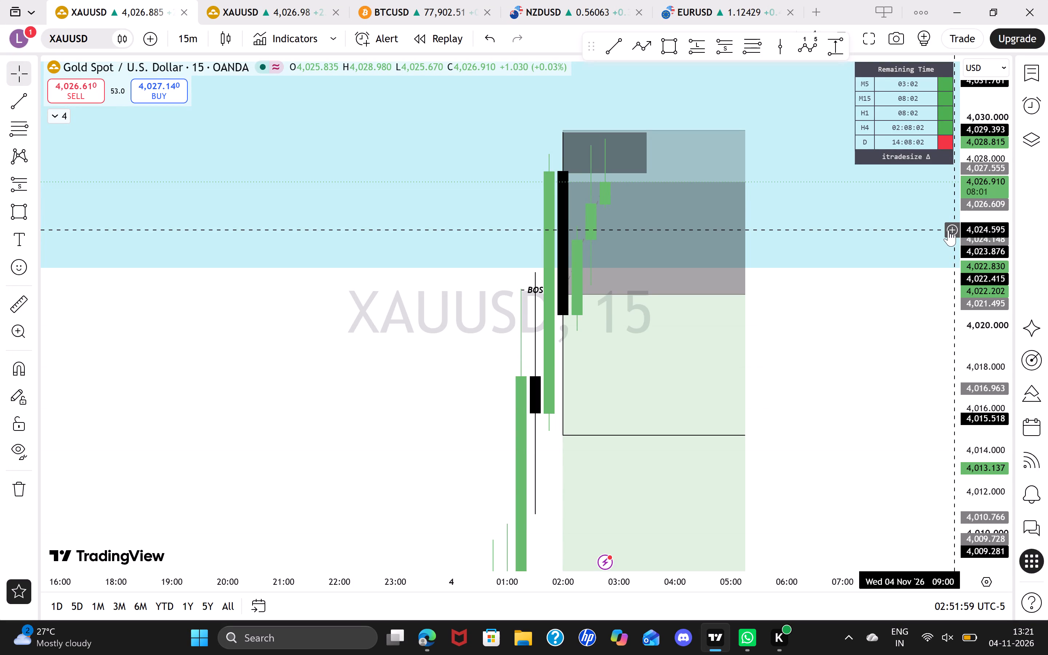
drag(981, 231, 963, 322)
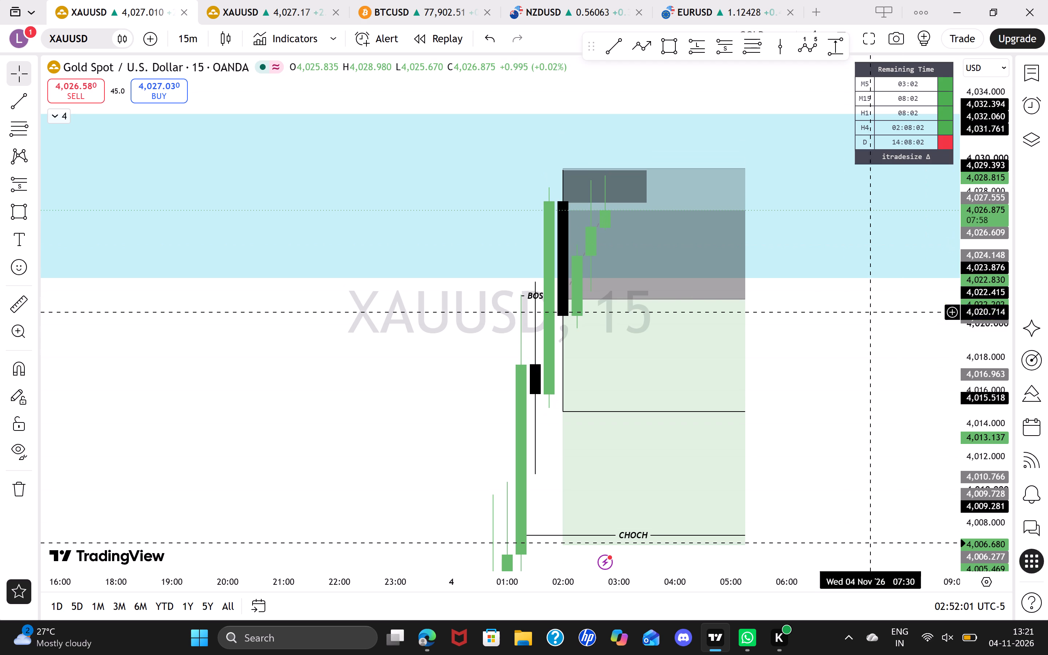
drag(843, 371, 851, 326)
drag(806, 369, 809, 279)
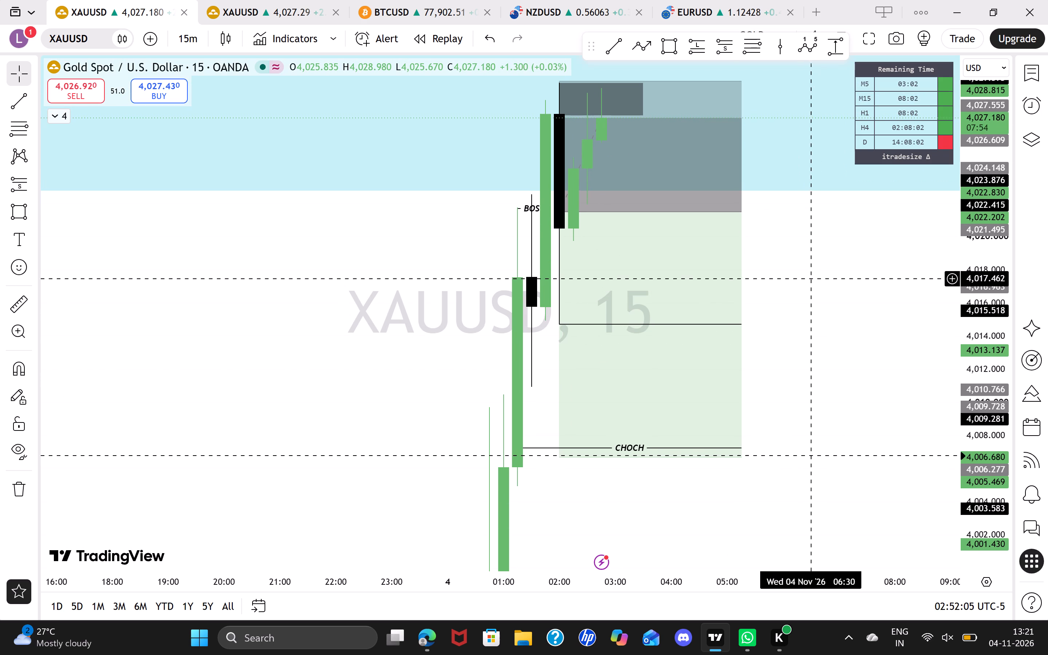
drag(978, 241, 969, 315)
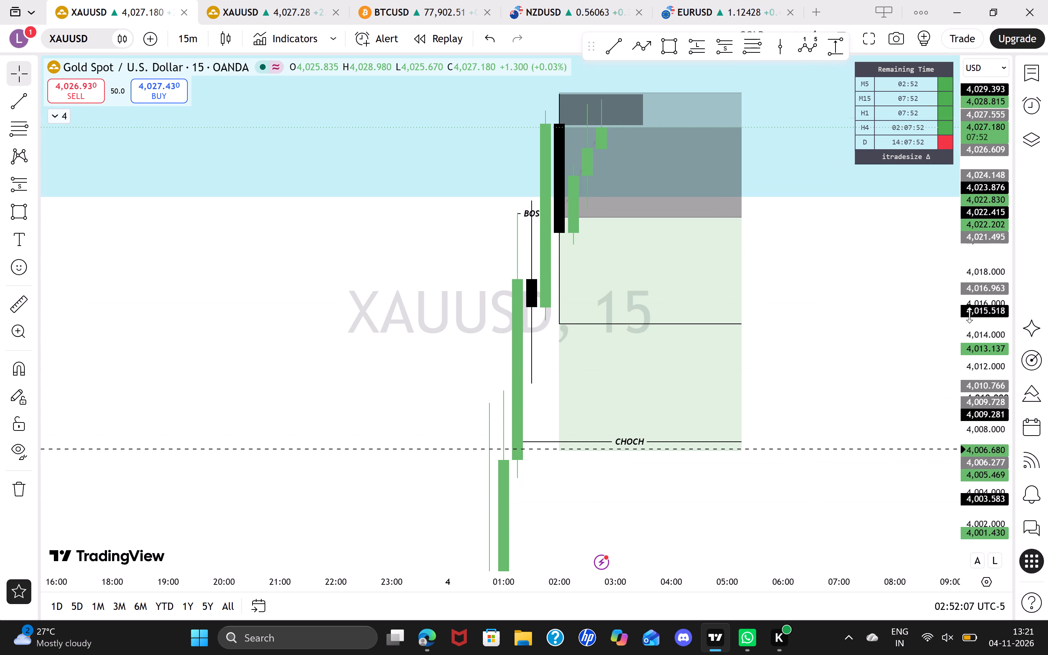
Unlock the short position and extend its target down to about 3,971.57, near the bottom of the blue zone.
drag(969, 315, 945, 491)
drag(979, 350, 985, 416)
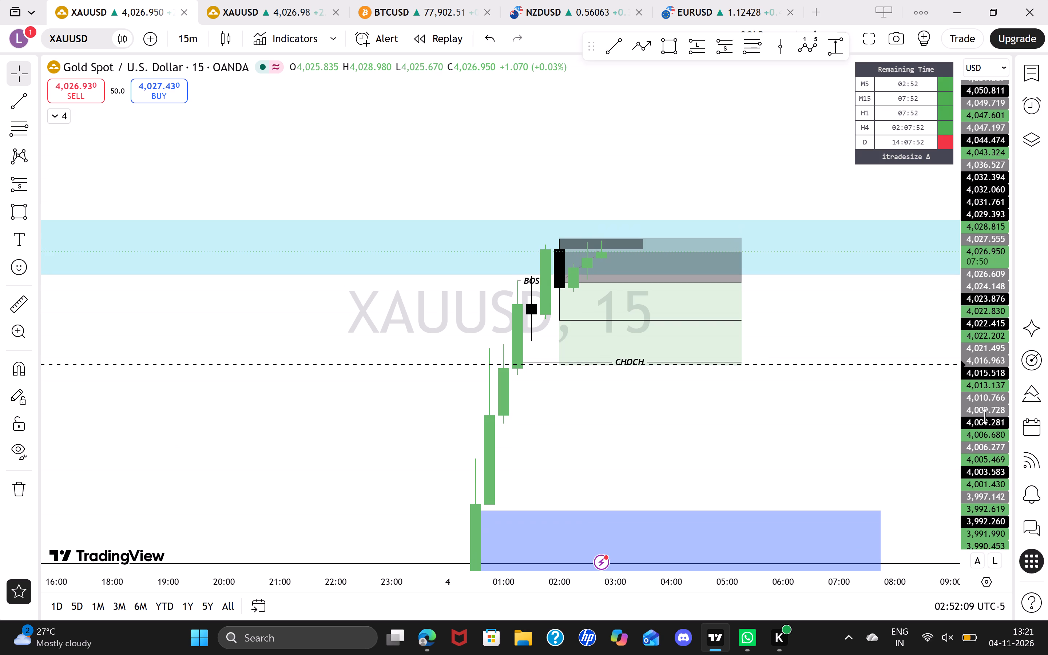
drag(985, 416, 974, 451)
drag(751, 479, 708, 299)
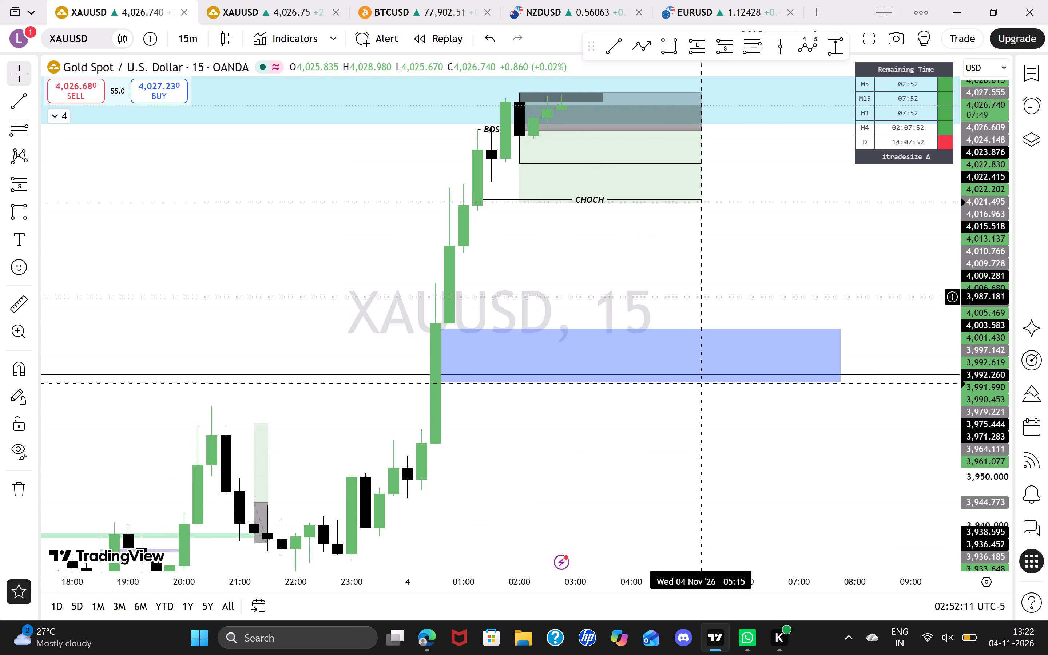
click(539, 178)
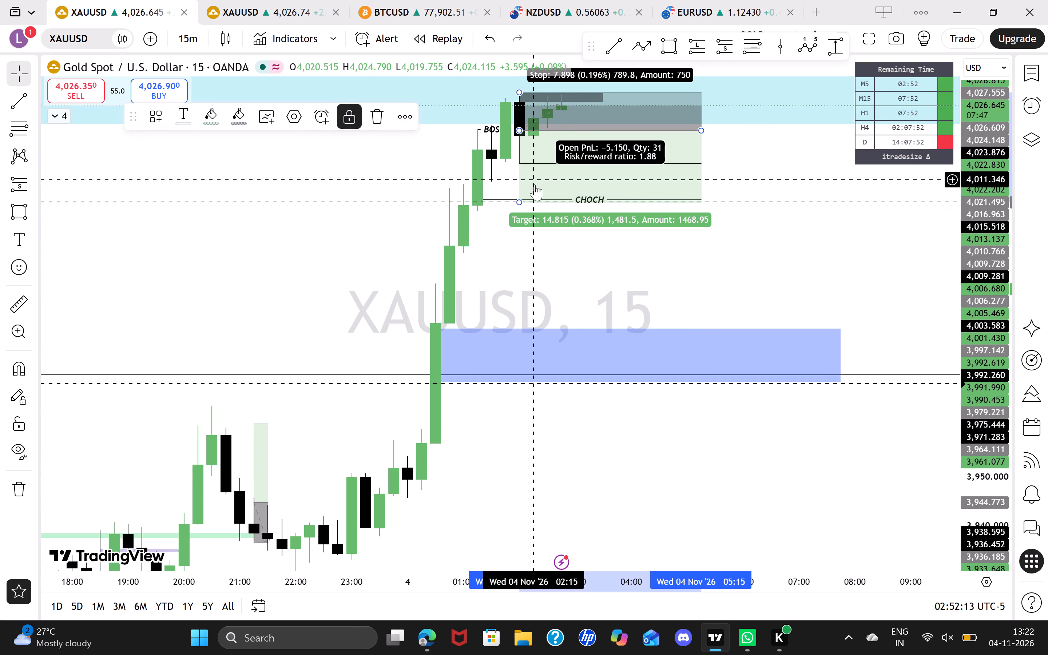
click(351, 121)
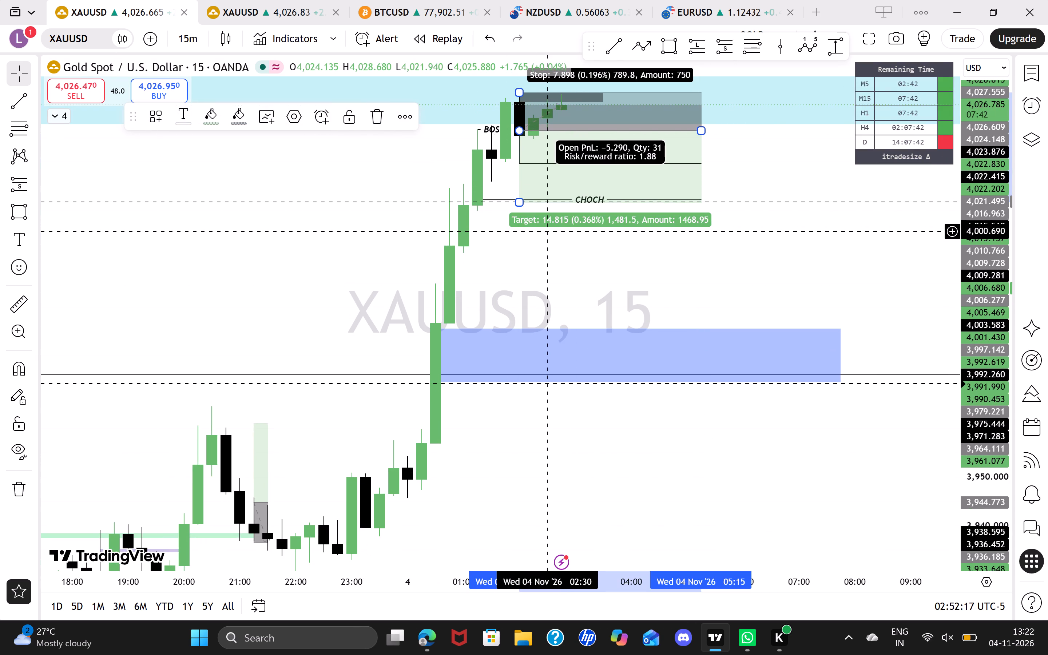
drag(520, 202, 515, 373)
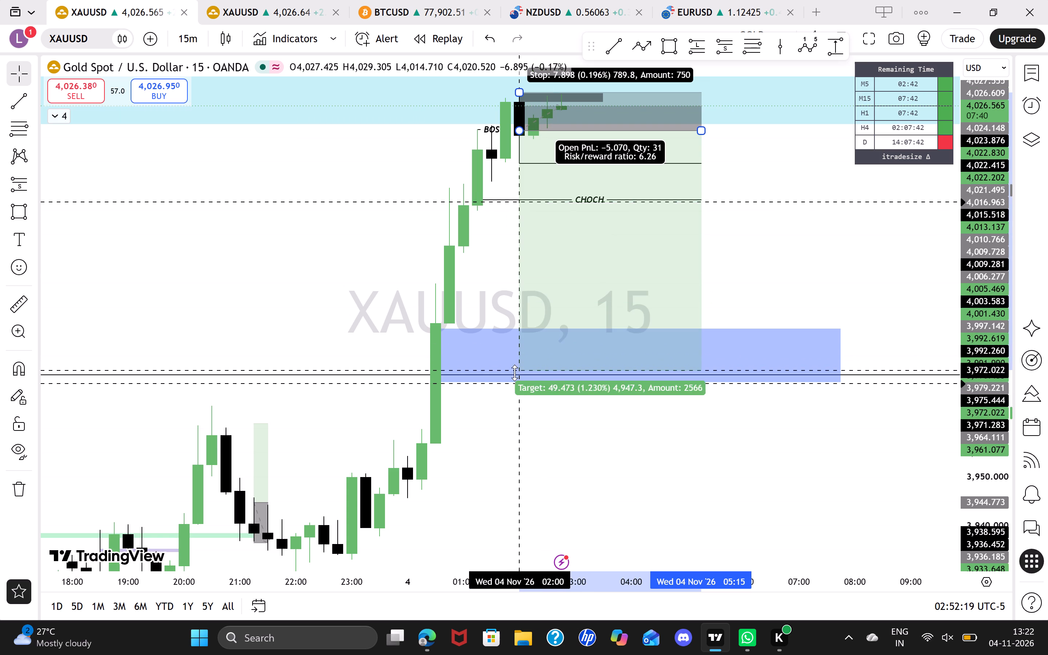
drag(515, 373, 515, 373)
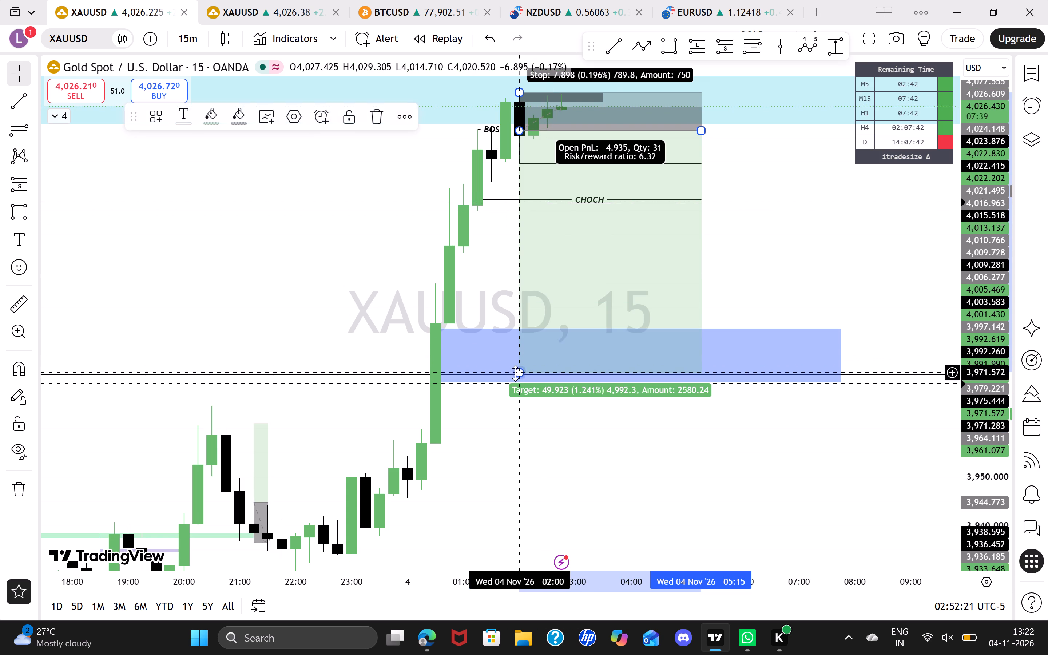
click(722, 236)
Examine the 15-minute candle's reaction within the 1H zone relative to the extended short position, the CHOCH line and the blue zone.
drag(757, 229, 759, 358)
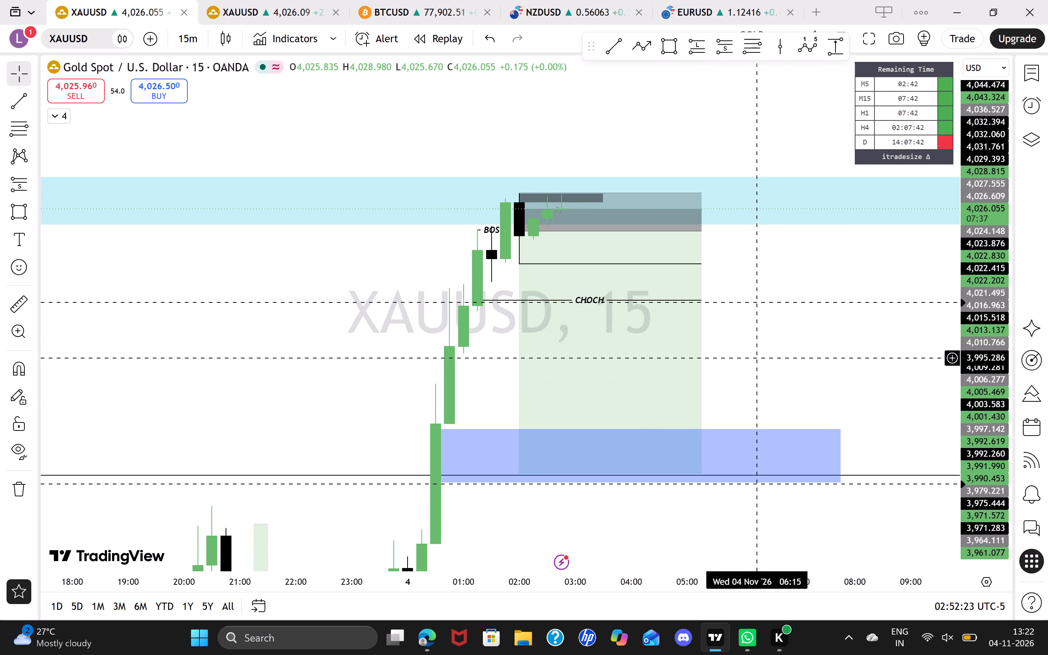
drag(981, 401, 916, 106)
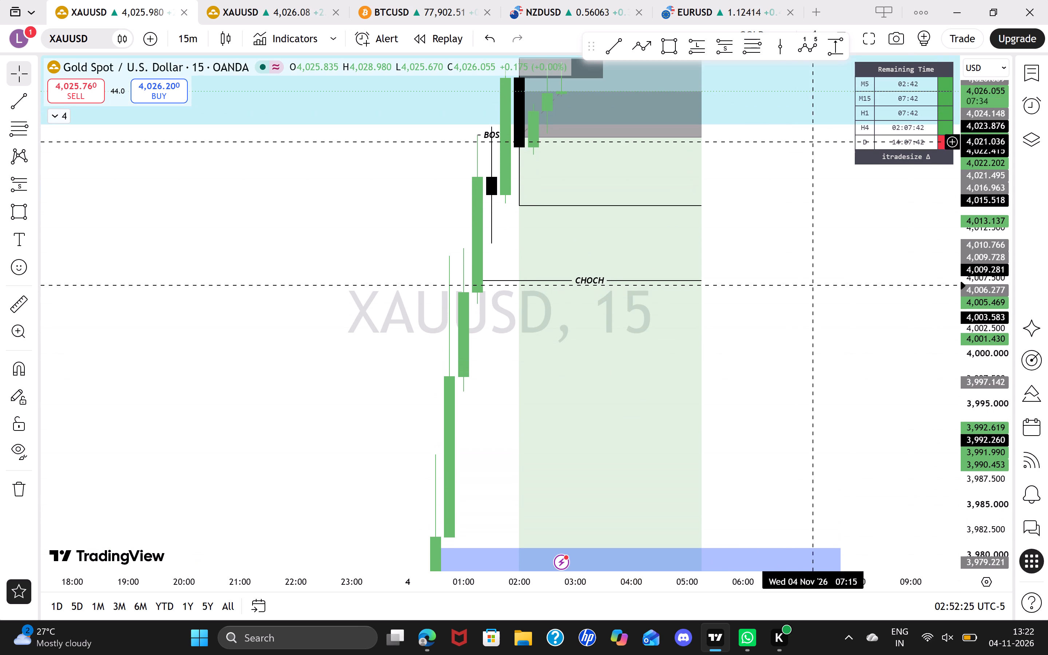
drag(792, 190, 753, 263)
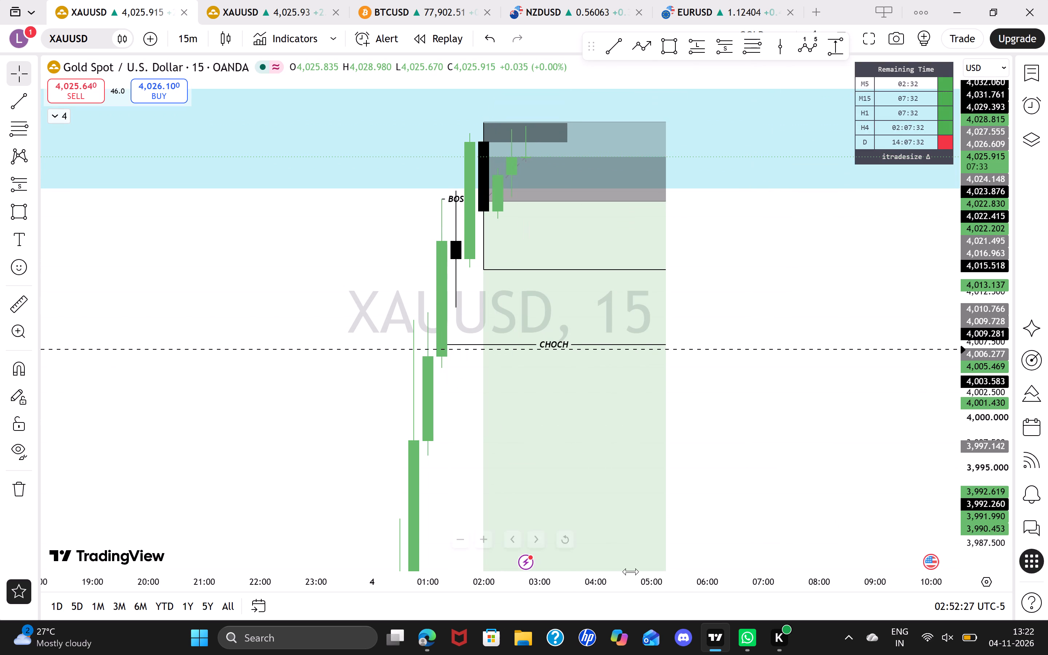
drag(606, 580, 717, 601)
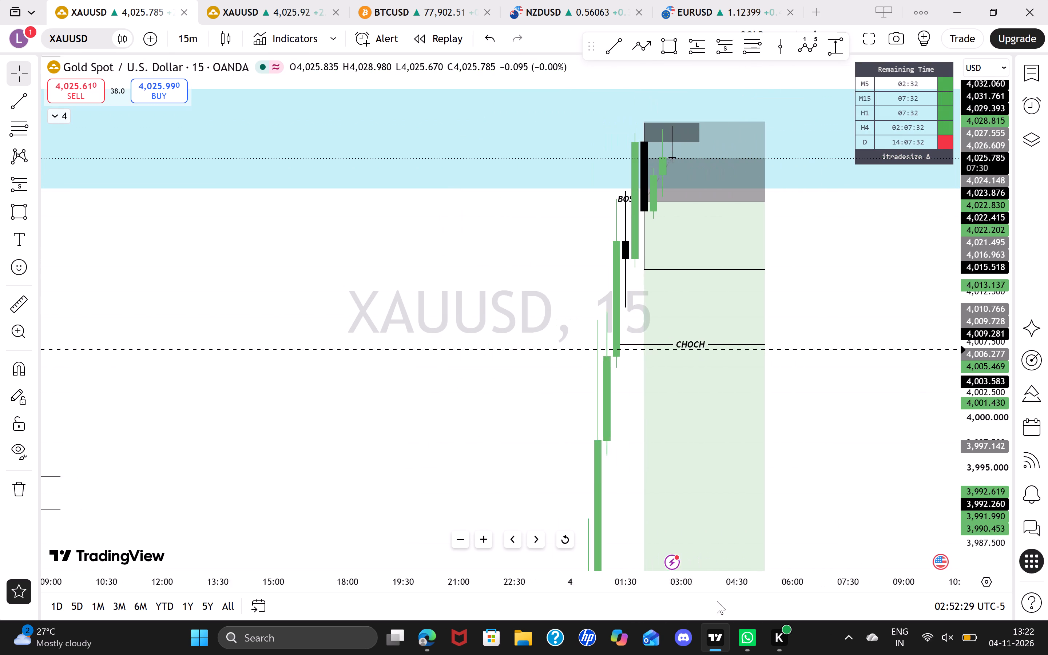
drag(717, 601, 716, 601)
drag(966, 437, 953, 330)
drag(877, 257, 938, 342)
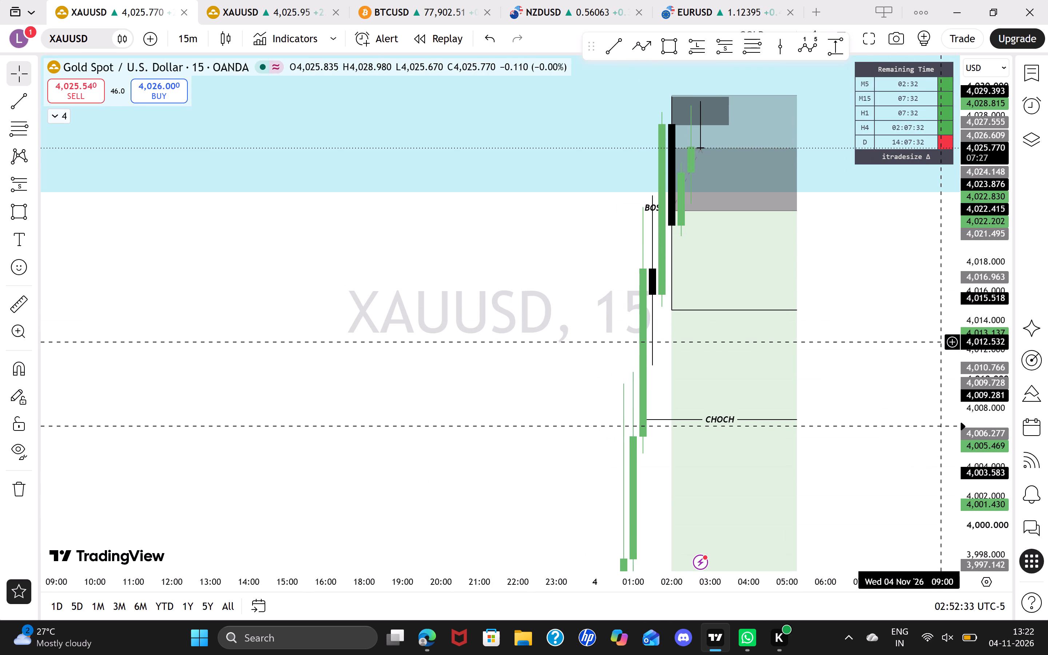
drag(881, 281, 910, 278)
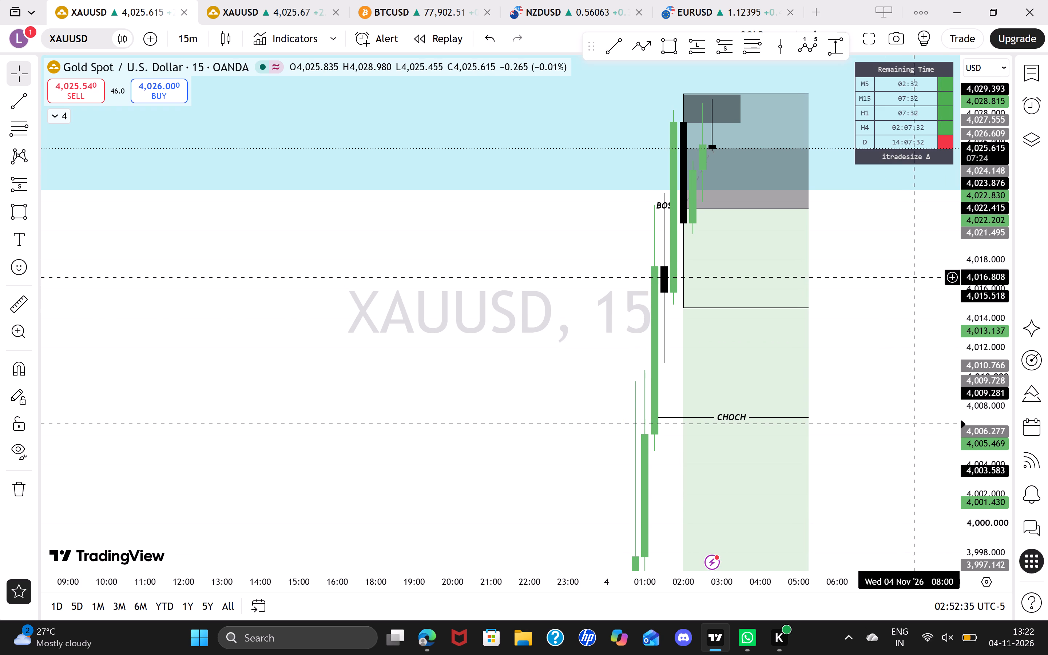
drag(970, 306, 965, 267)
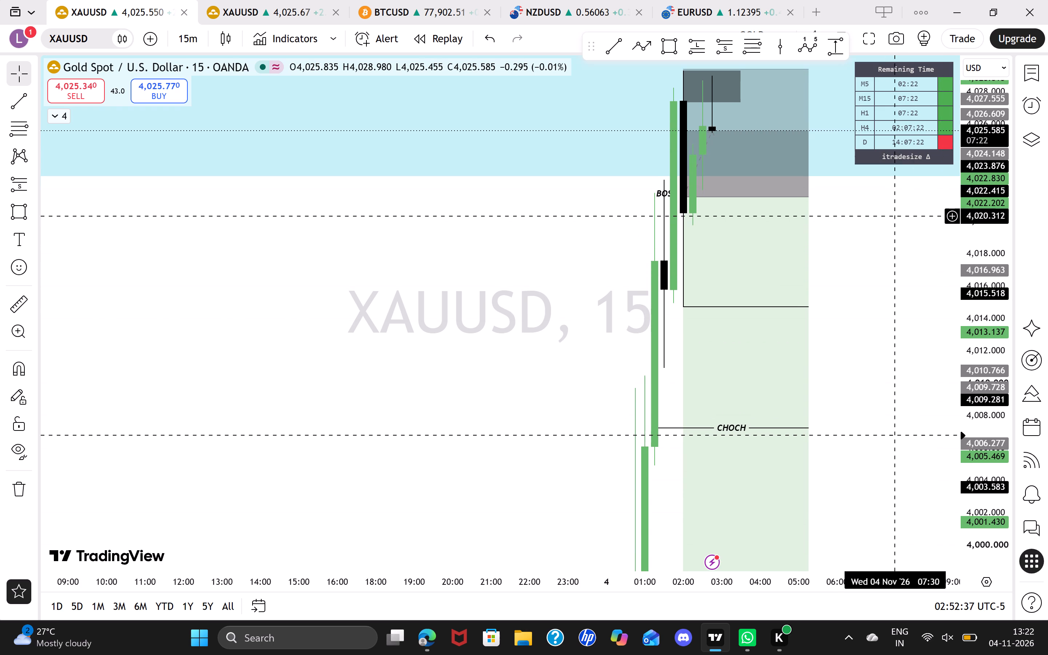
drag(882, 220, 939, 251)
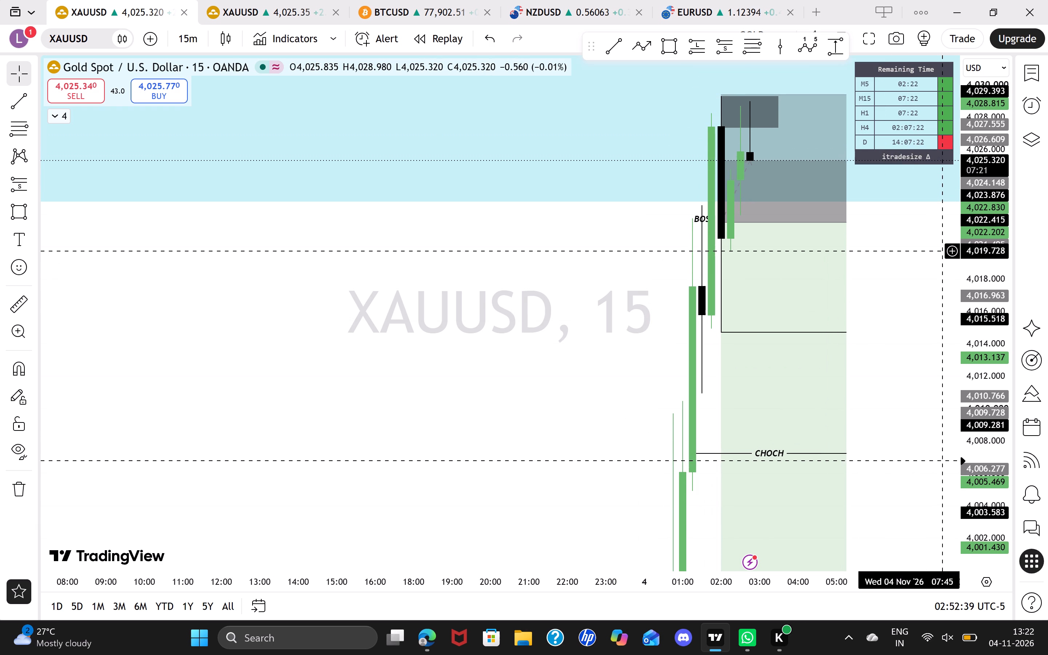
click(939, 251)
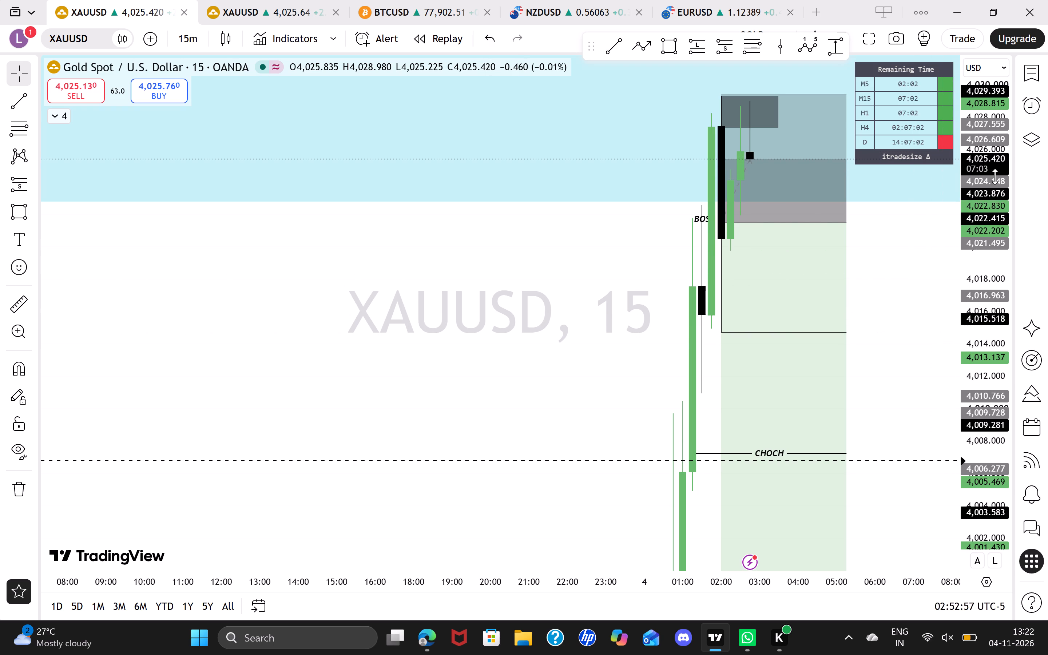
drag(969, 317, 960, 442)
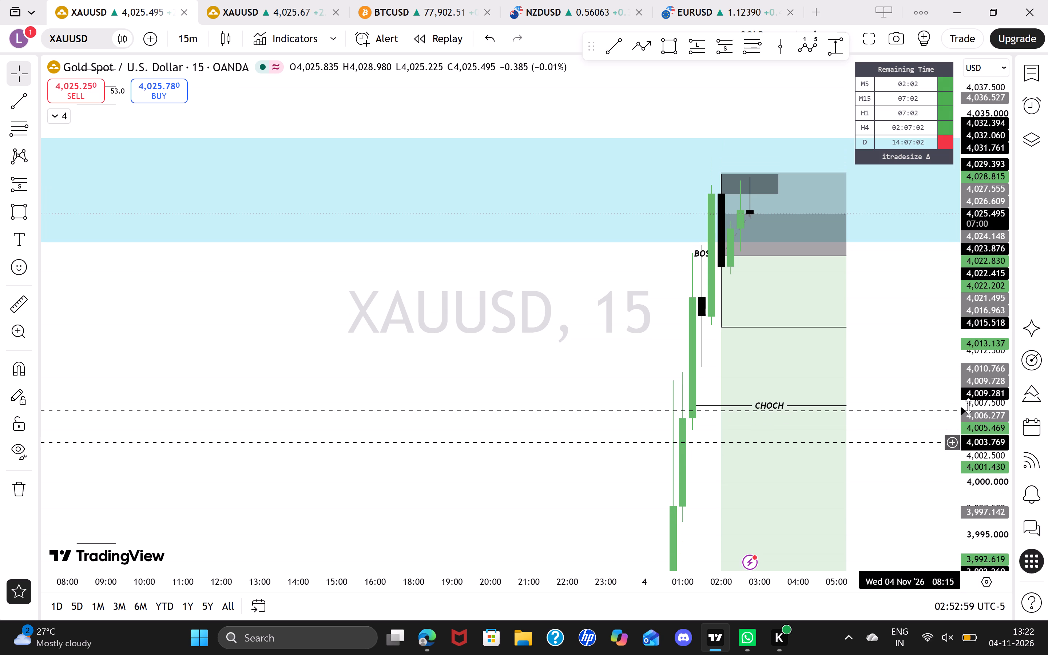
drag(984, 303, 984, 480)
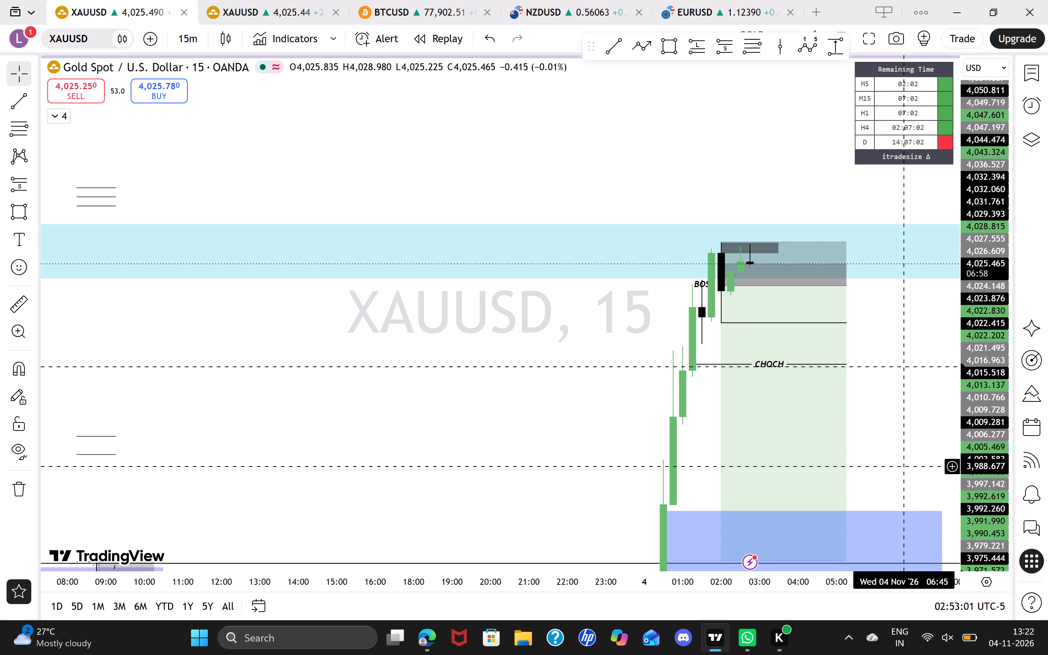
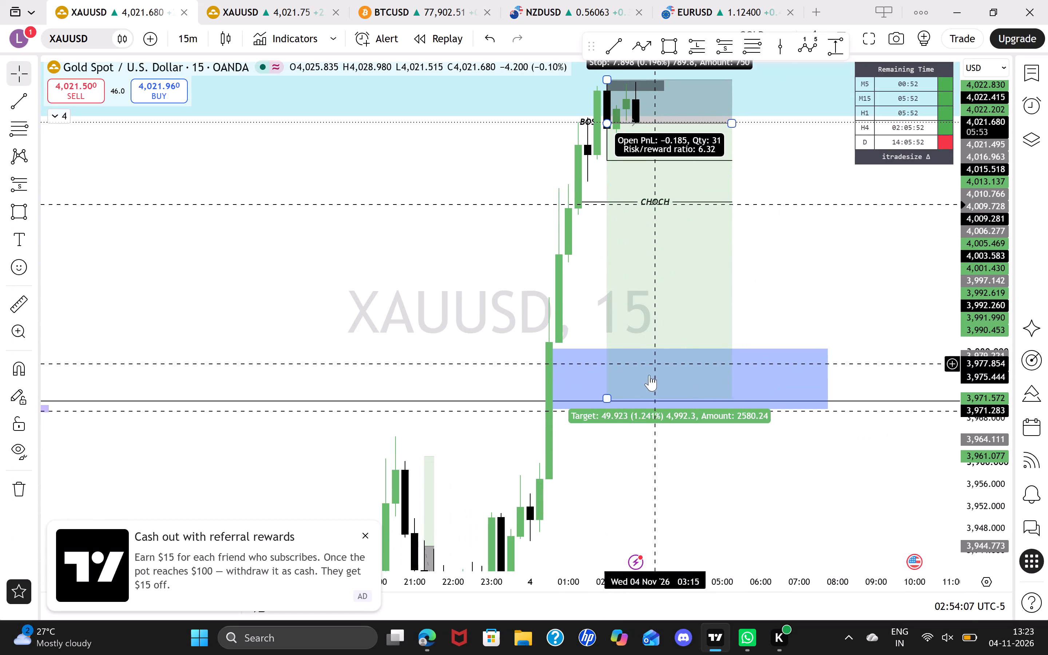
Deselect the short position and examine the 15-minute price action between the 1H zone and the lower blue zone.
click(815, 289)
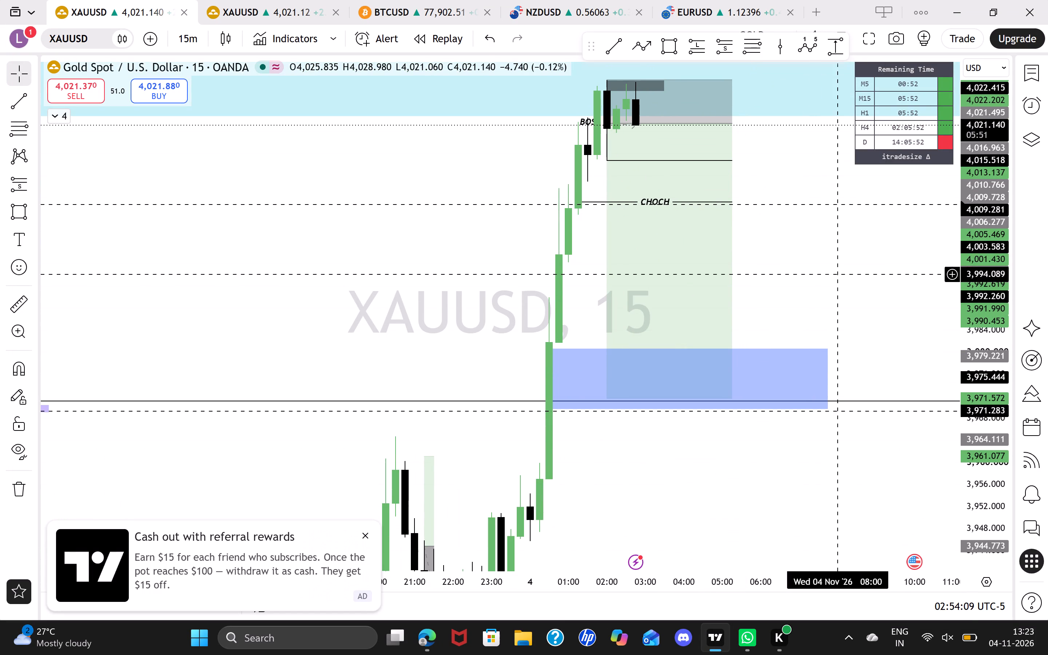
drag(827, 263, 844, 277)
drag(979, 285, 980, 325)
drag(826, 318, 817, 285)
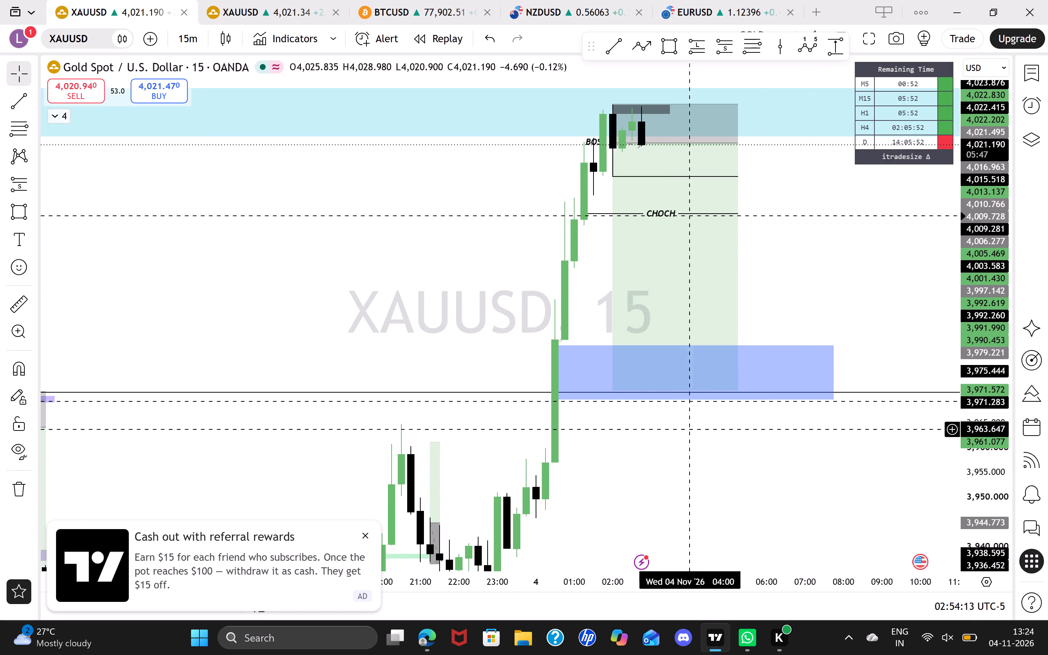
drag(972, 343, 969, 297)
drag(842, 262, 801, 303)
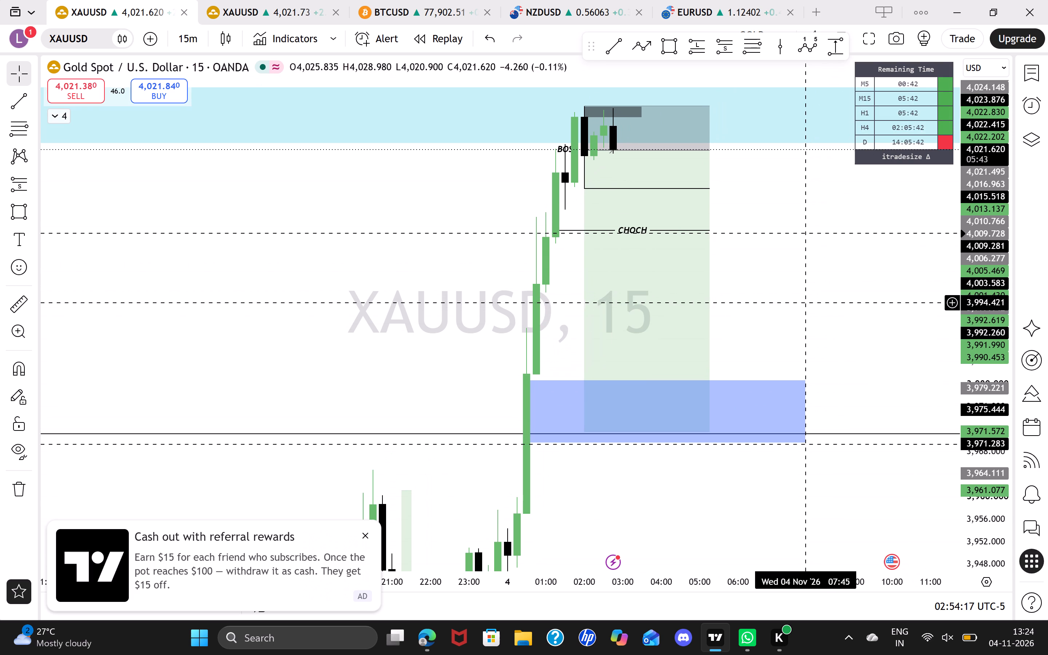
Switch the XAUUSD chart to the 5-minute timeframe.
key(t)
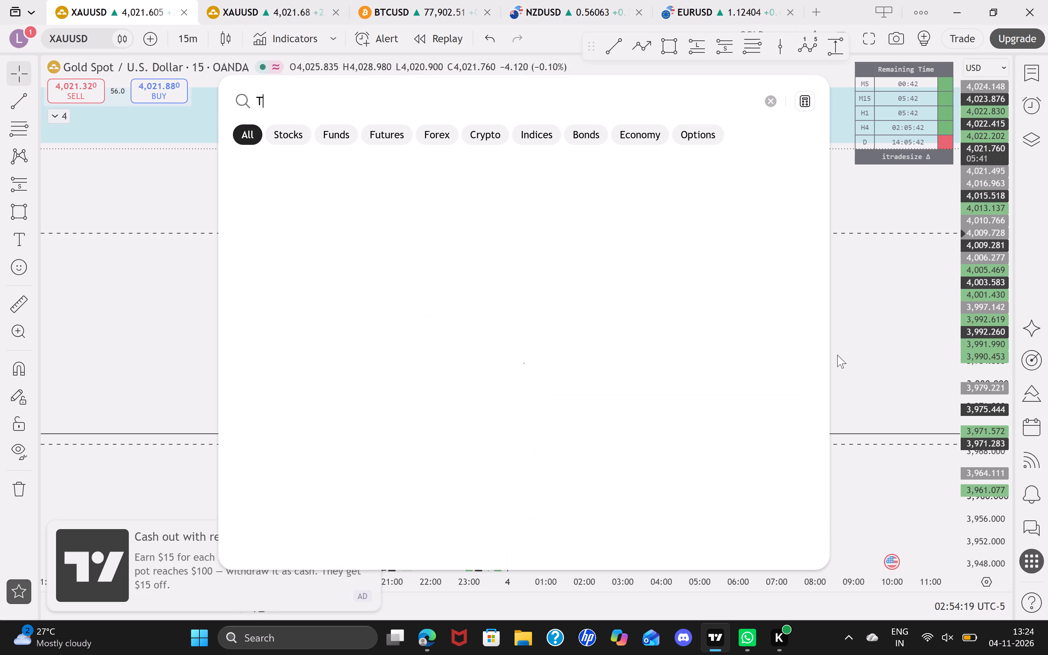
key(Escape)
key(5)
key(Return)
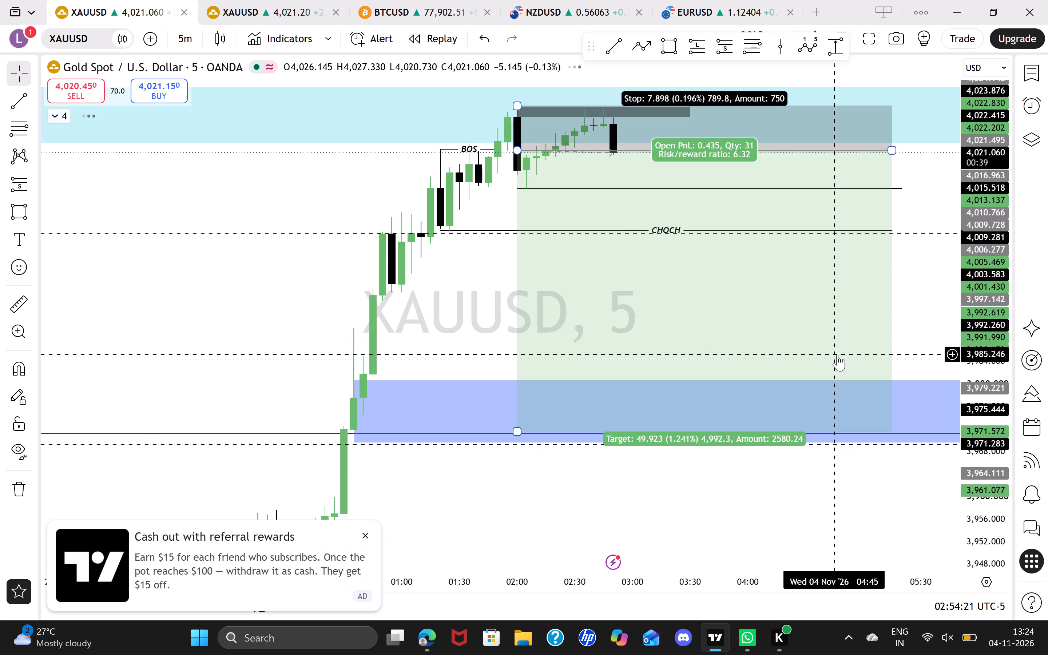
Dismiss the referral advertisement and examine the current 5-minute candle against the short position's entry, the BOS and CHOCH levels and the blue zone.
drag(650, 583, 779, 565)
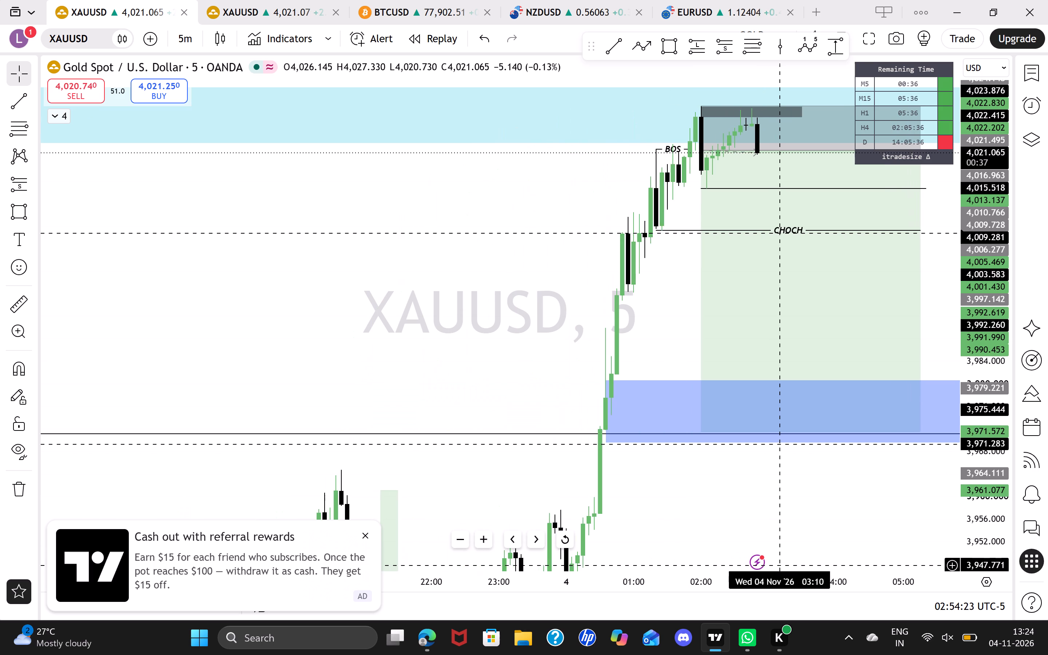
drag(846, 485, 641, 505)
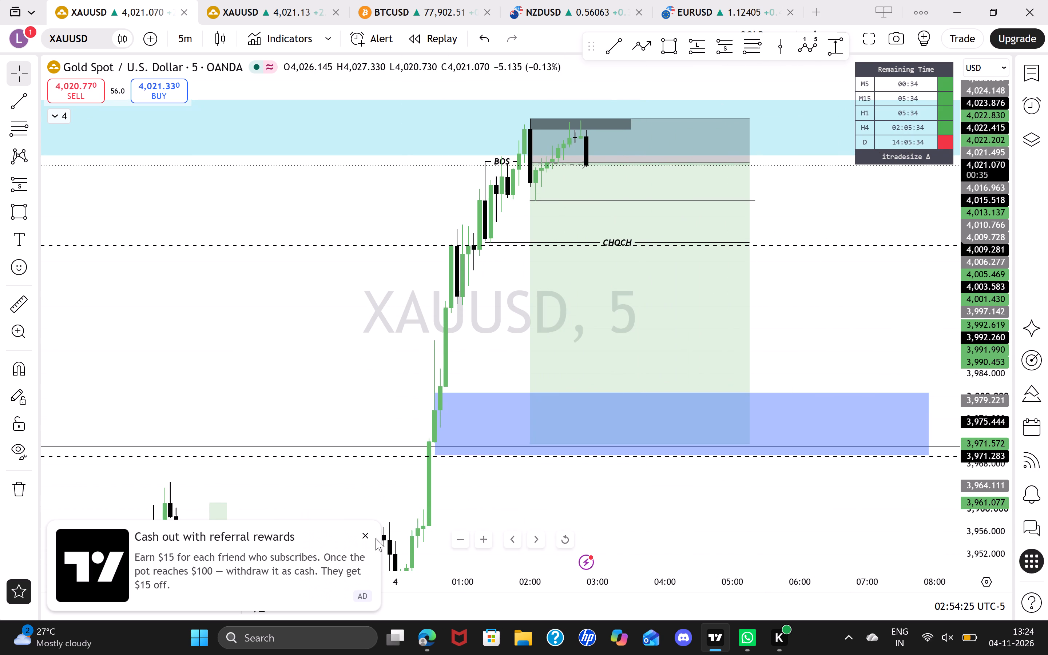
click(369, 537)
drag(848, 309, 874, 291)
drag(974, 326, 975, 298)
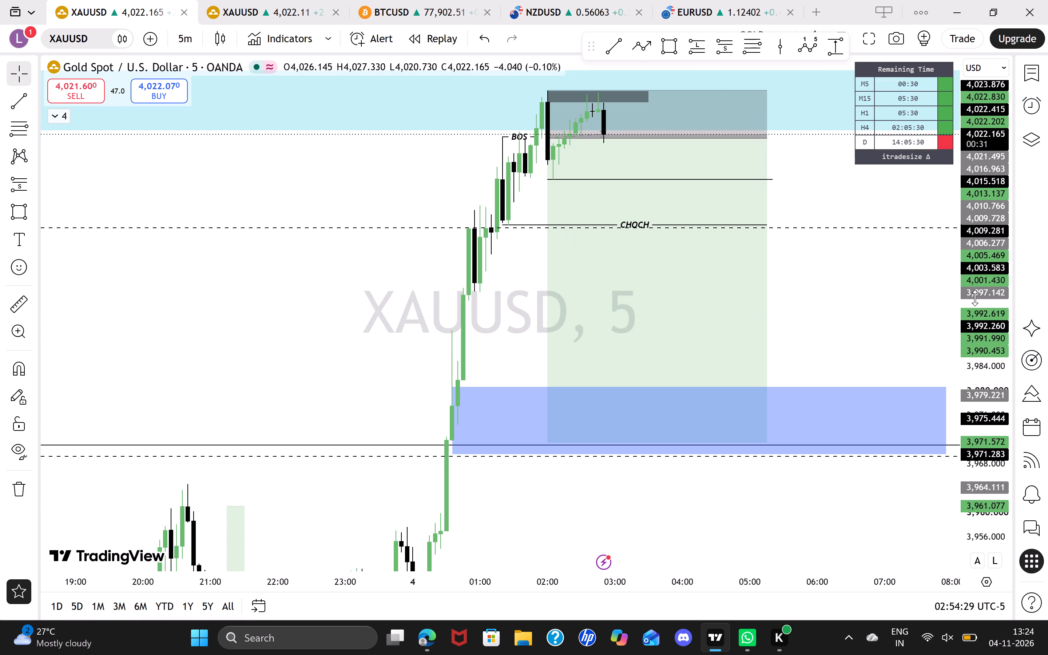
click(860, 284)
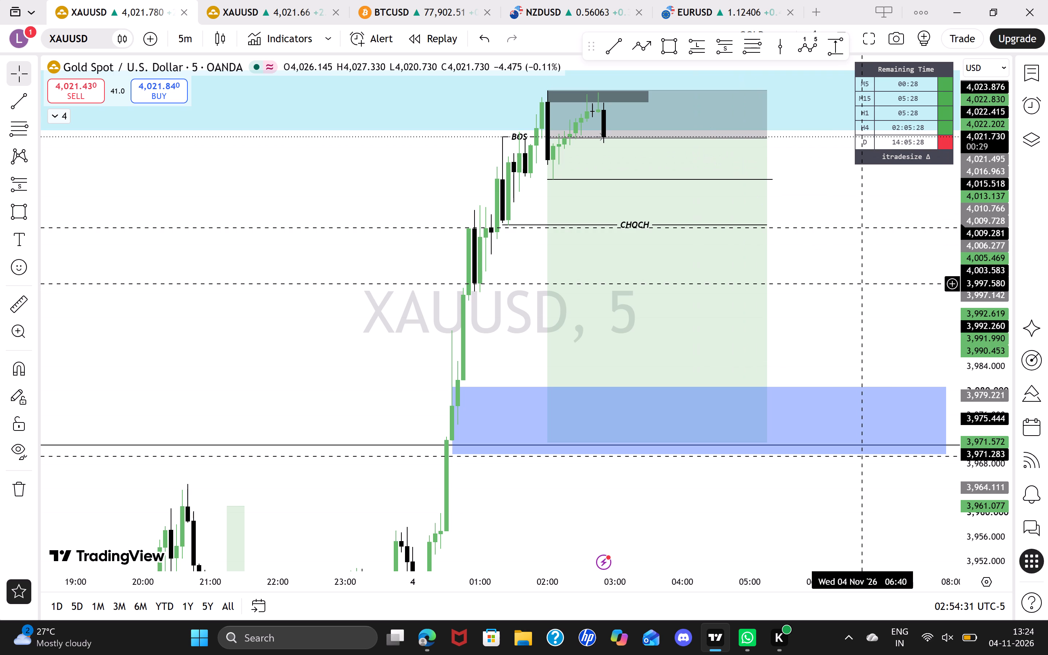
drag(983, 318, 981, 267)
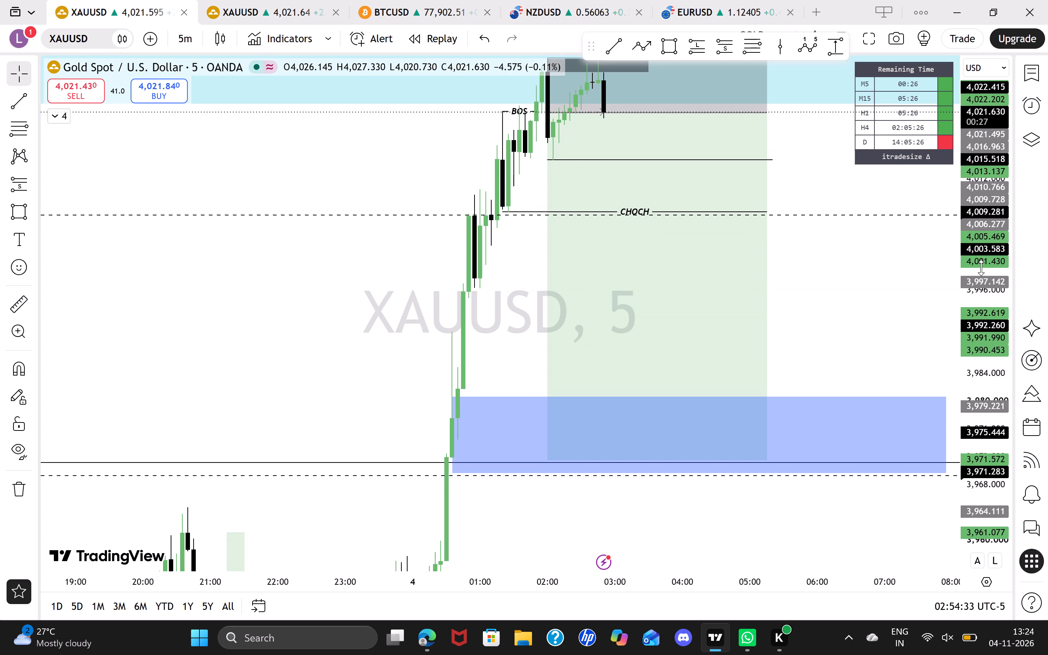
drag(981, 267, 981, 291)
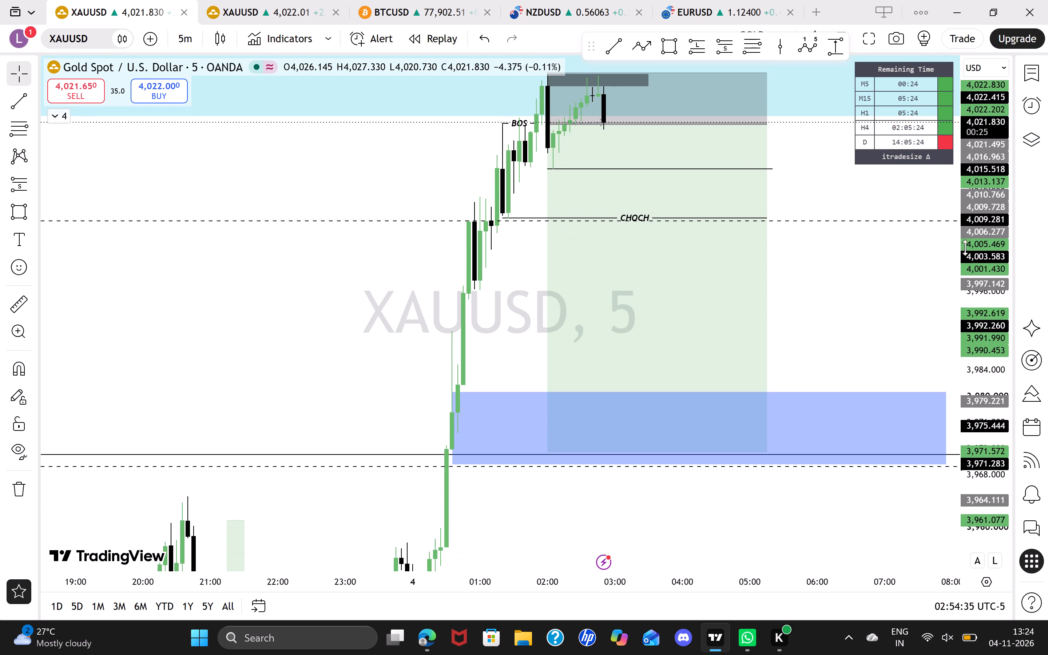
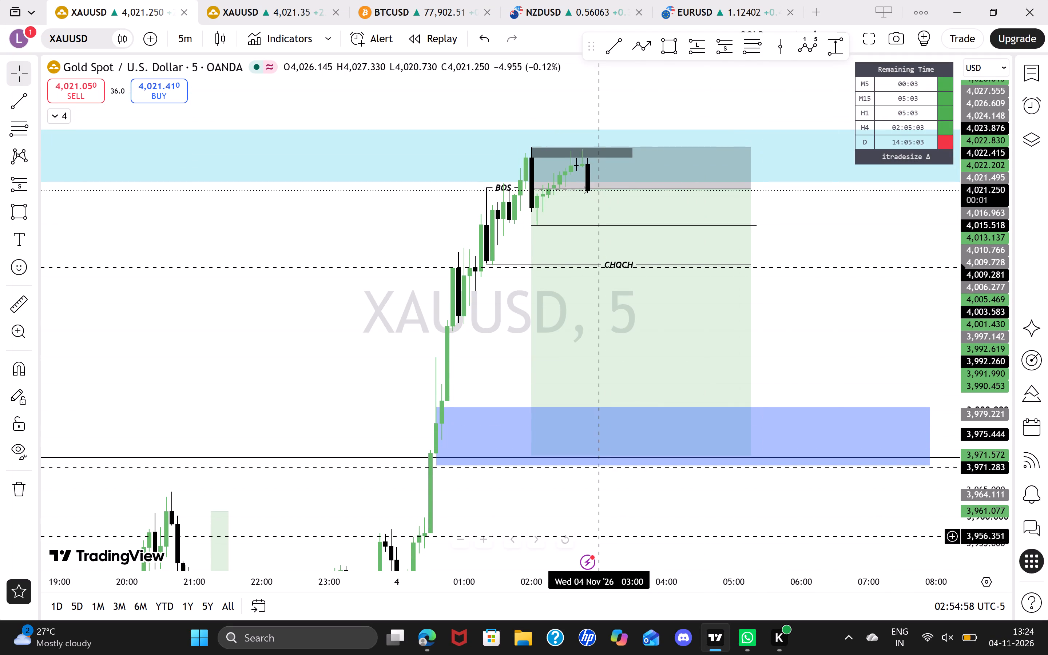
Switch the XAUUSD chart to the 15-minute timeframe and examine the current candle against the short position, the CHOCH level and the blue zone.
drag(593, 588, 801, 564)
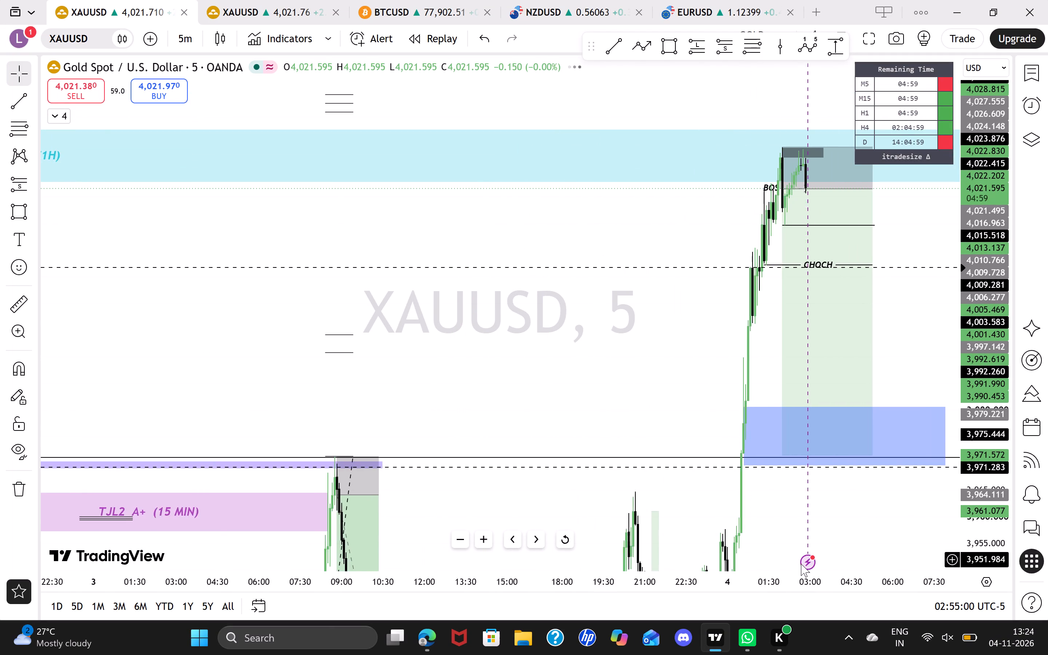
drag(801, 564, 725, 585)
drag(962, 410, 950, 338)
text(15)
key(Return)
drag(987, 236, 992, 348)
drag(873, 345, 941, 353)
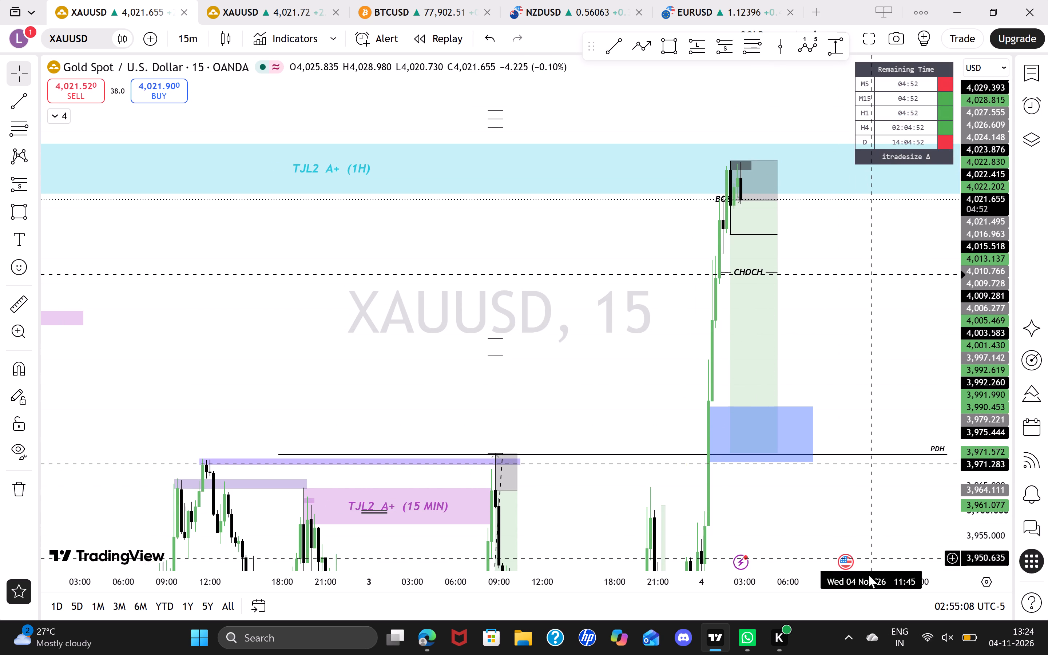
drag(866, 589, 776, 654)
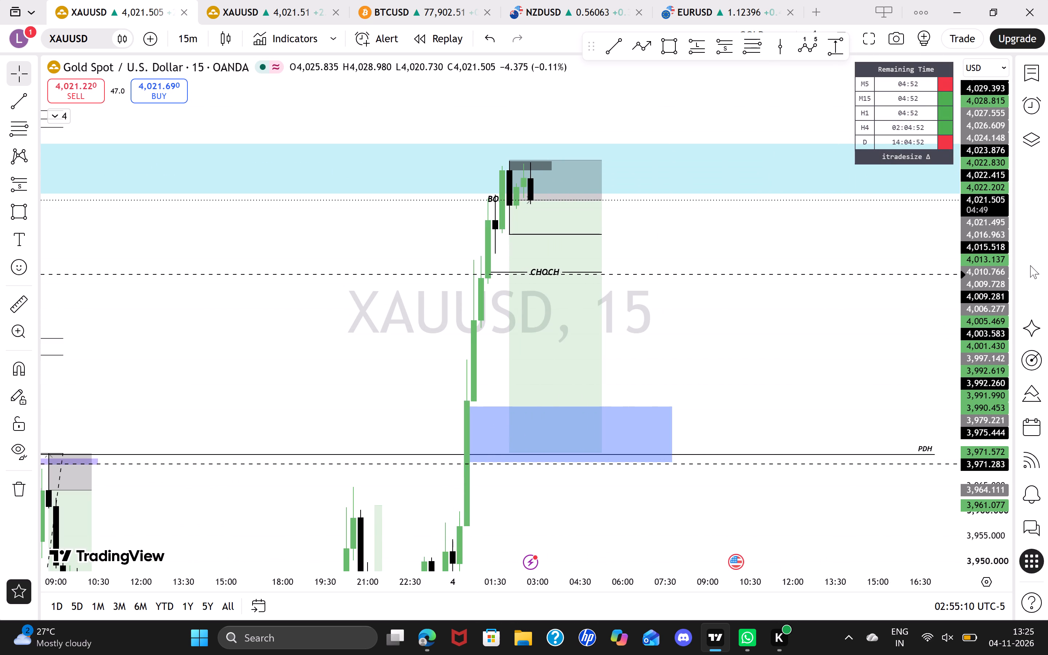
drag(977, 361, 961, 256)
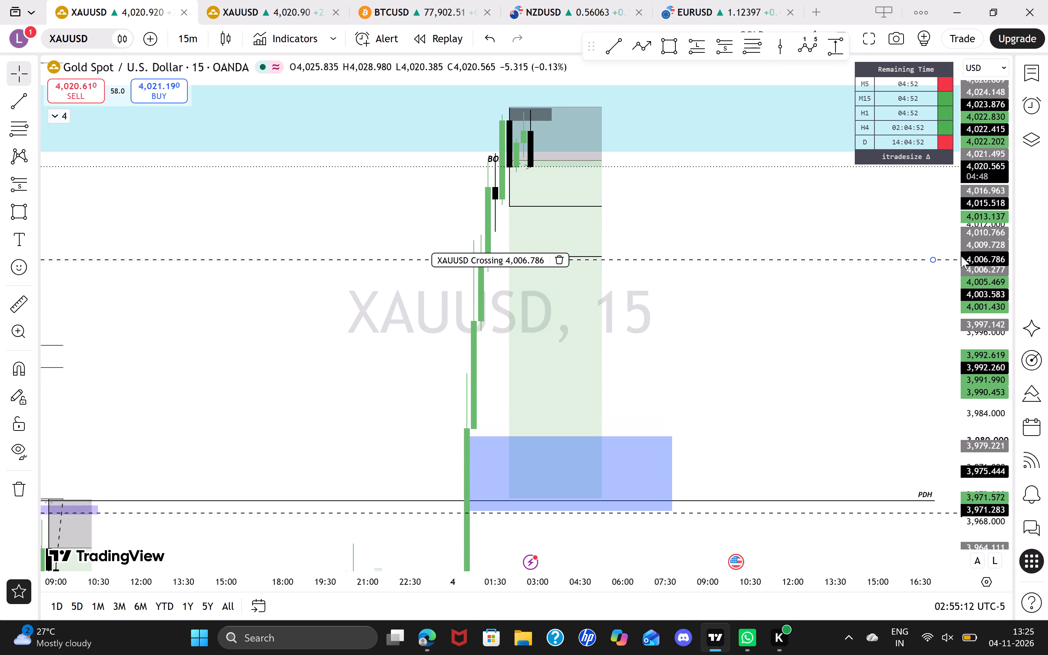
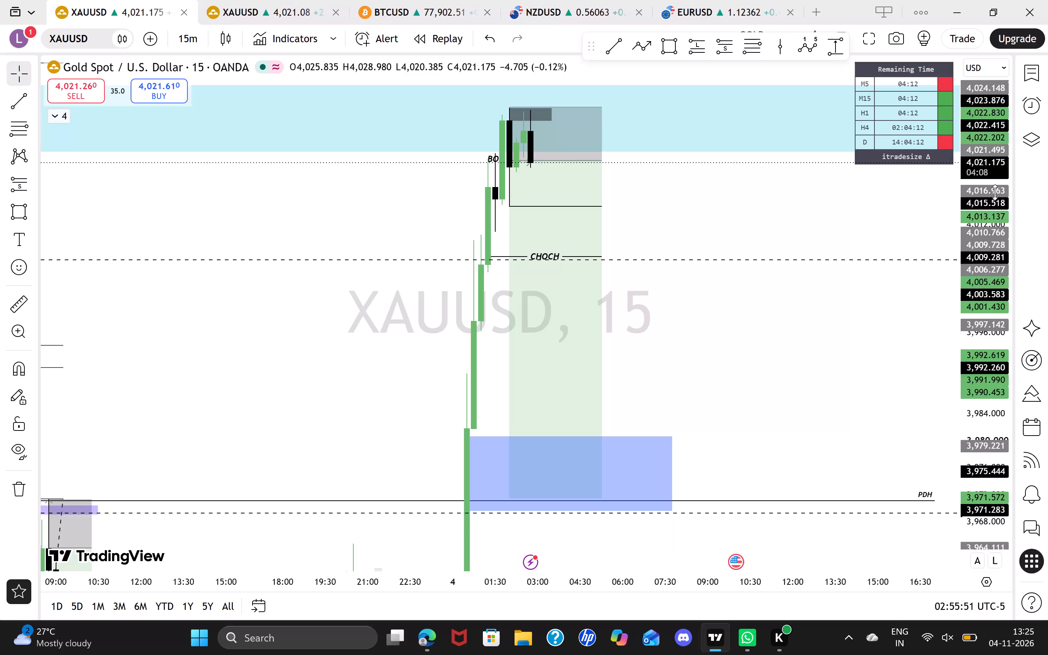
Examine the wider 15-minute XAUUSD structure, from the earlier TJL2 A+ zones and PDH/PDL levels up to the current short position.
drag(995, 192, 996, 462)
drag(747, 332, 694, 287)
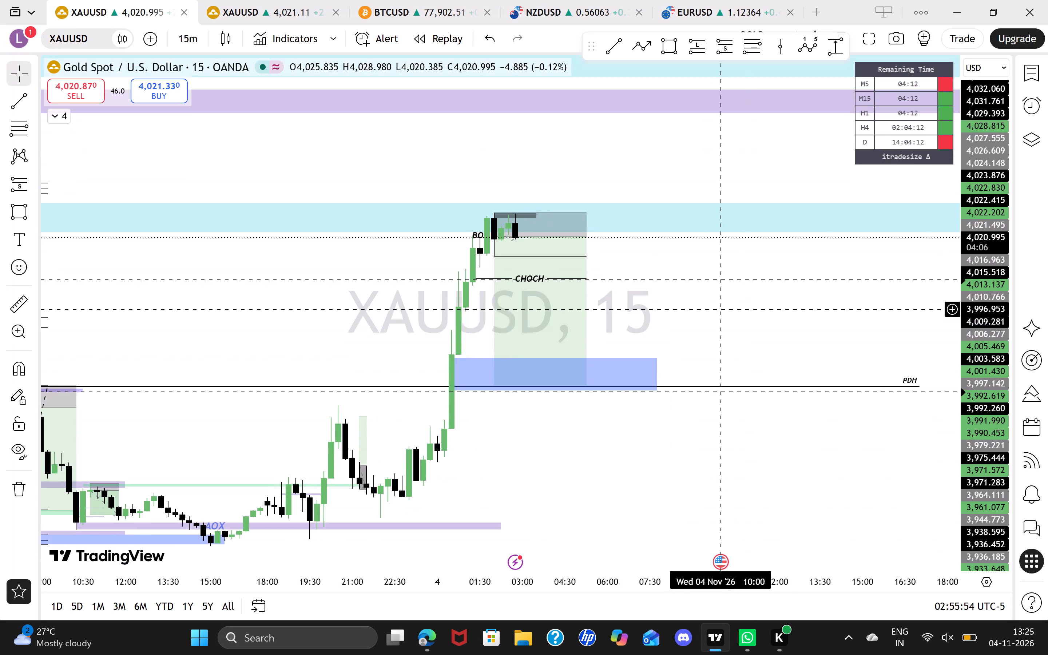
drag(694, 287, 664, 257)
drag(511, 586, 810, 554)
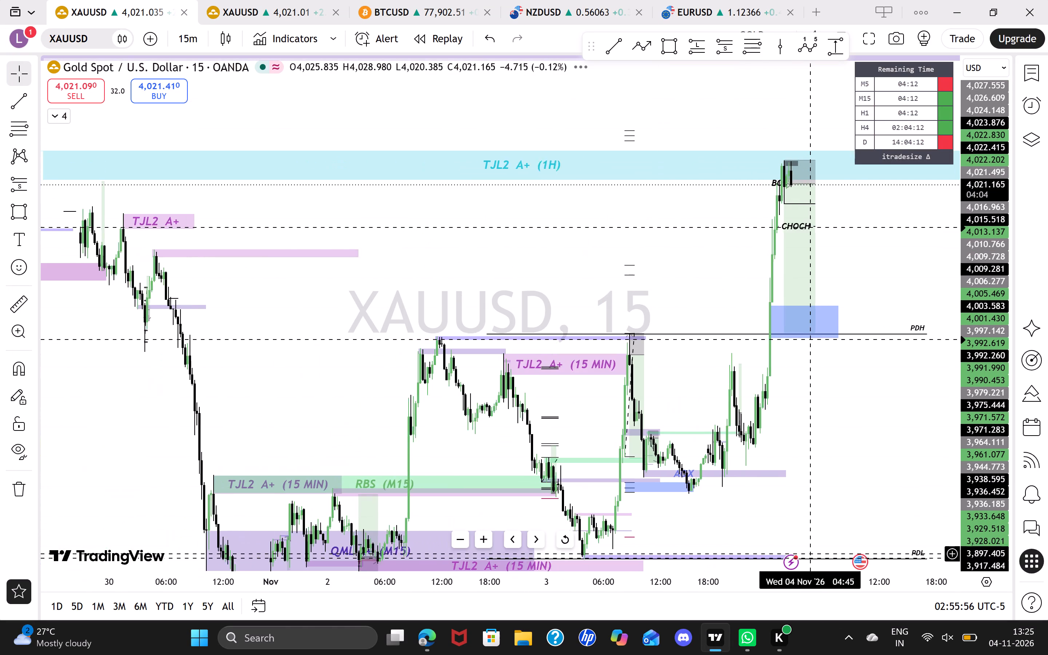
drag(810, 554, 848, 556)
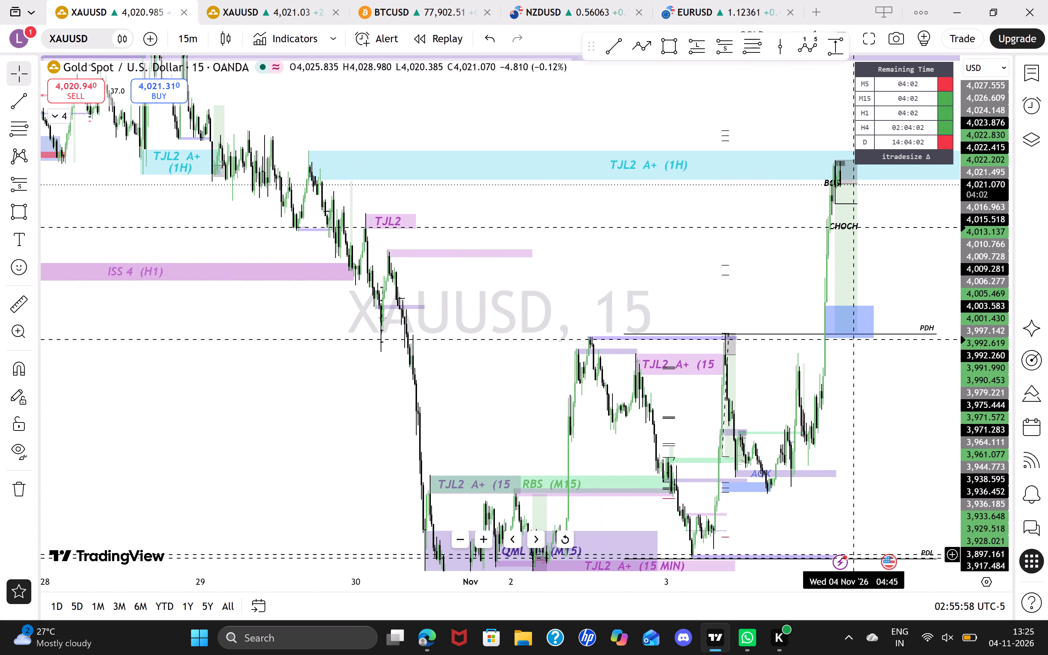
drag(848, 556, 691, 598)
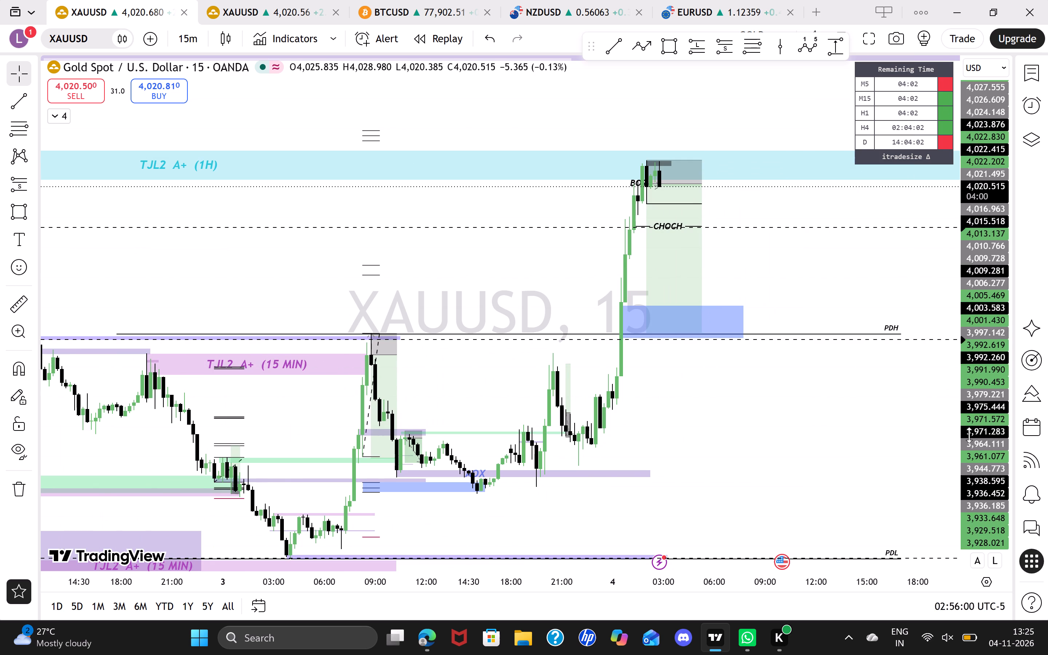
drag(969, 435, 935, 290)
drag(845, 273, 940, 351)
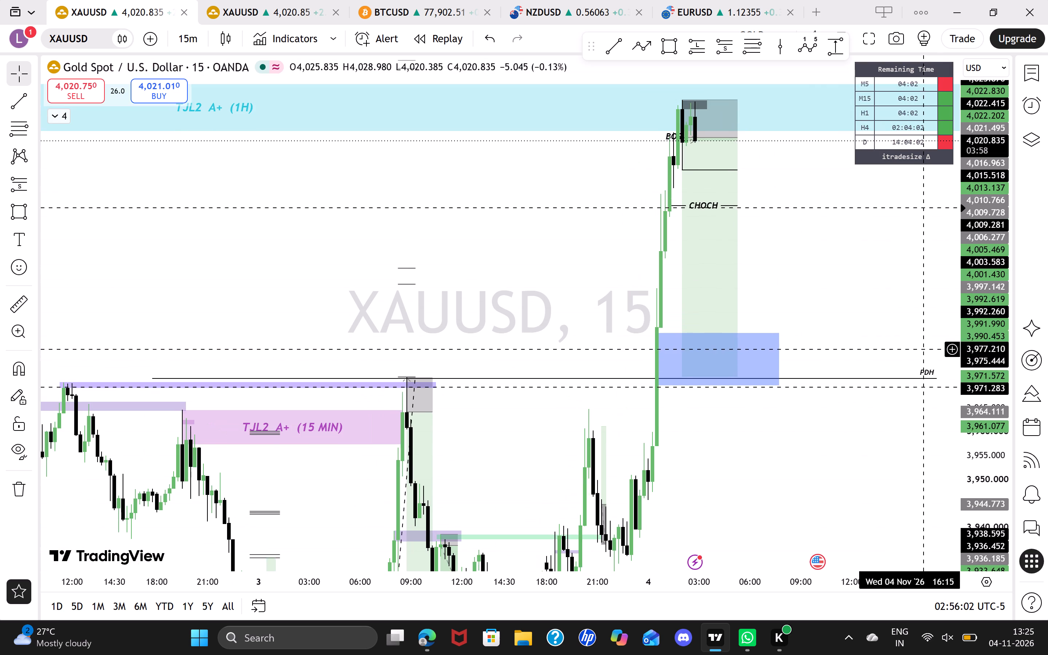
drag(846, 585, 789, 610)
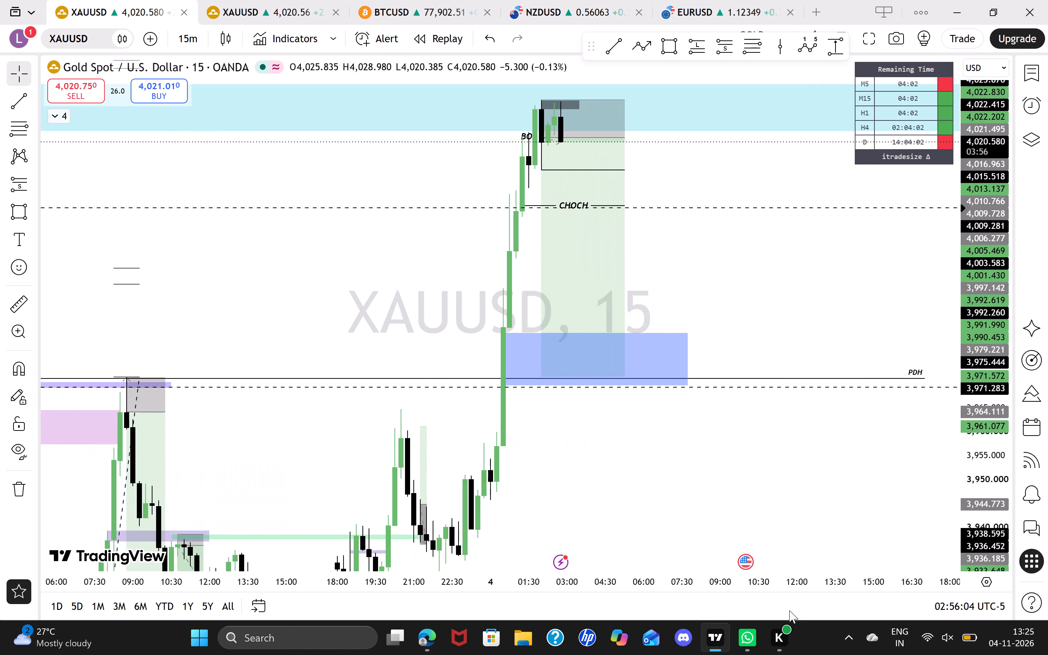
Monitor the current 15-minute candle at the short position's entry, comparing it with the 1H zone, CHOCH level and lower blue target zone.
drag(793, 285, 805, 319)
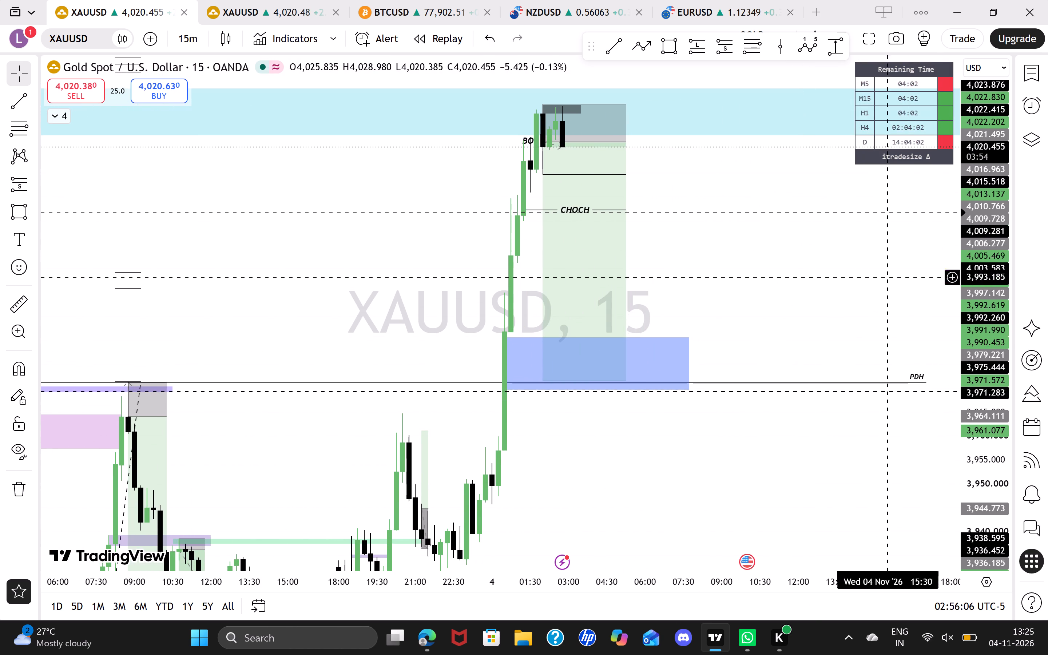
drag(983, 382, 967, 315)
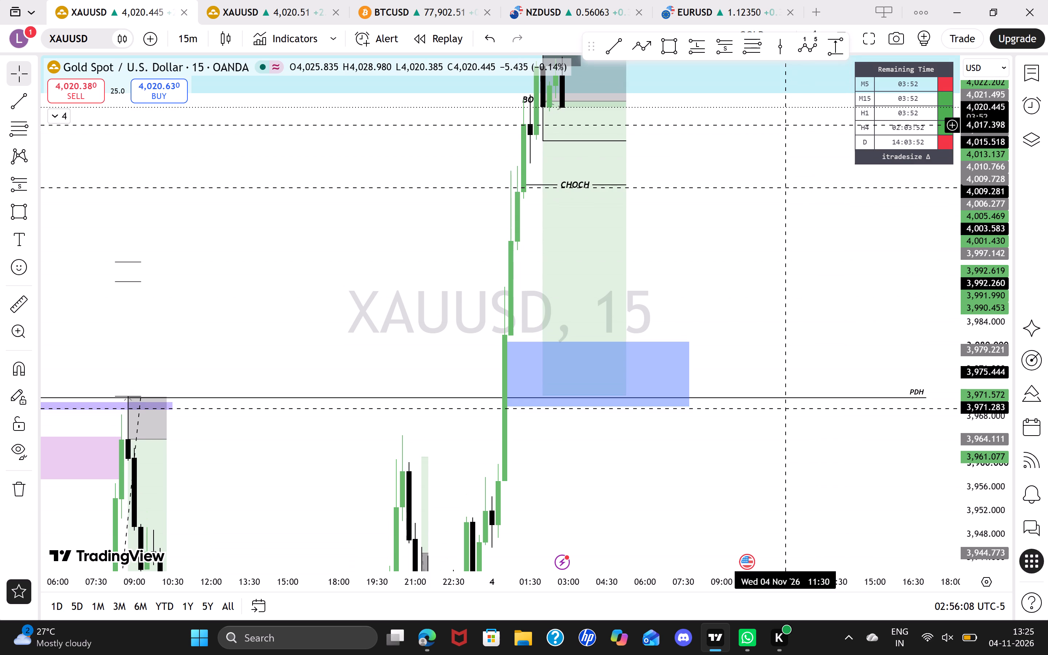
drag(788, 126, 881, 256)
drag(989, 251, 1005, 392)
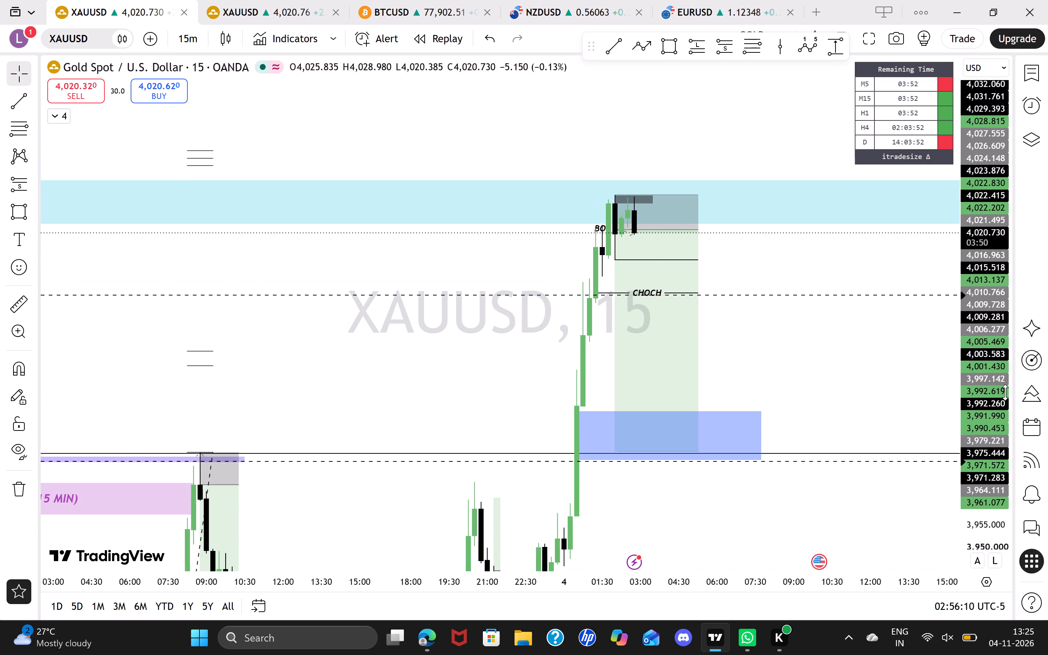
drag(1005, 392, 1005, 397)
drag(868, 333, 909, 311)
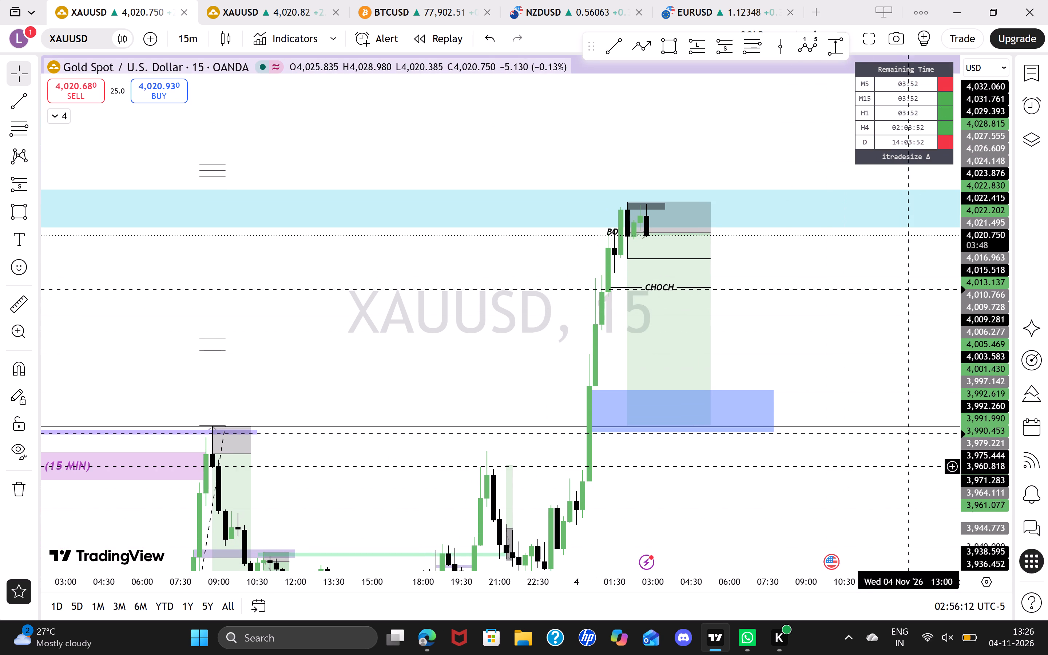
drag(976, 425, 955, 331)
drag(849, 374, 842, 349)
drag(978, 401, 978, 398)
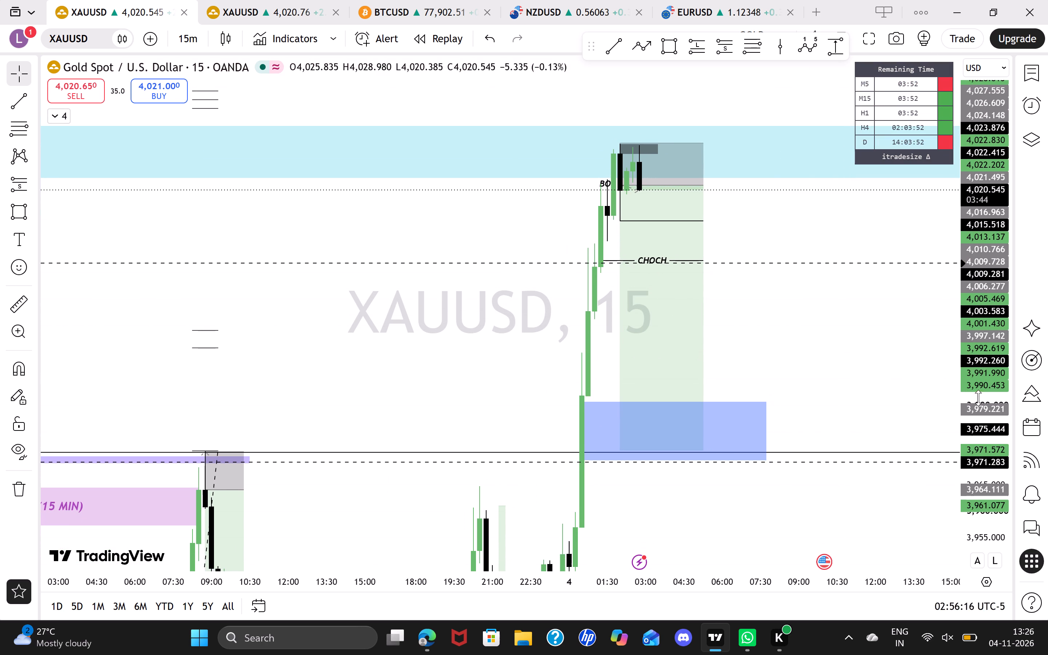
drag(978, 398, 969, 354)
drag(858, 350, 912, 328)
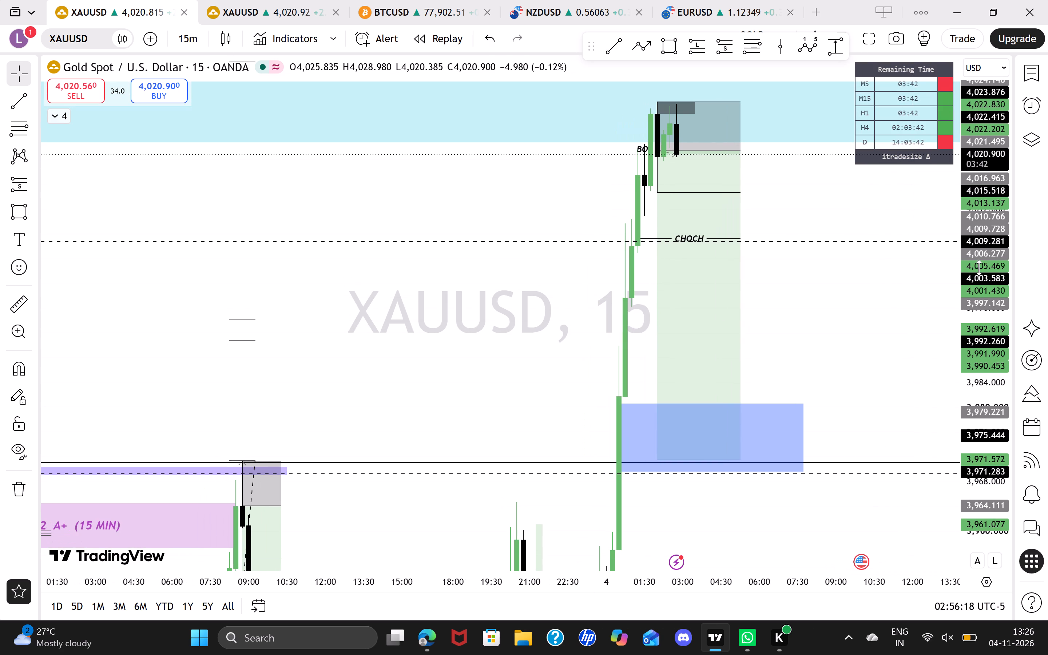
drag(979, 267, 984, 333)
drag(846, 587, 820, 587)
drag(987, 440, 971, 390)
drag(834, 203, 909, 328)
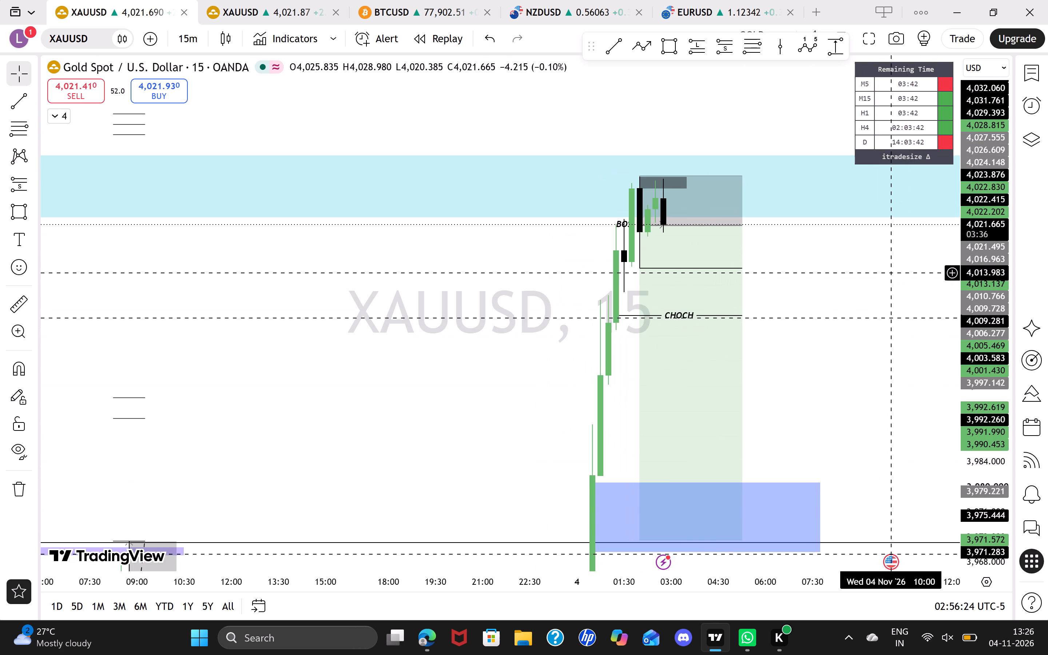
drag(967, 363, 965, 339)
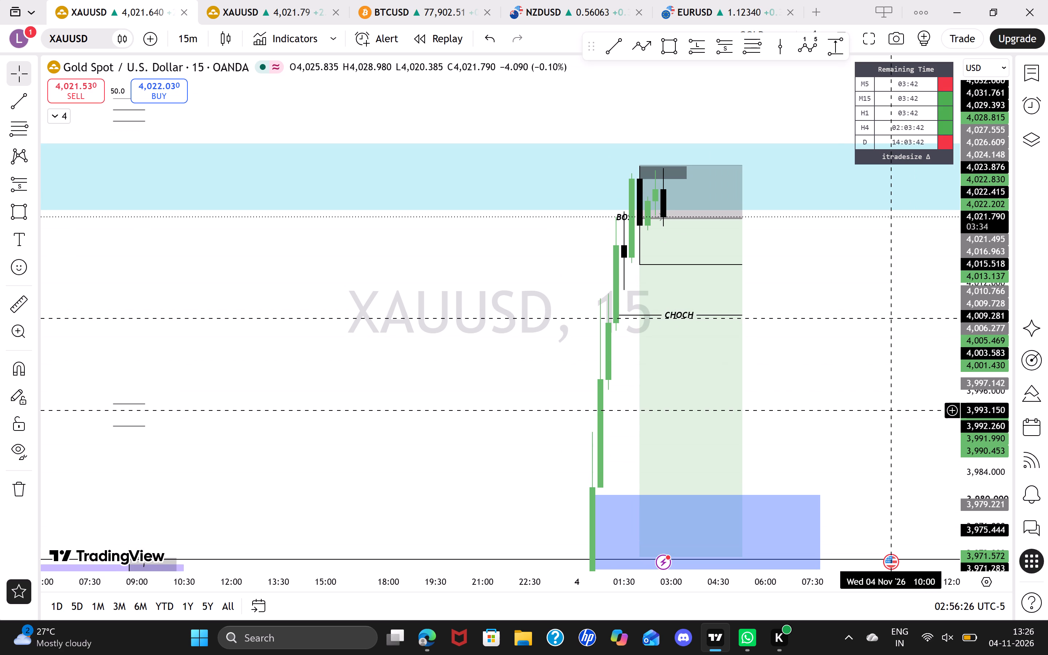
drag(891, 415, 896, 328)
drag(980, 243, 979, 341)
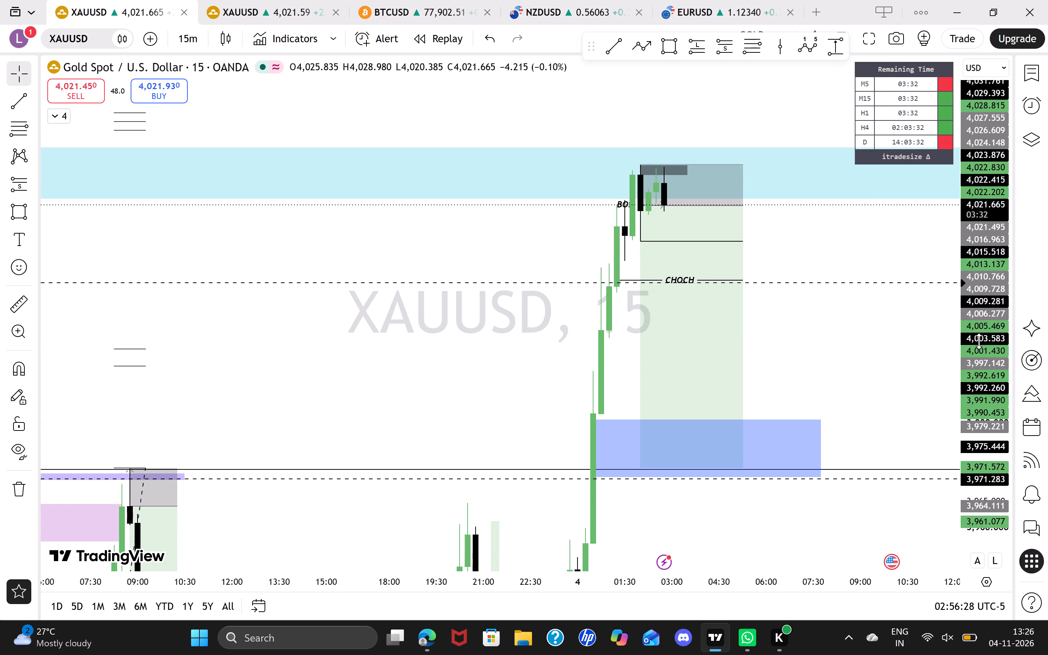
drag(892, 312, 881, 206)
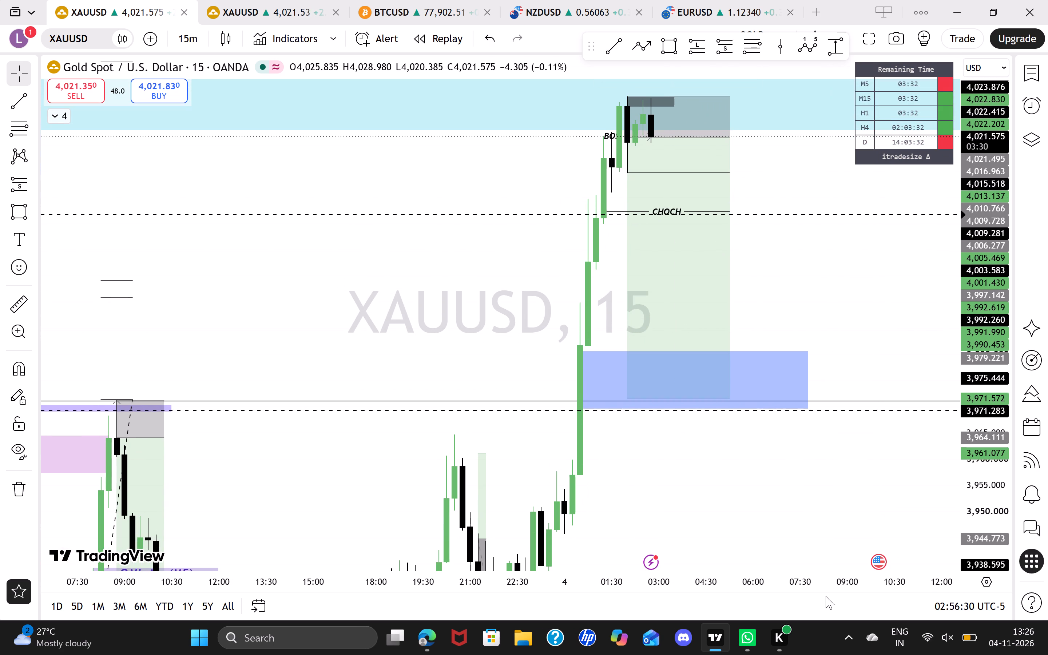
drag(825, 581, 819, 583)
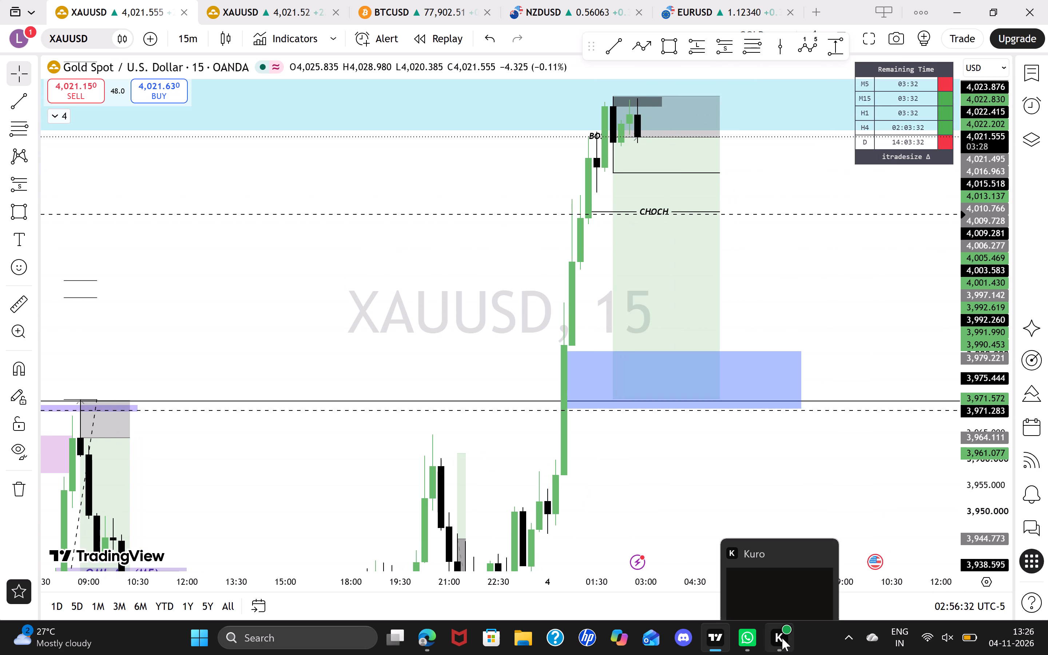
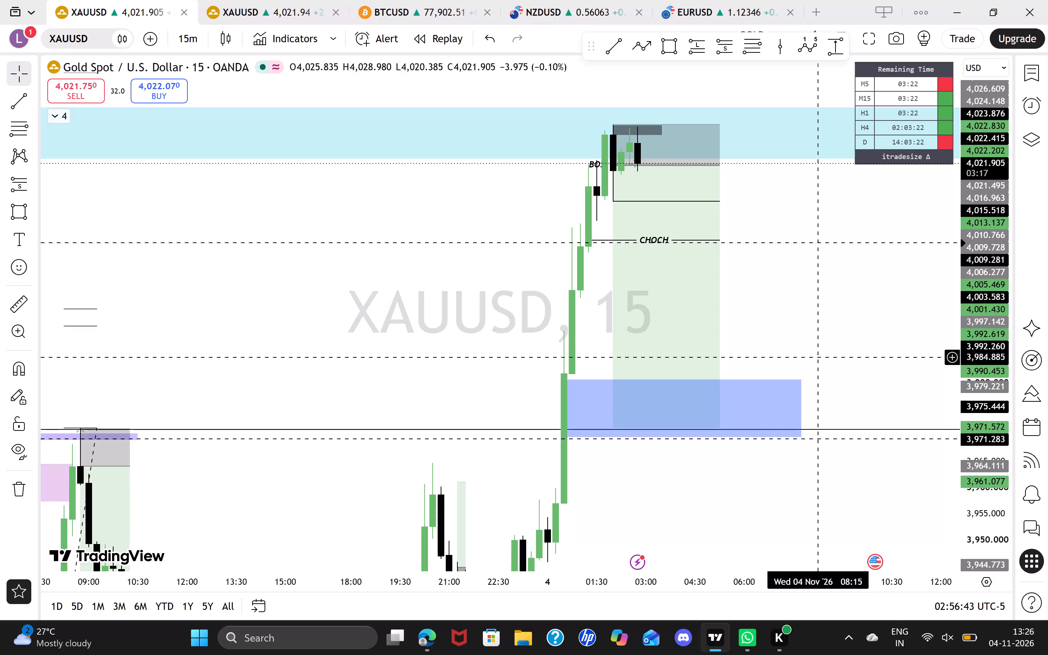
Examine the 1-hour XAUUSD structure around the short position, from the TJL2 A+ (1H) zone down to the PDH and PDL levels.
drag(962, 337, 958, 260)
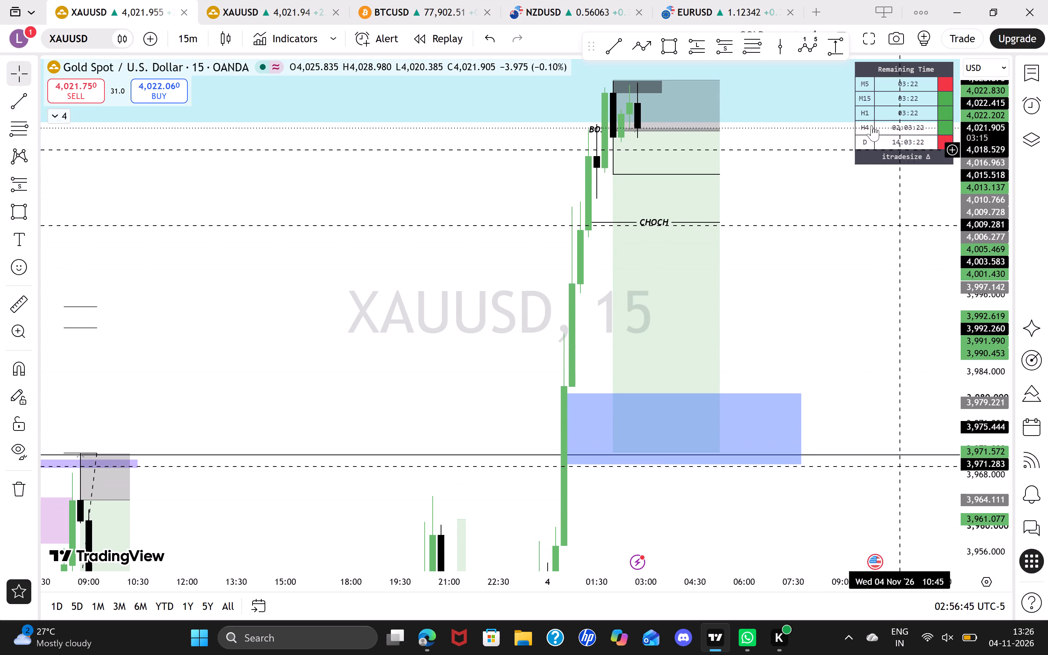
drag(836, 136, 786, 199)
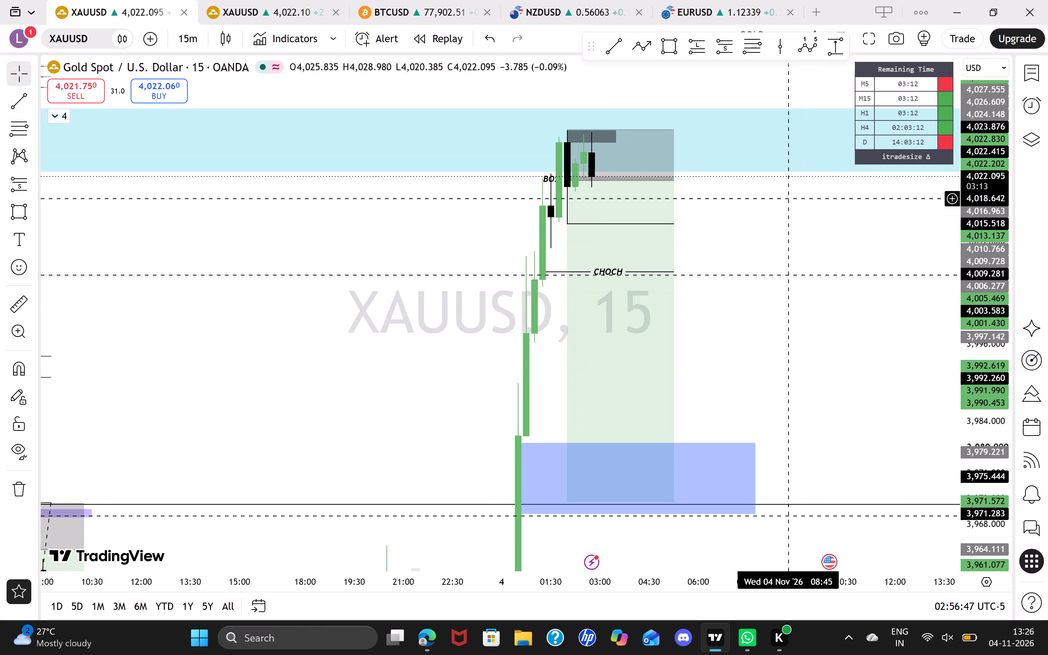
text(1h)
key(Return)
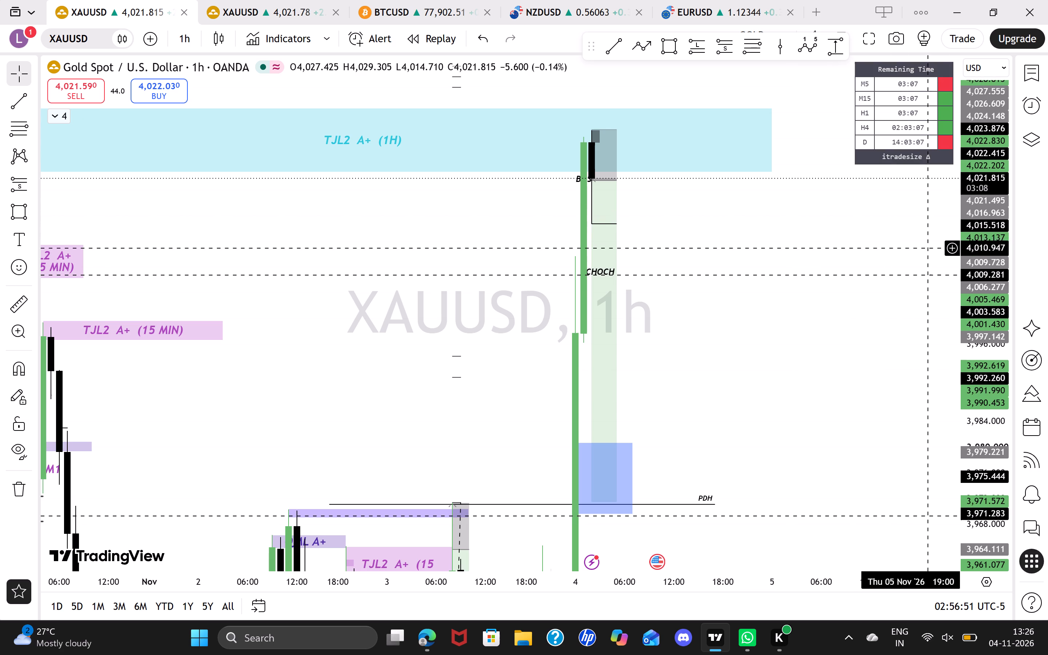
drag(971, 228, 940, 394)
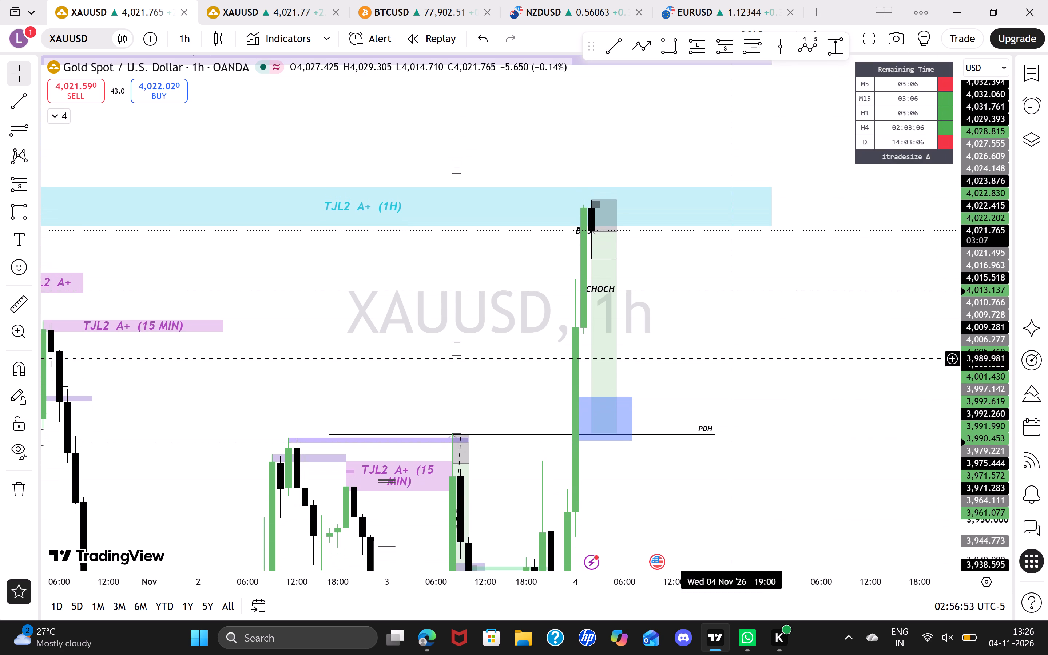
drag(732, 359, 968, 256)
drag(1000, 233, 995, 312)
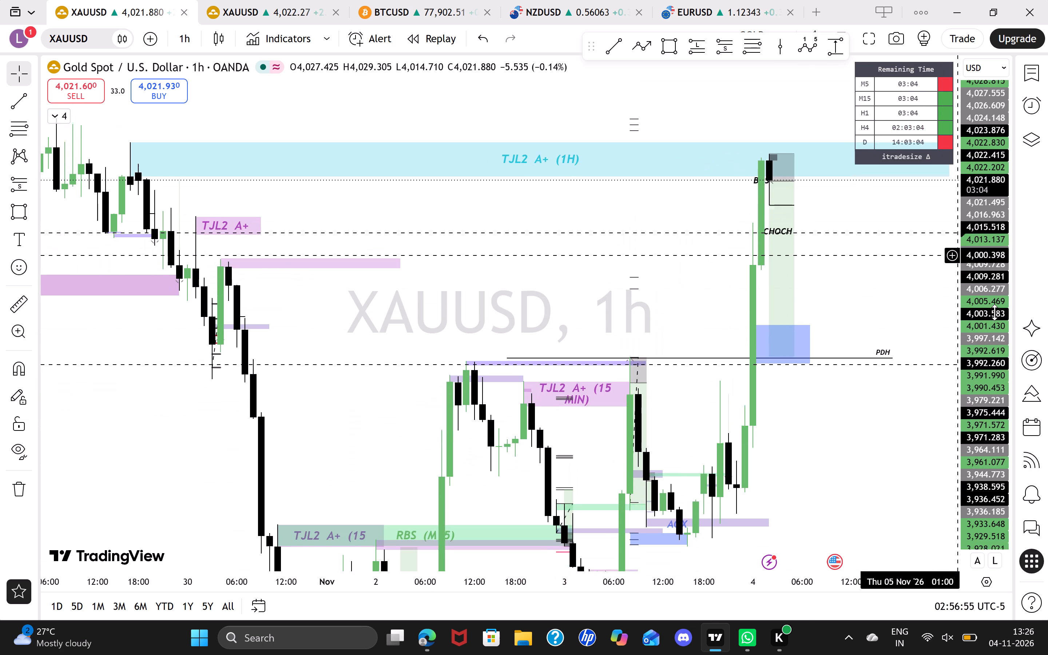
drag(995, 312, 973, 372)
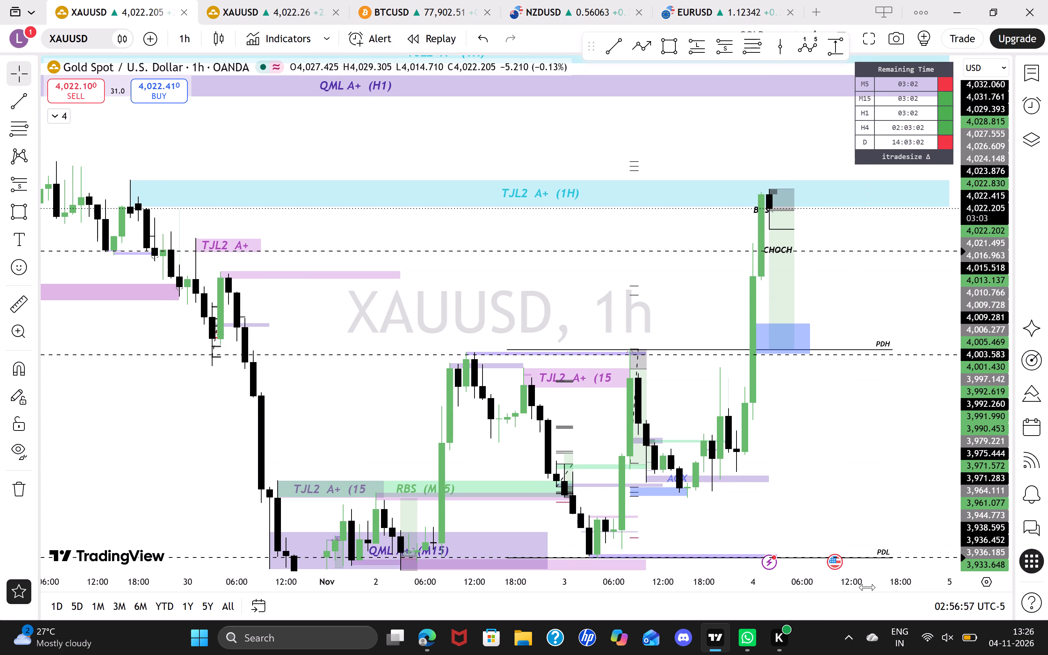
drag(868, 587, 851, 591)
Review the short position on the 15-minute chart against the 1H zone, CHOCH level and lower blue target zone.
text(15)
key(Return)
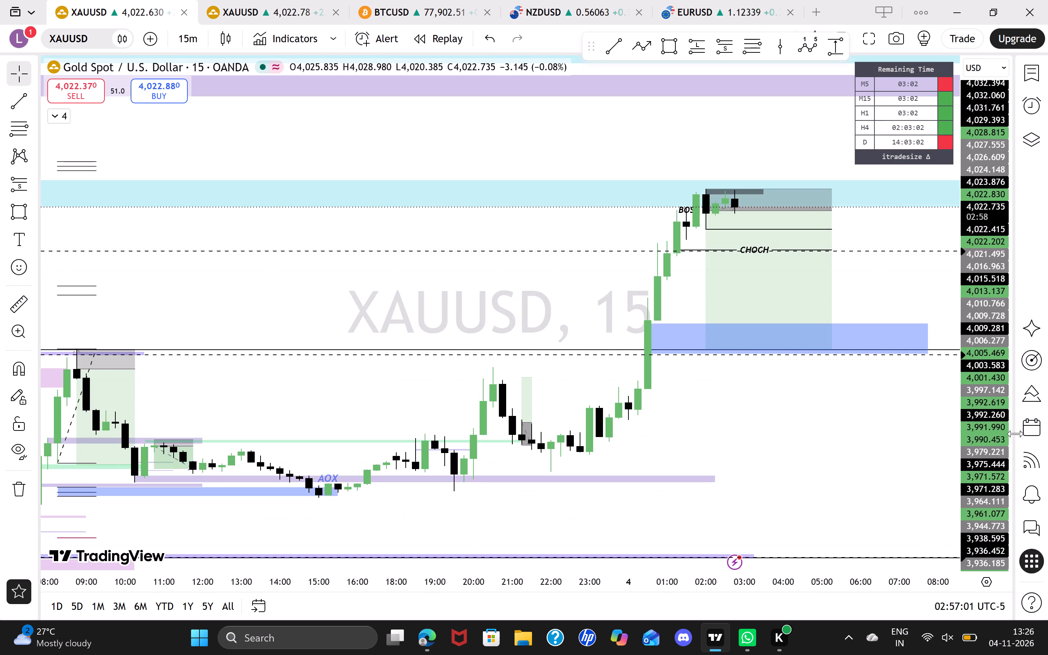
drag(985, 482, 935, 258)
drag(899, 254, 792, 369)
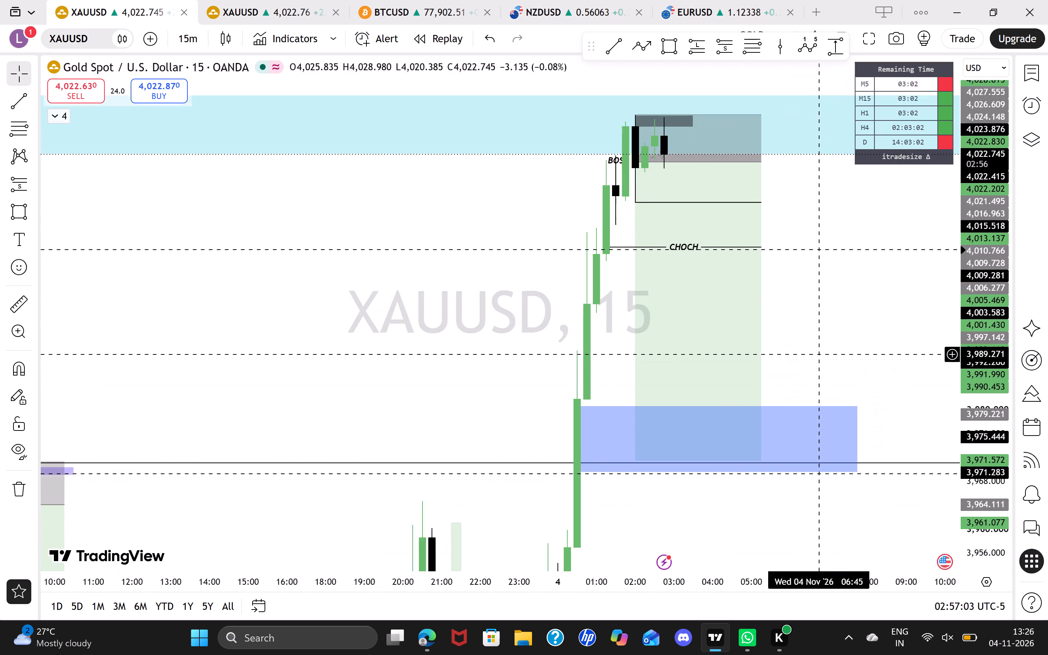
drag(792, 369, 731, 400)
drag(683, 587, 835, 588)
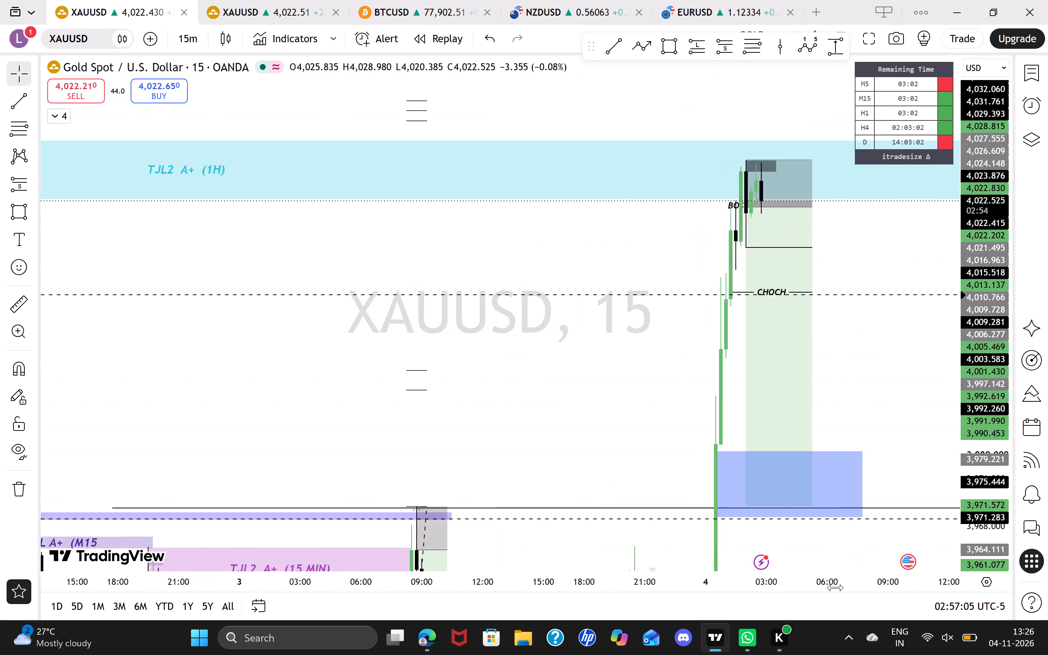
drag(835, 588, 742, 610)
On the 5-minute chart, shorten the horizontal line between the entry and CHOCH level to end at the short position's right edge.
key(5)
key(Return)
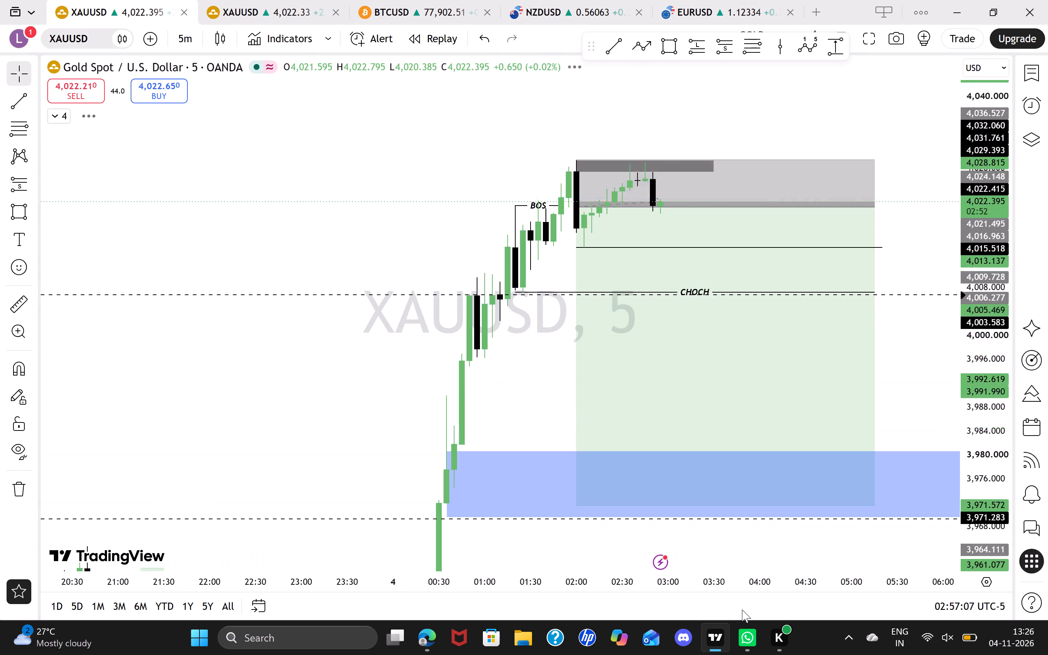
drag(981, 391, 961, 313)
click(875, 178)
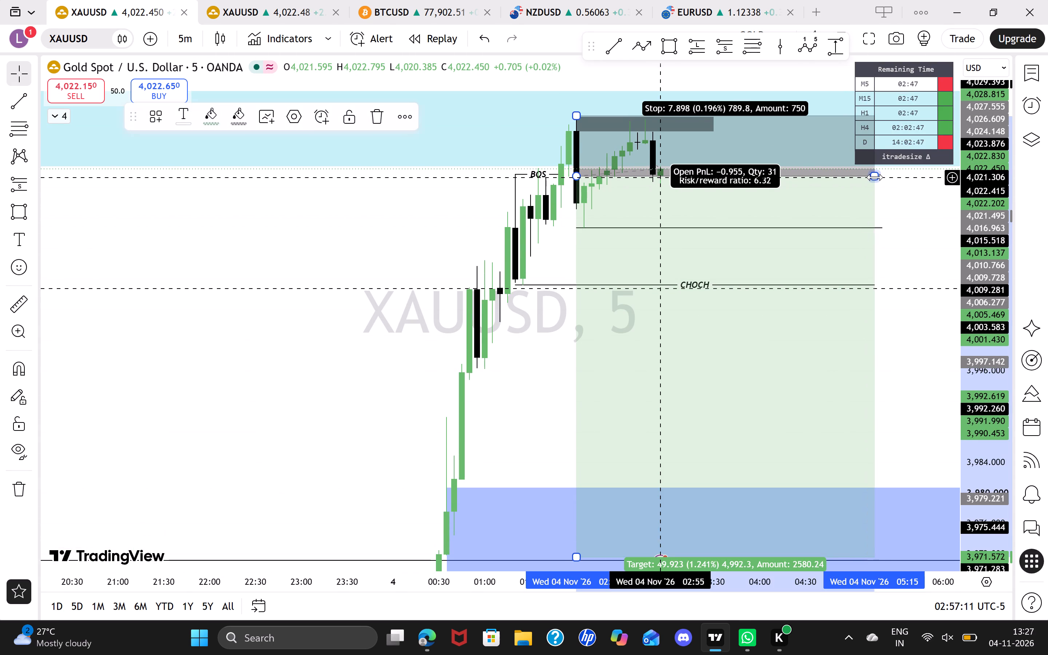
drag(885, 229, 876, 229)
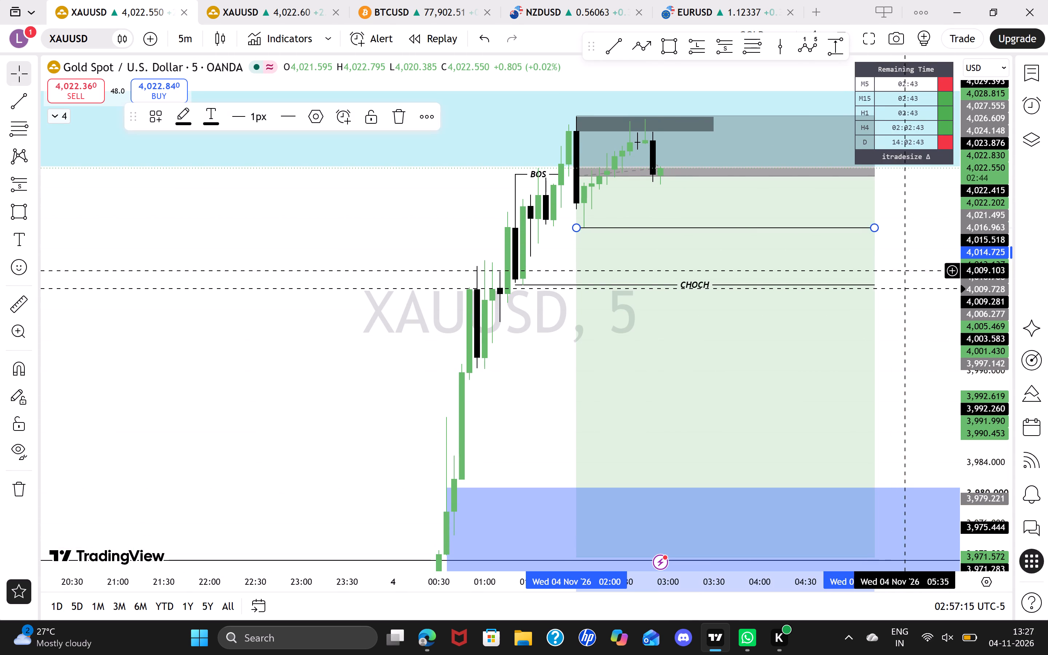
click(911, 289)
Lock the short position drawing on the 5-minute chart.
drag(886, 239, 699, 253)
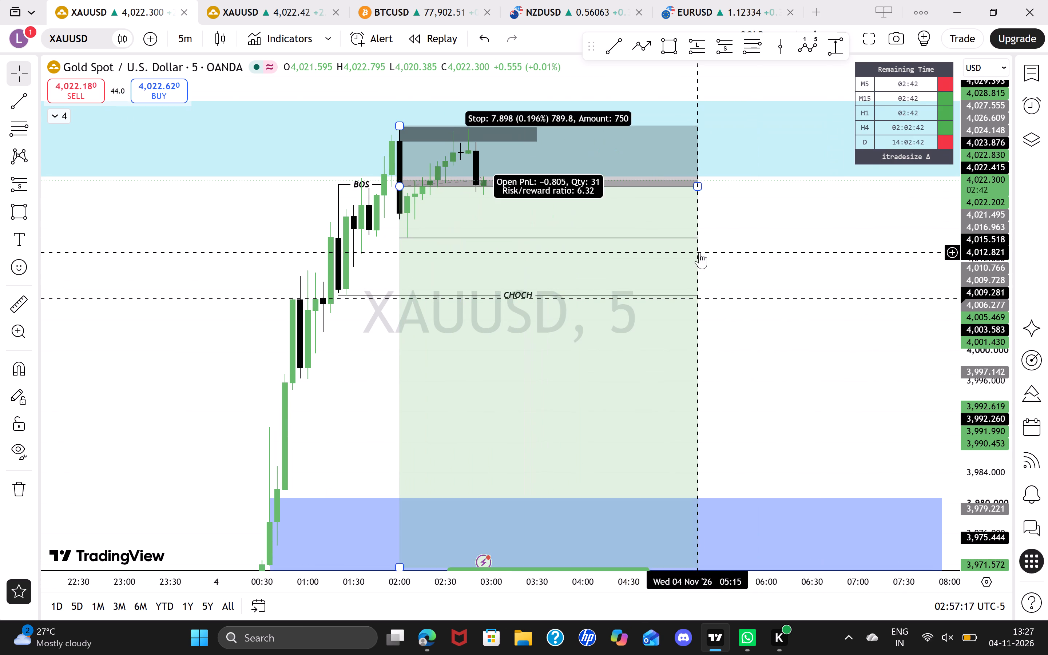
drag(981, 420, 976, 385)
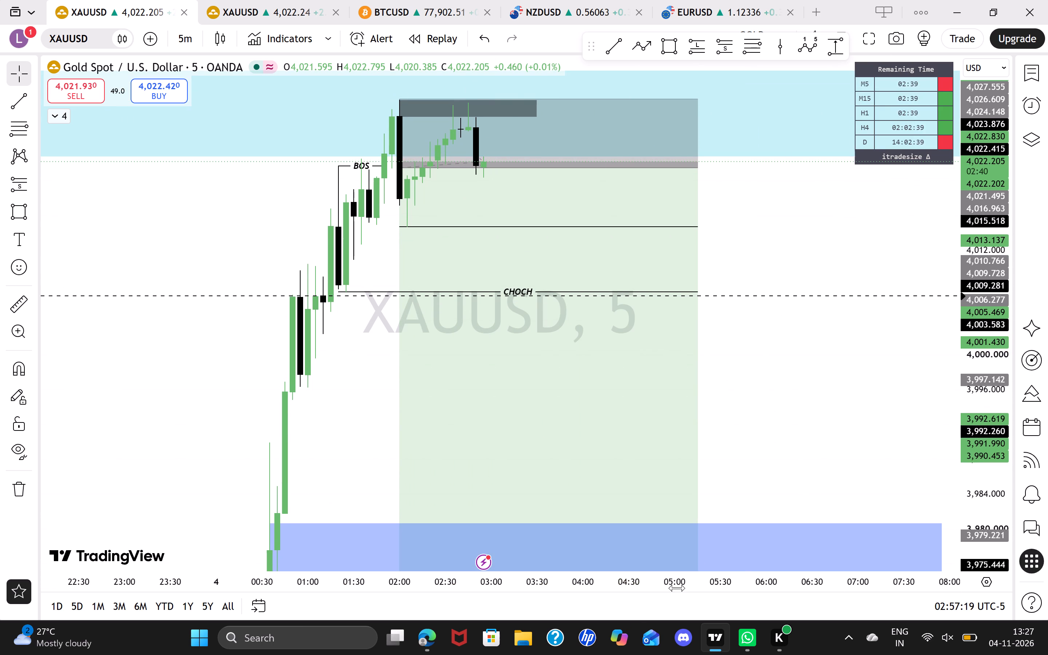
drag(675, 587, 784, 563)
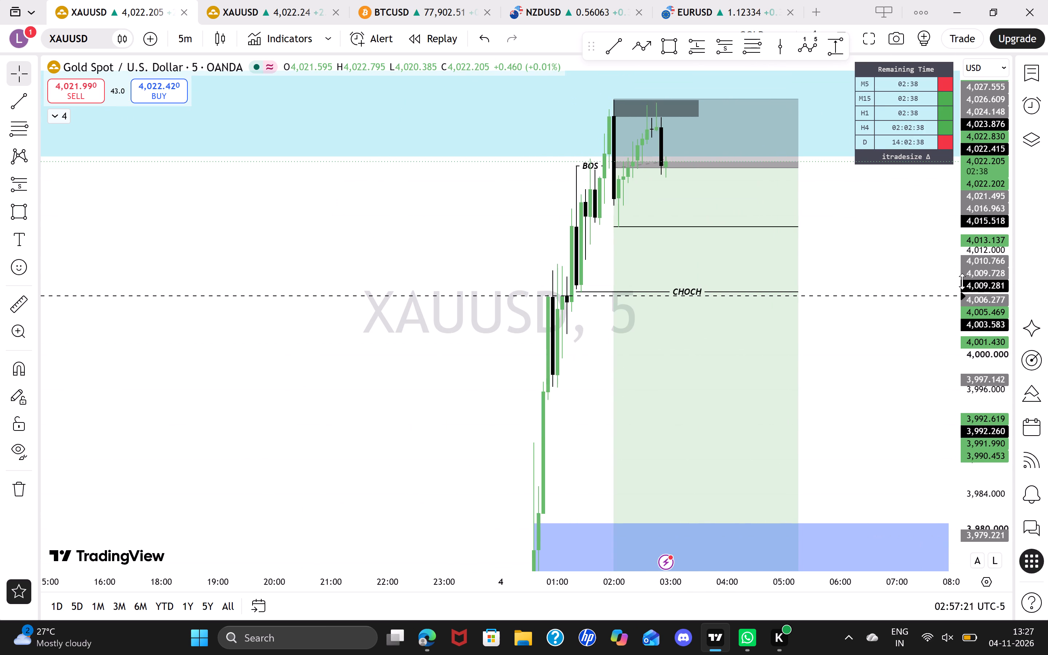
drag(962, 281, 973, 354)
drag(908, 390, 918, 356)
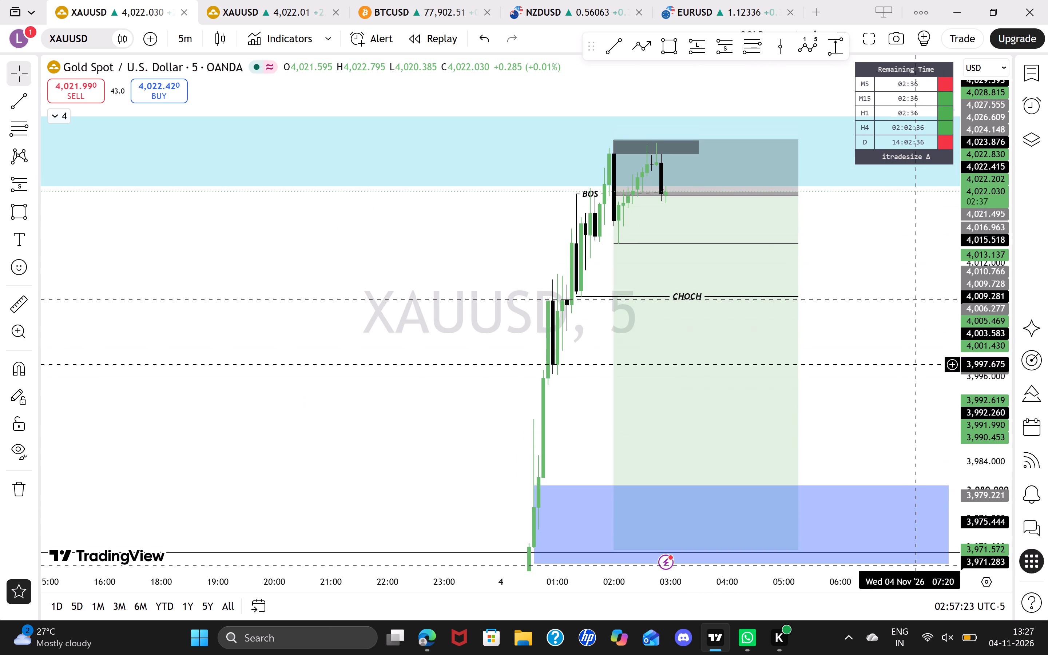
drag(918, 356, 947, 298)
click(773, 342)
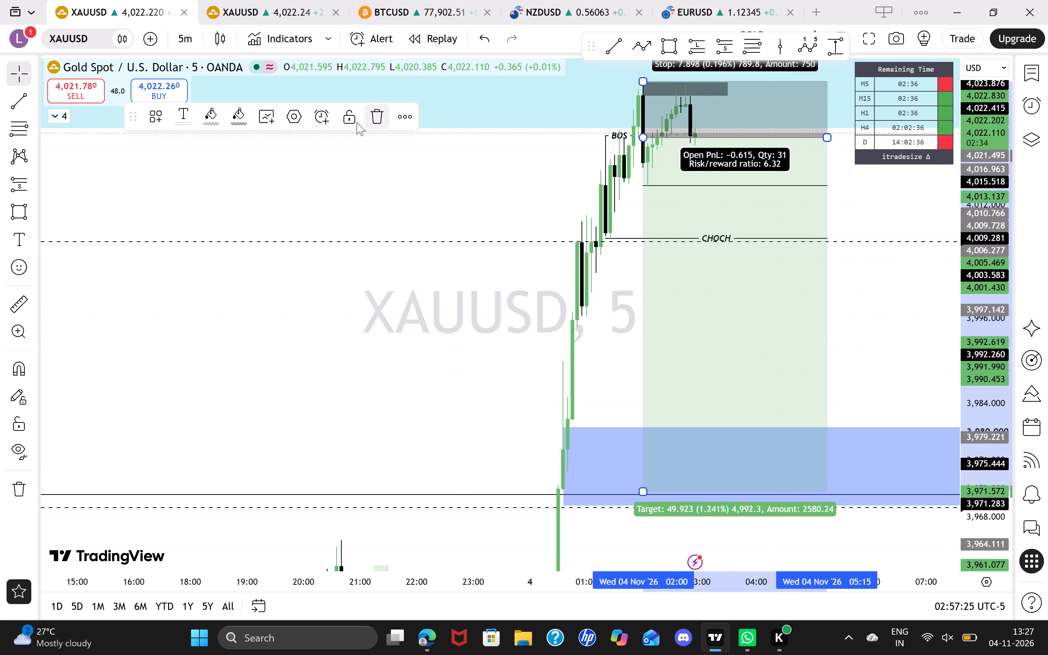
click(356, 123)
click(437, 219)
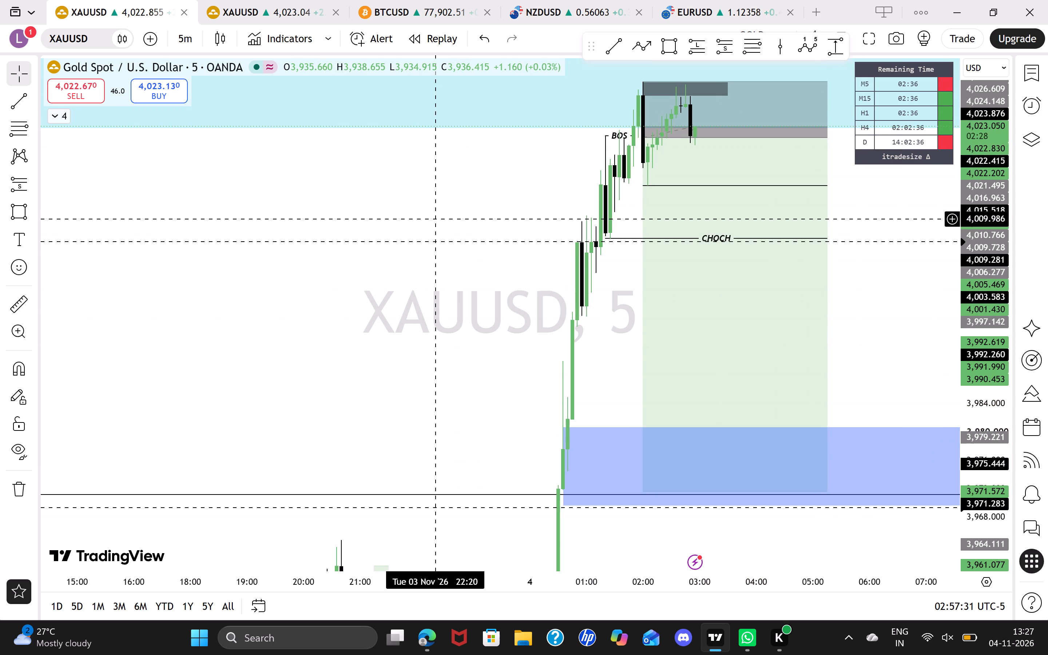
Examine the wider 1-hour structure, comparing the short position with the TJL2 A+ (1H), ISS 4 (H1) and FIB (H1) zones.
drag(978, 280, 980, 372)
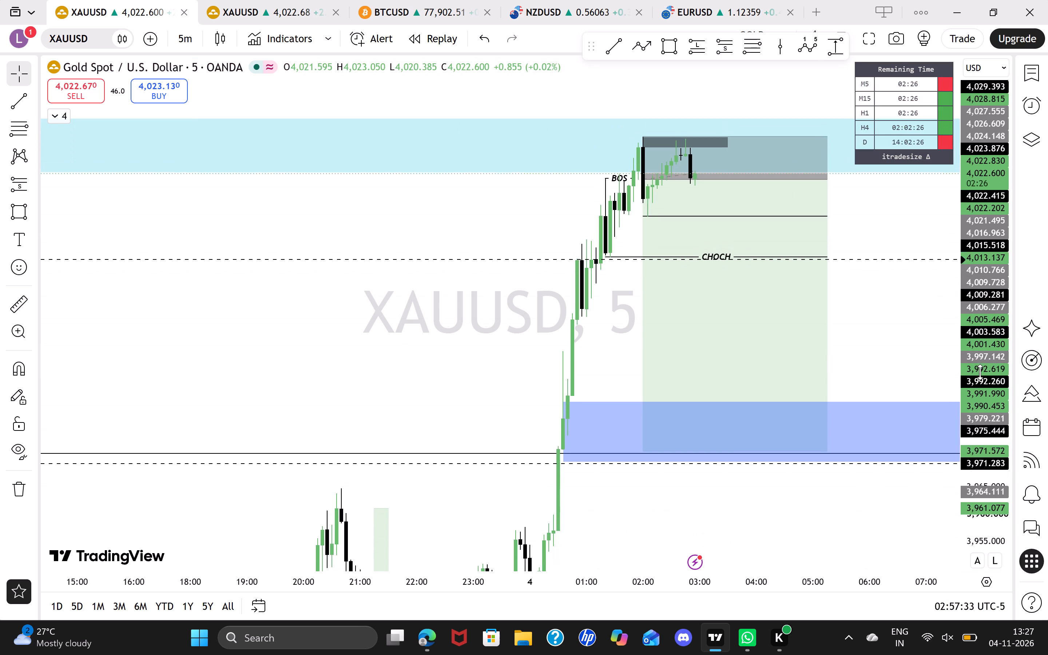
drag(897, 358, 868, 352)
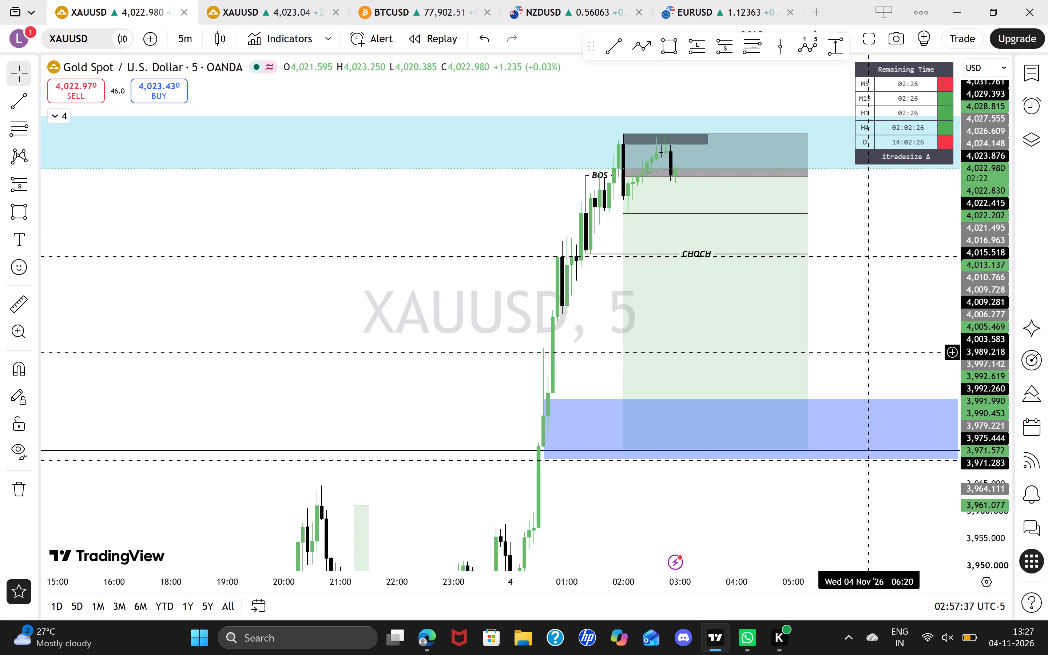
text(1h)
key(Return)
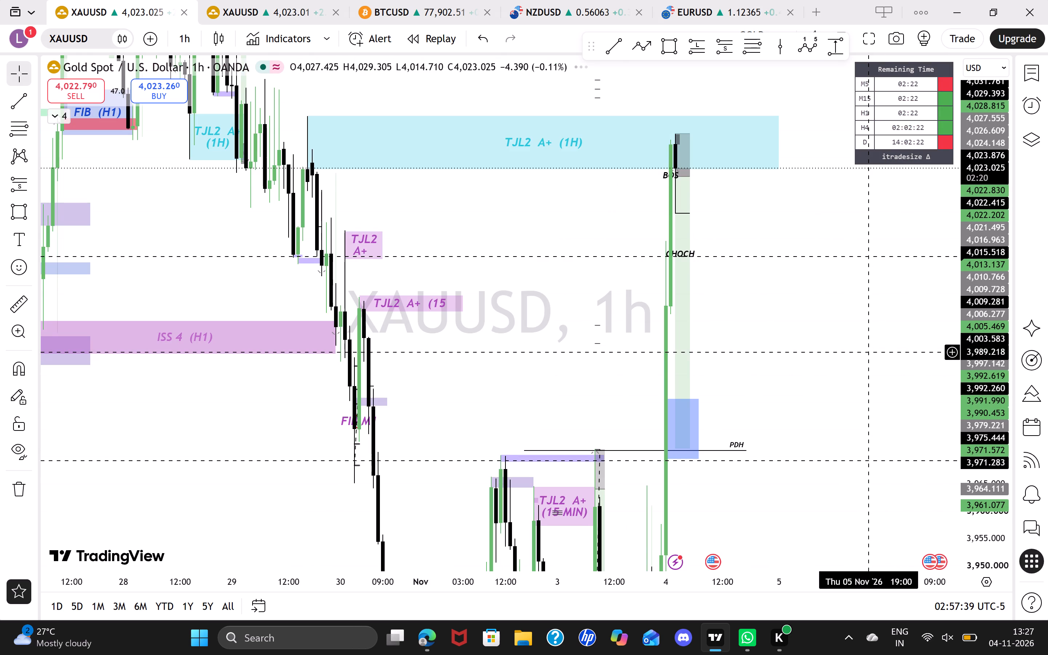
drag(790, 305, 871, 312)
scroll(982, 260, right, 1)
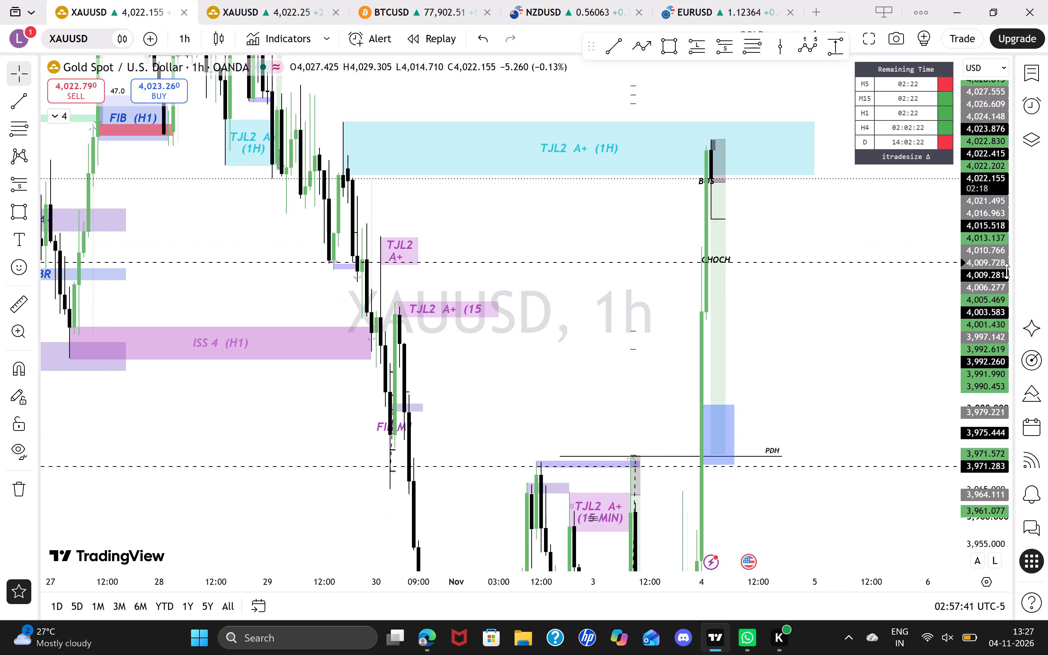
drag(1004, 265, 984, 402)
drag(853, 350, 1008, 322)
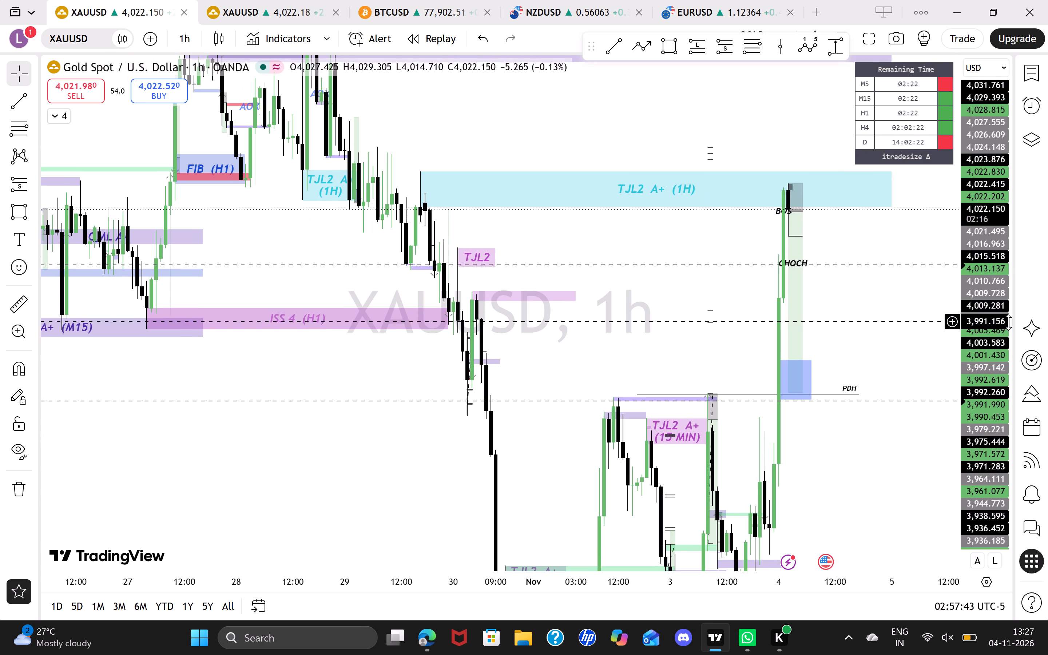
Return to the 15-minute chart and examine the short position against the 1H zone, CHOCH level, PDH and blue target zone.
text(15)
key(Return)
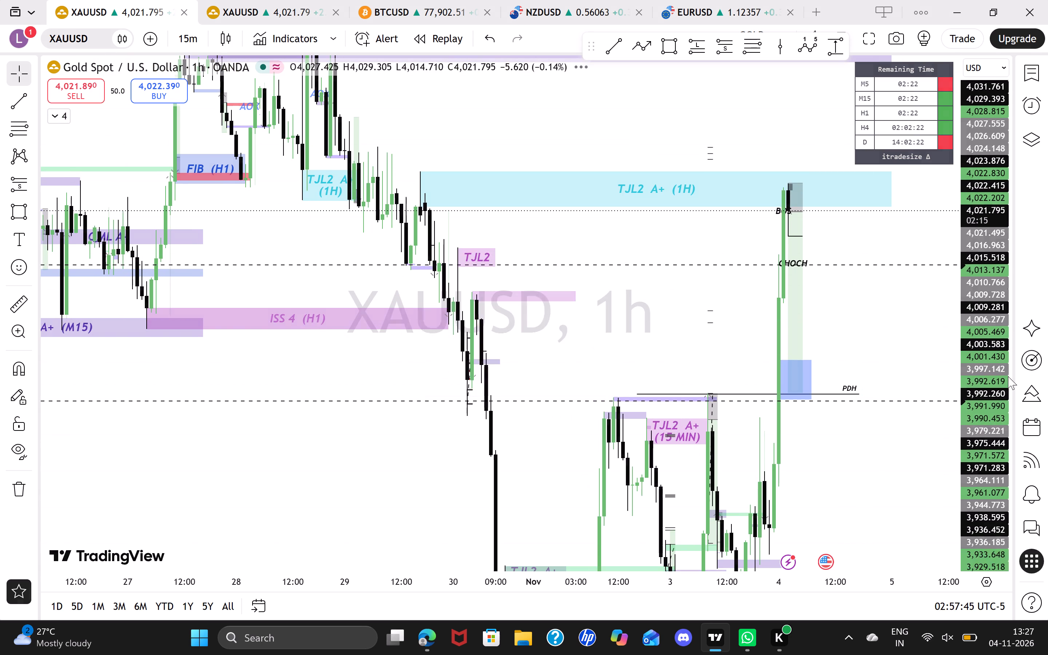
click(958, 422)
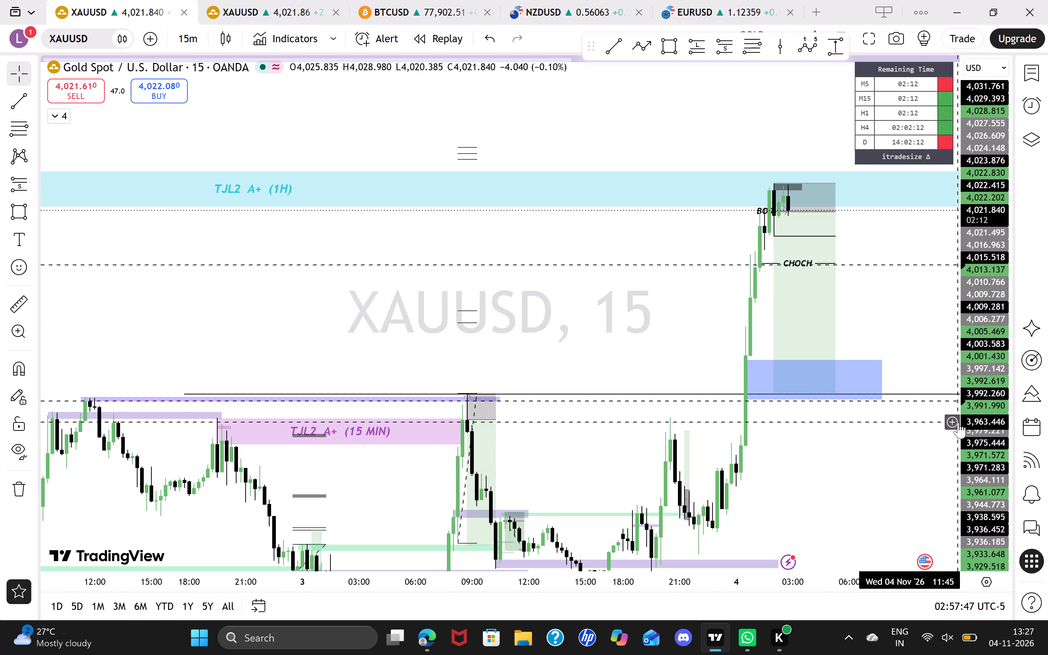
drag(994, 460, 965, 286)
drag(910, 320, 782, 372)
drag(972, 274, 980, 342)
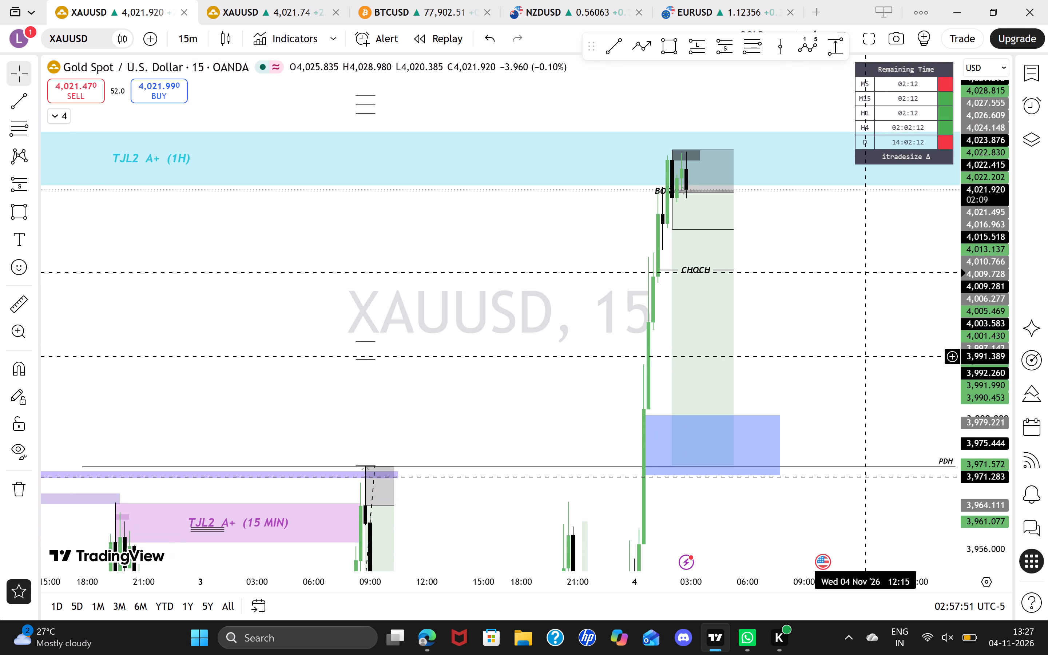
drag(867, 357, 979, 305)
drag(821, 590, 746, 598)
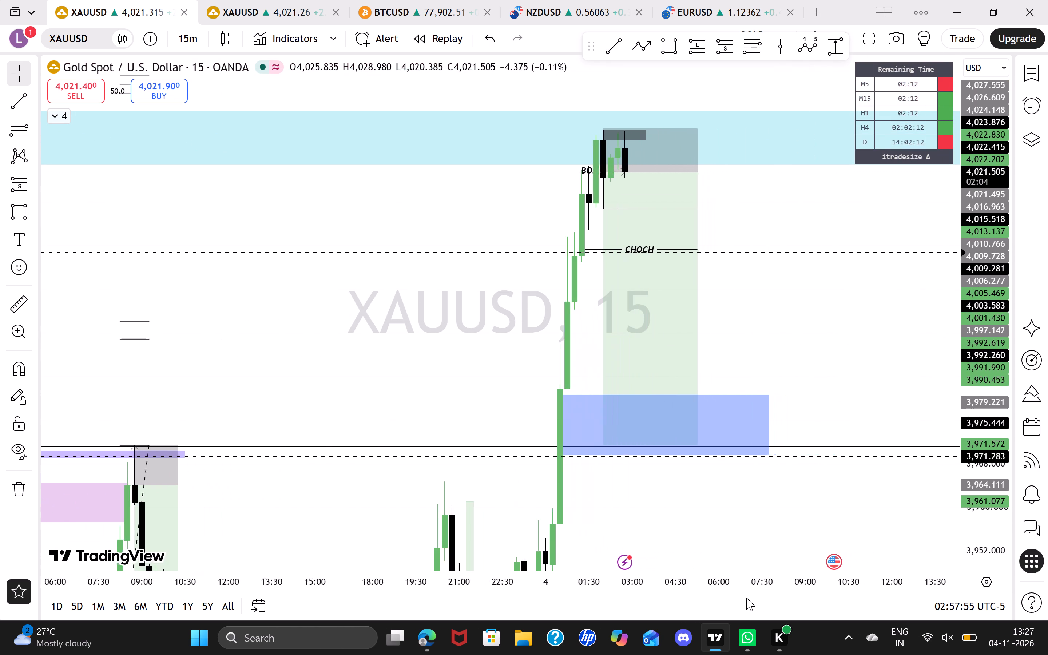
drag(746, 598, 730, 595)
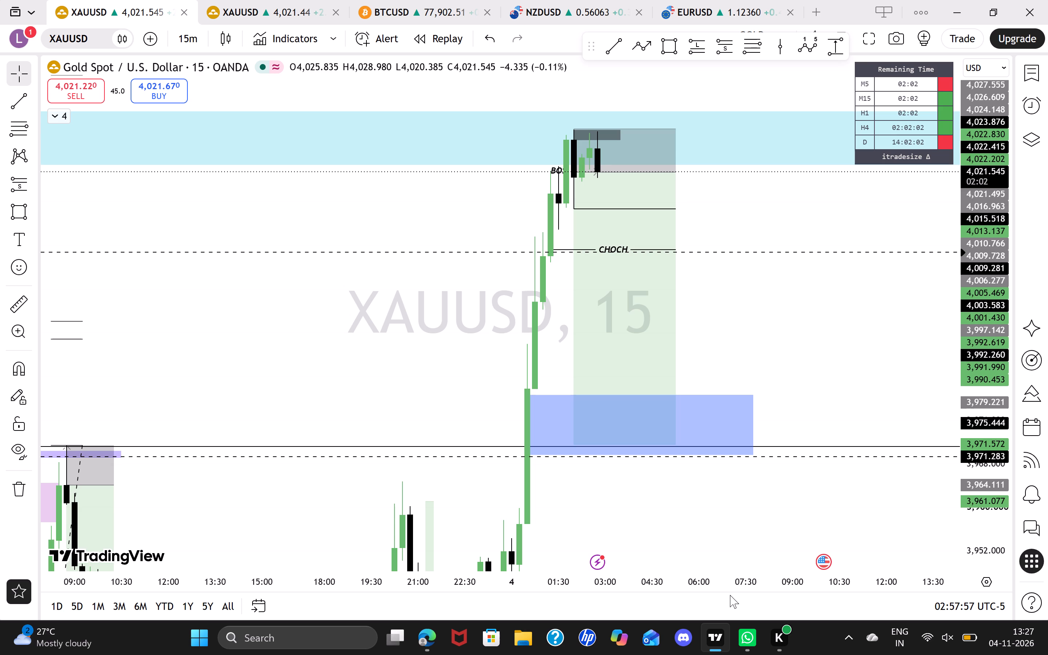
drag(730, 595, 684, 587)
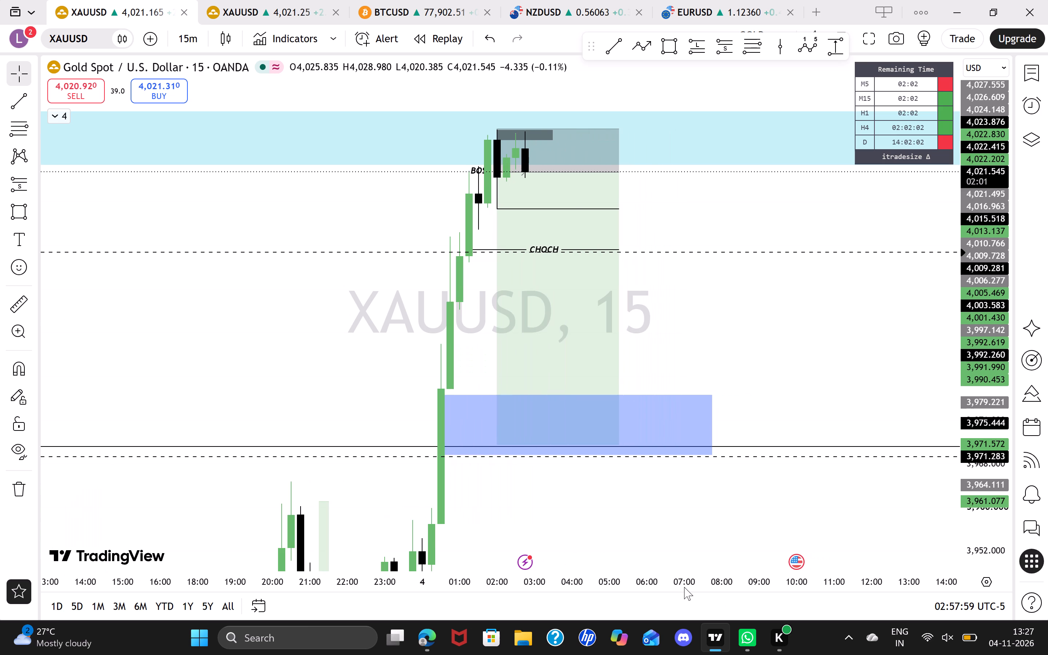
Monitor the current 15-minute candle around the short entry and inspect the price path down to the blue target zone.
drag(979, 409, 973, 345)
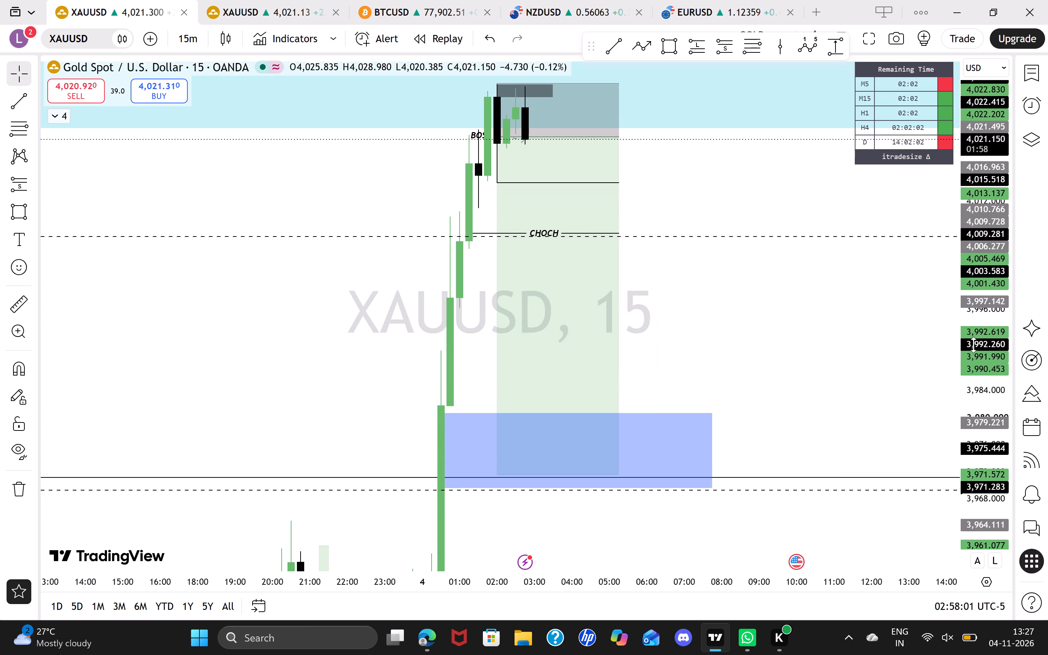
drag(776, 321, 879, 349)
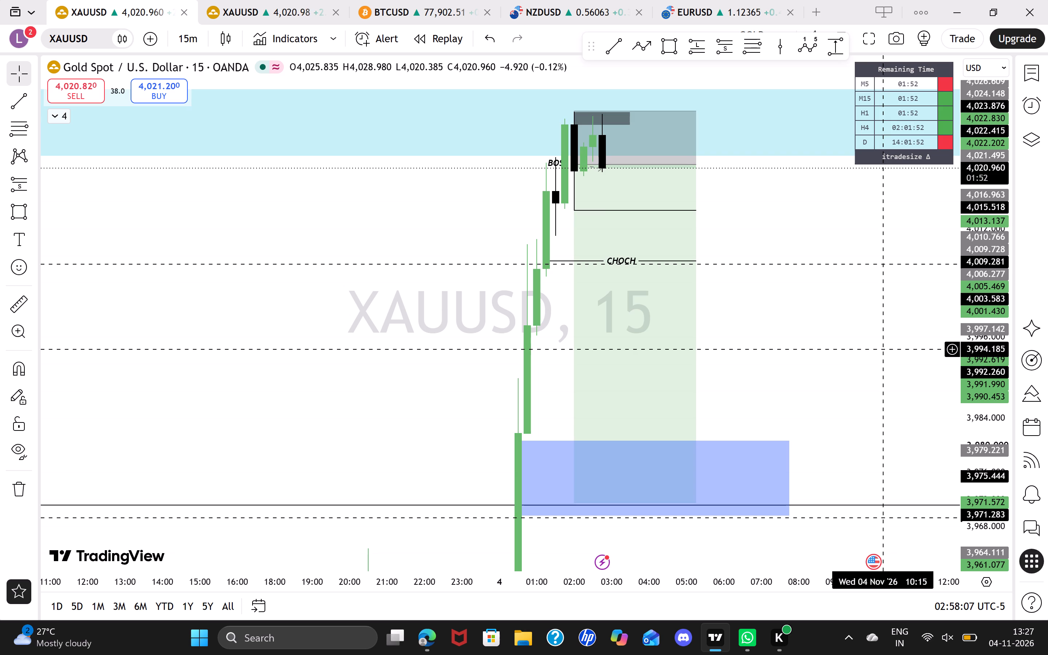
drag(879, 349, 882, 311)
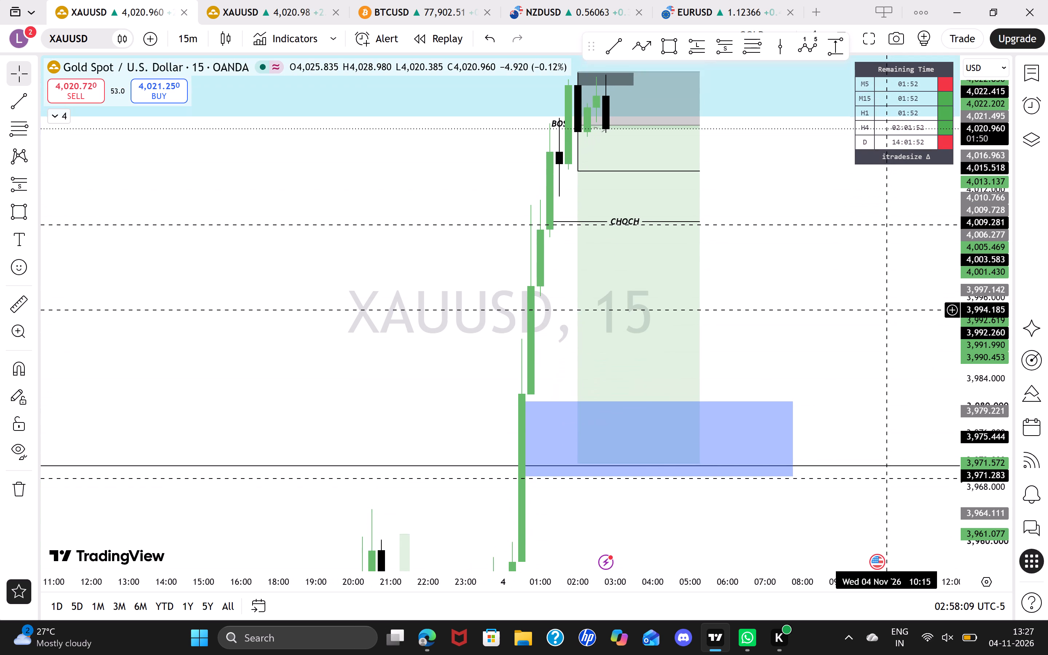
drag(882, 311, 882, 318)
drag(991, 215, 992, 313)
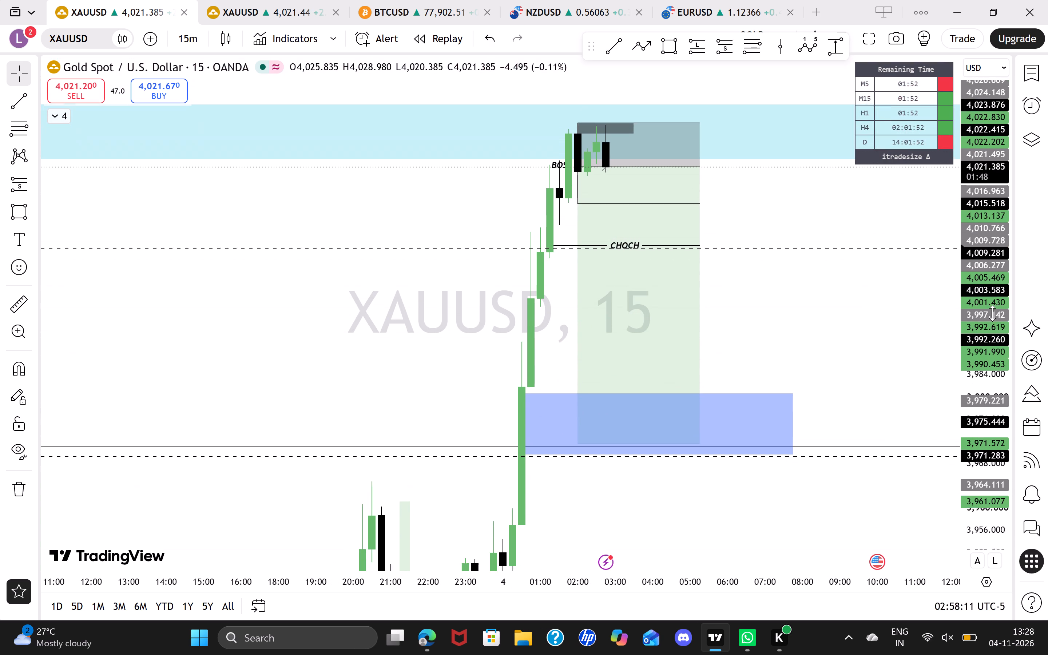
drag(992, 313, 992, 320)
drag(888, 365, 869, 247)
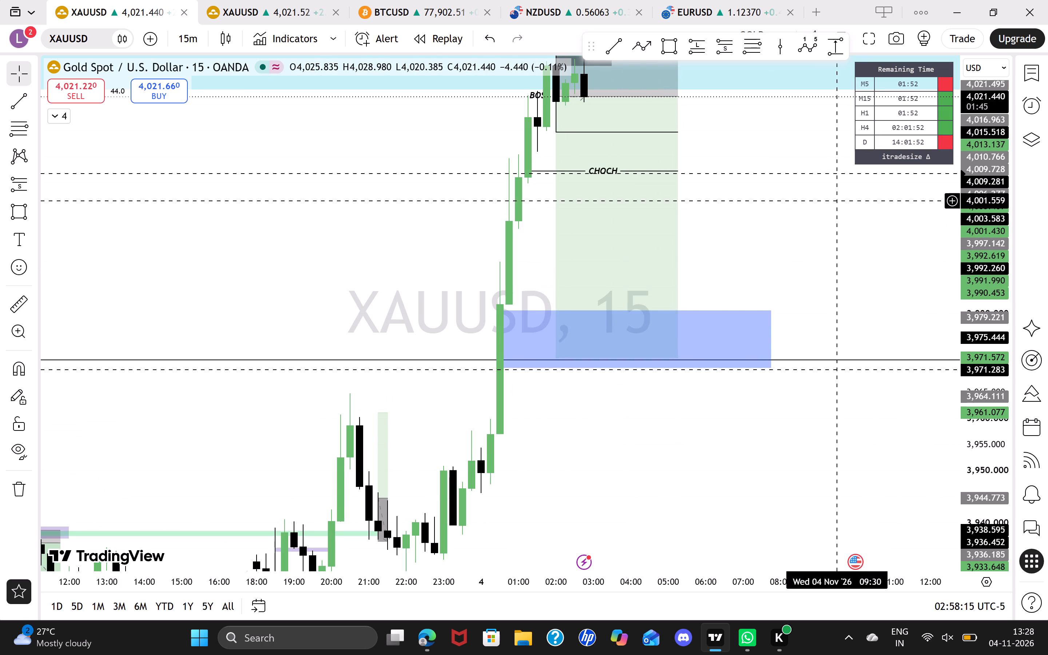
drag(841, 201, 839, 290)
drag(984, 368, 968, 364)
drag(824, 392, 833, 372)
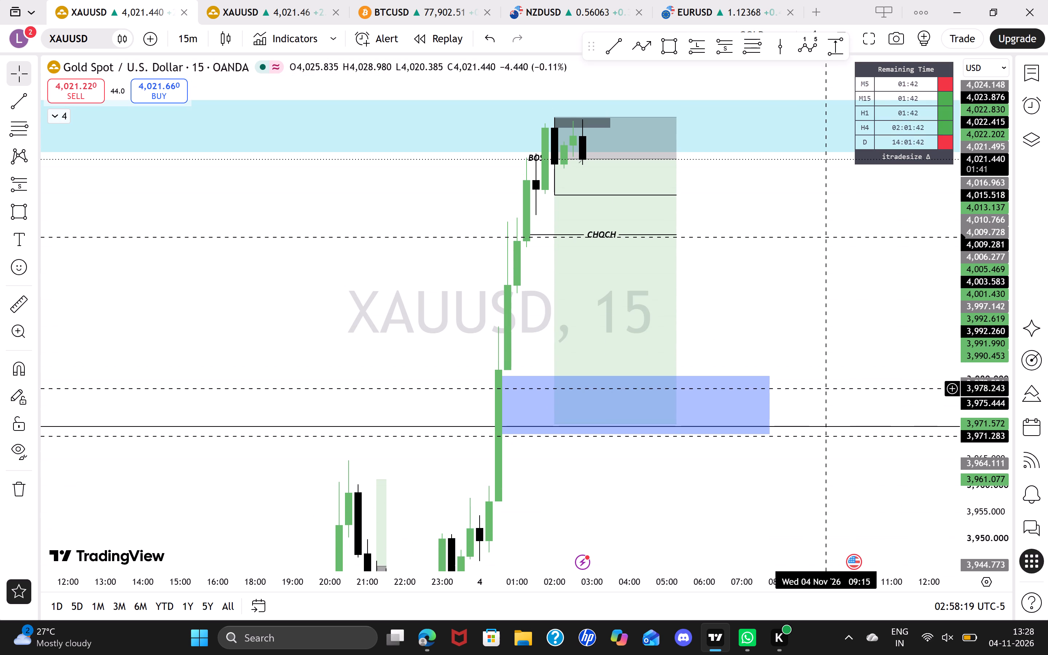
Examine the 15-minute short position between the 1H zone and blue target zone, together with the swings preceding the rally.
drag(833, 372, 907, 306)
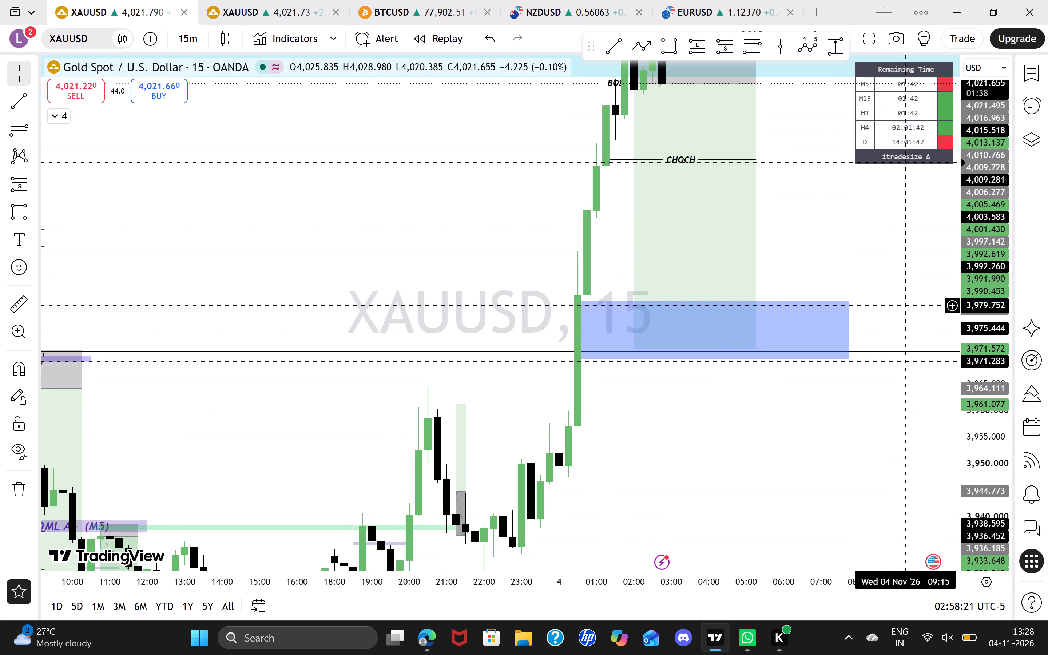
drag(907, 306, 894, 418)
drag(977, 421, 978, 412)
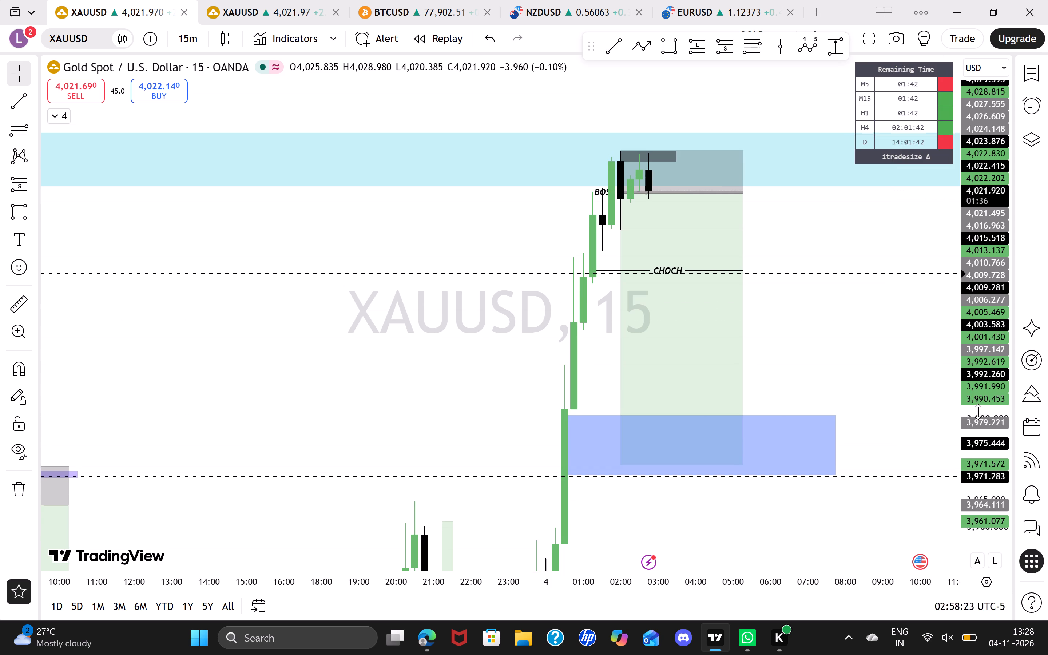
drag(978, 412, 969, 503)
drag(831, 347, 893, 315)
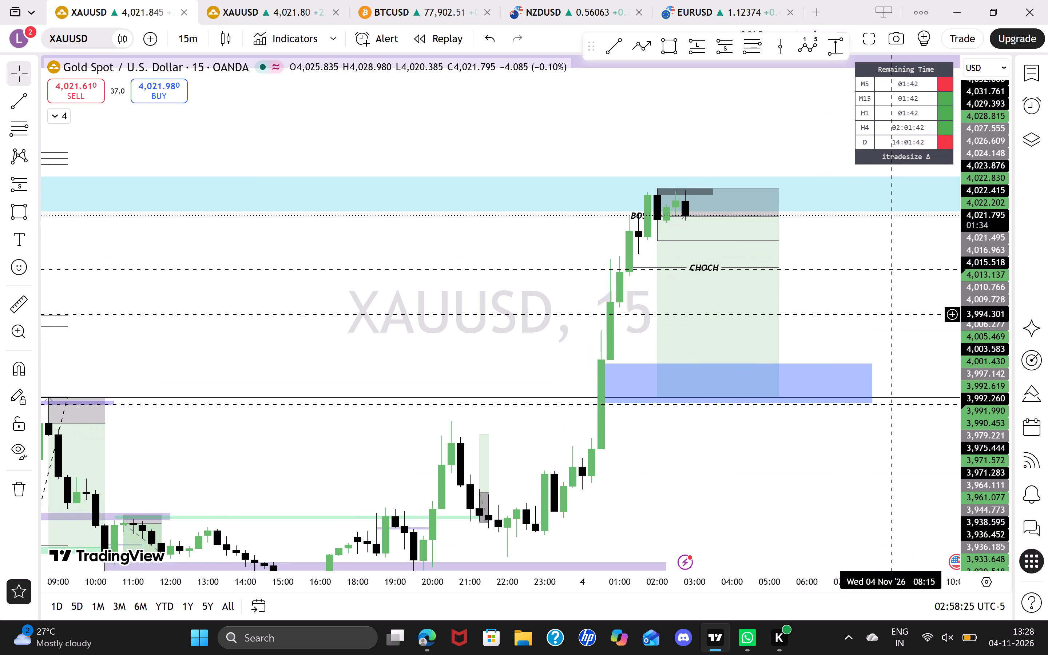
drag(781, 580, 813, 581)
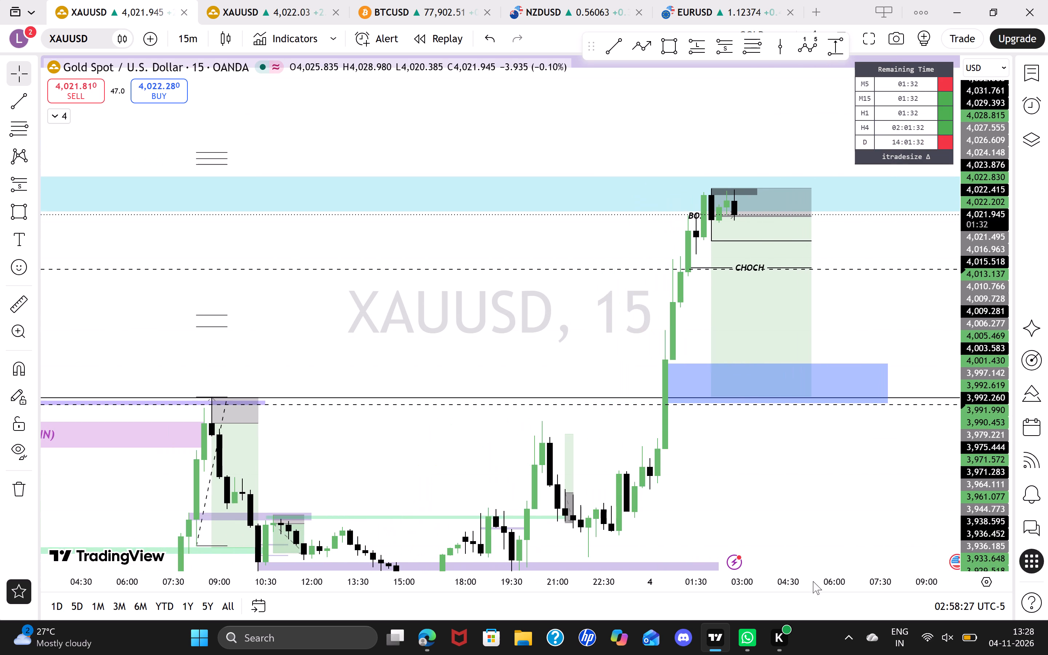
drag(987, 406, 978, 321)
drag(904, 319, 929, 218)
drag(981, 221, 976, 264)
Examine the wider 15-minute history, comparing the short position and blue target zone with the TJL2 A+ (1H) and TJL2 A+ (15 MIN) zones.
drag(569, 589, 691, 585)
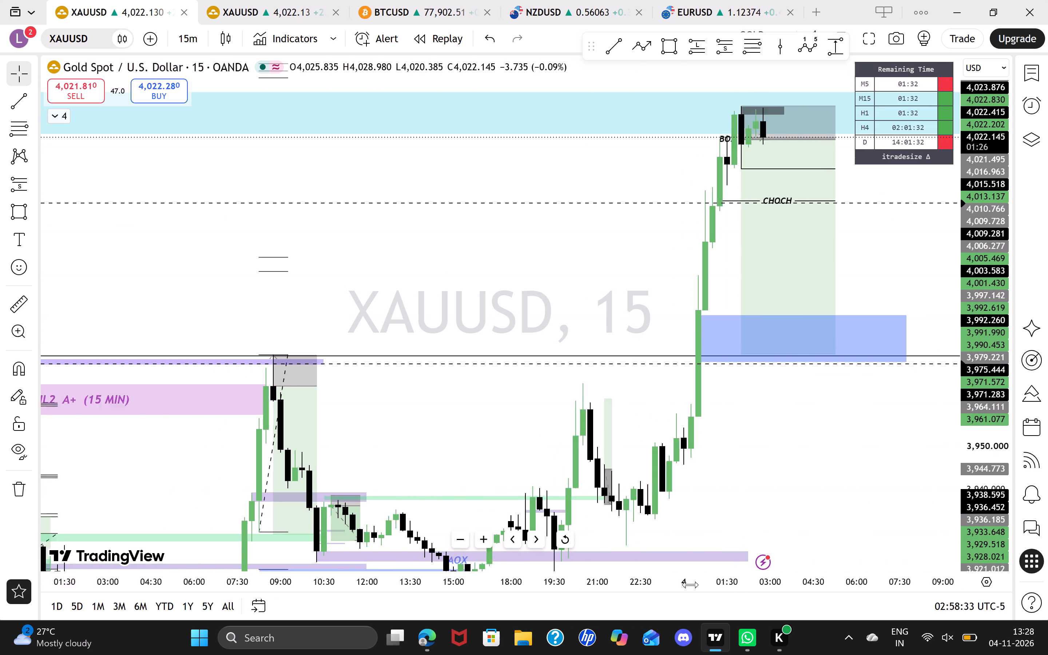
drag(691, 585, 781, 605)
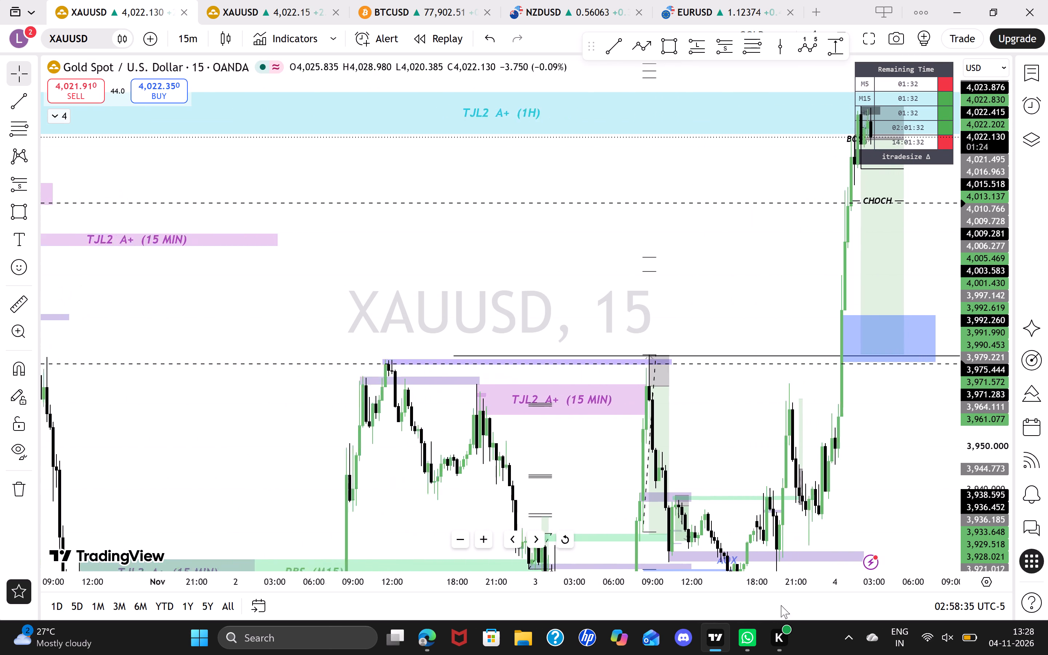
drag(781, 605, 638, 632)
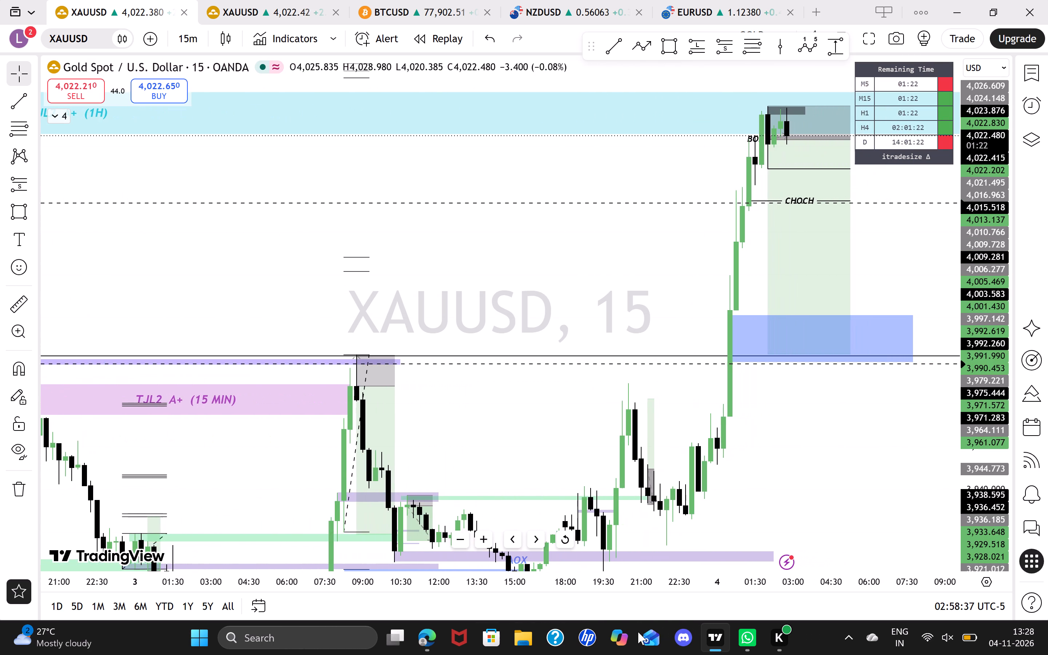
drag(638, 632, 632, 632)
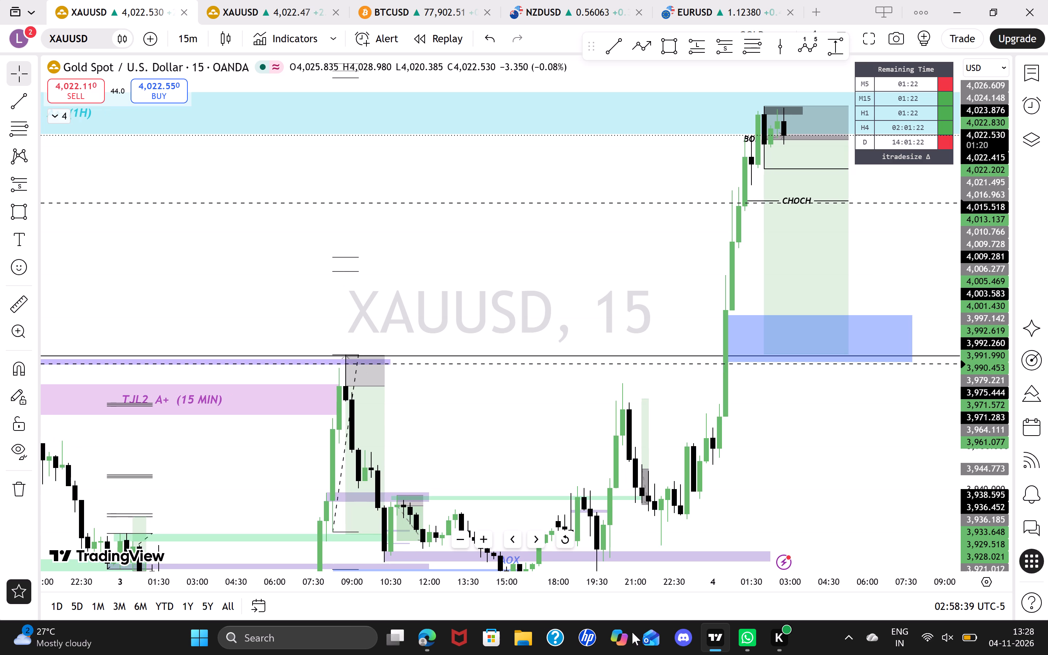
drag(632, 632, 660, 628)
drag(874, 467, 789, 519)
drag(987, 345, 990, 392)
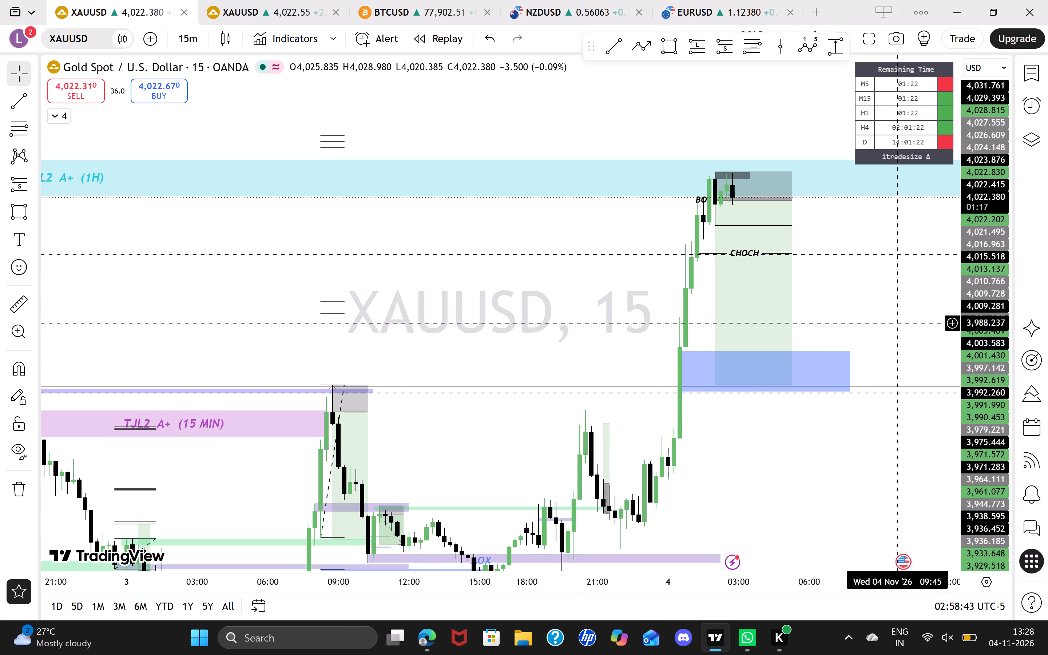
drag(898, 323, 916, 256)
drag(977, 328, 978, 312)
drag(901, 269, 905, 285)
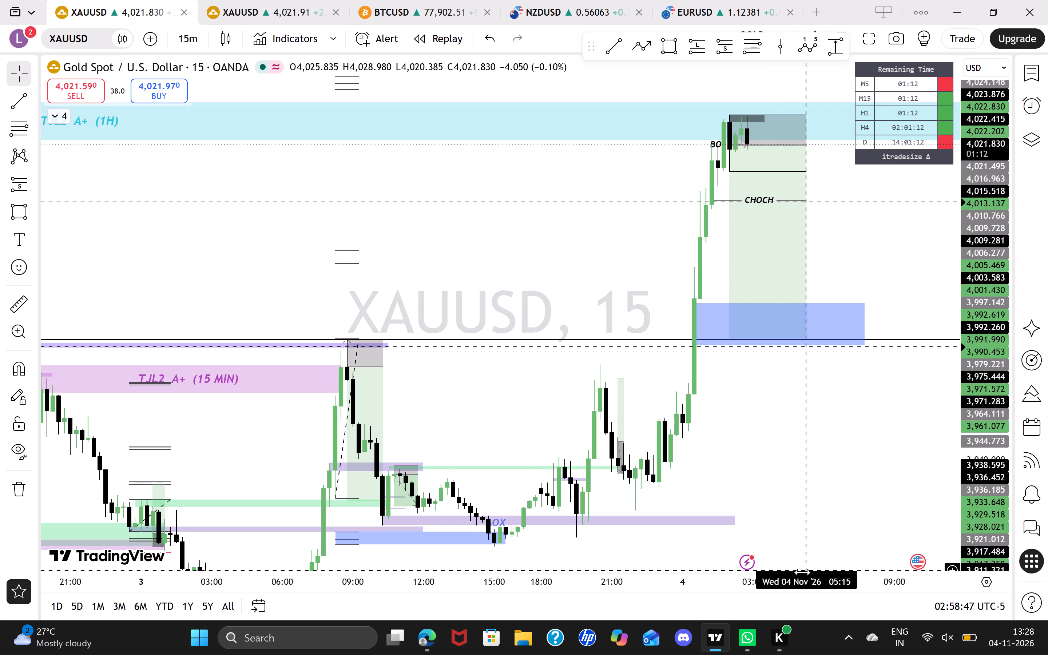
drag(797, 579, 769, 587)
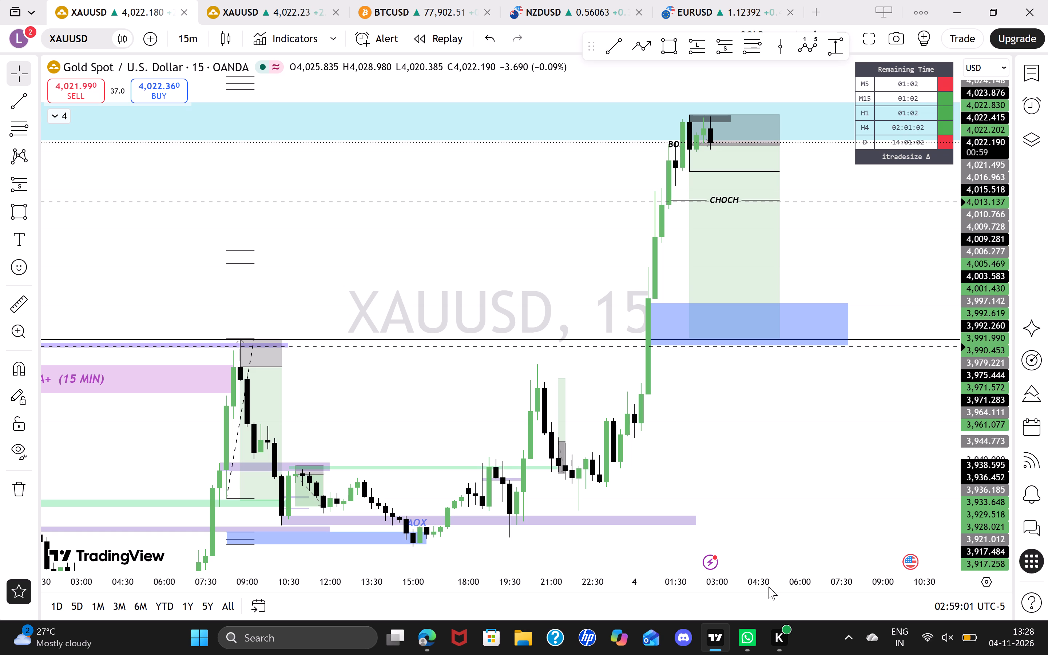
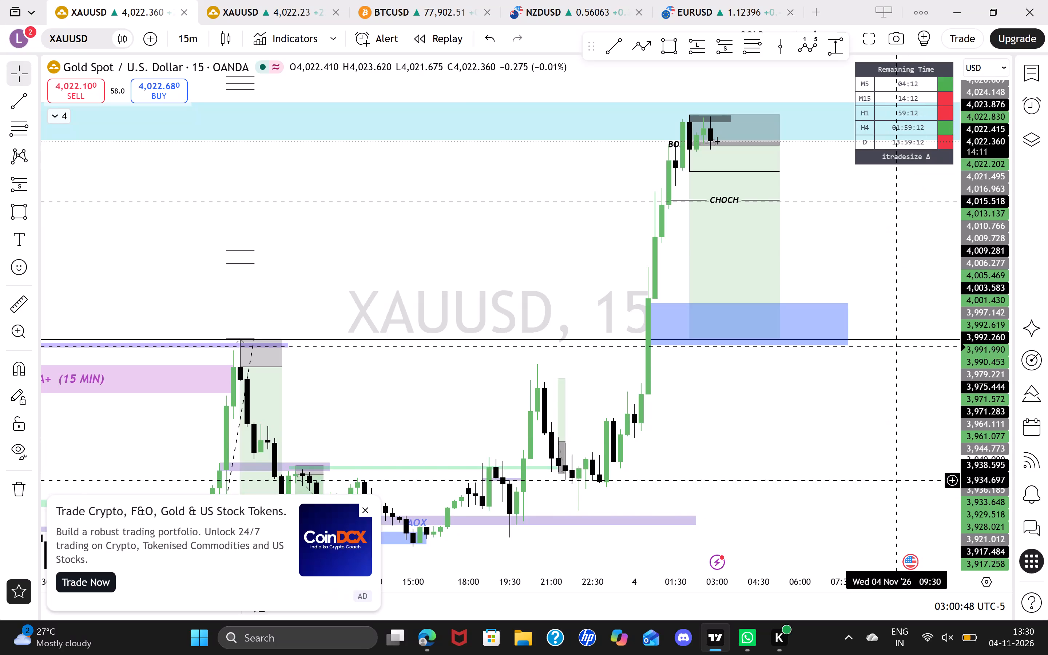
Examine the 15-minute short position closely, from its entry in the 1H zone through CHOCH to the blue target zone.
drag(897, 481, 855, 566)
drag(977, 483, 977, 366)
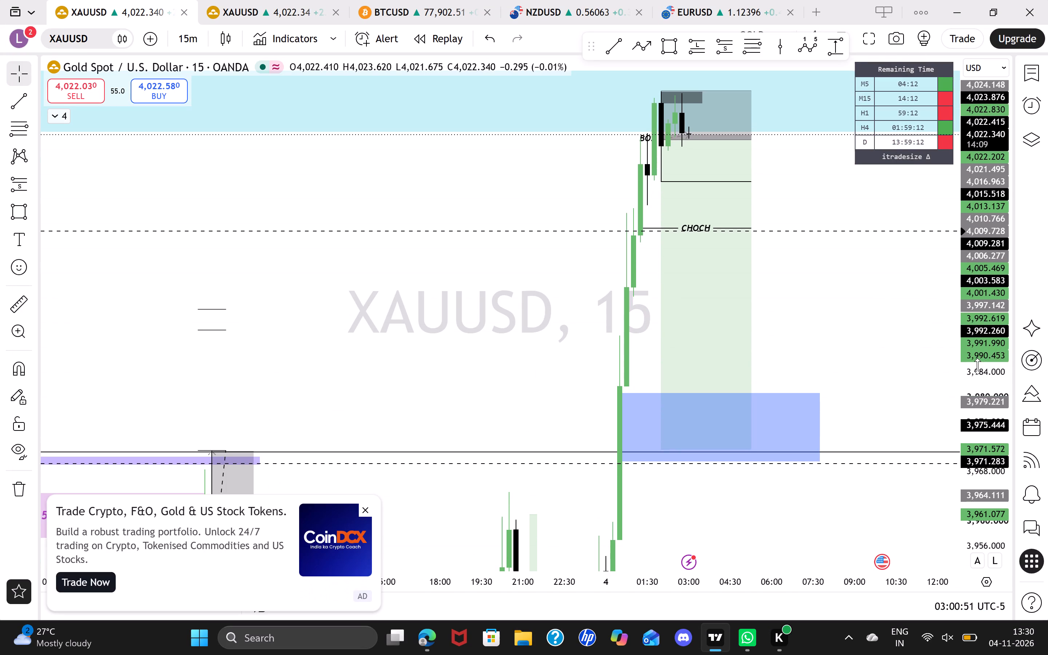
drag(877, 337, 786, 398)
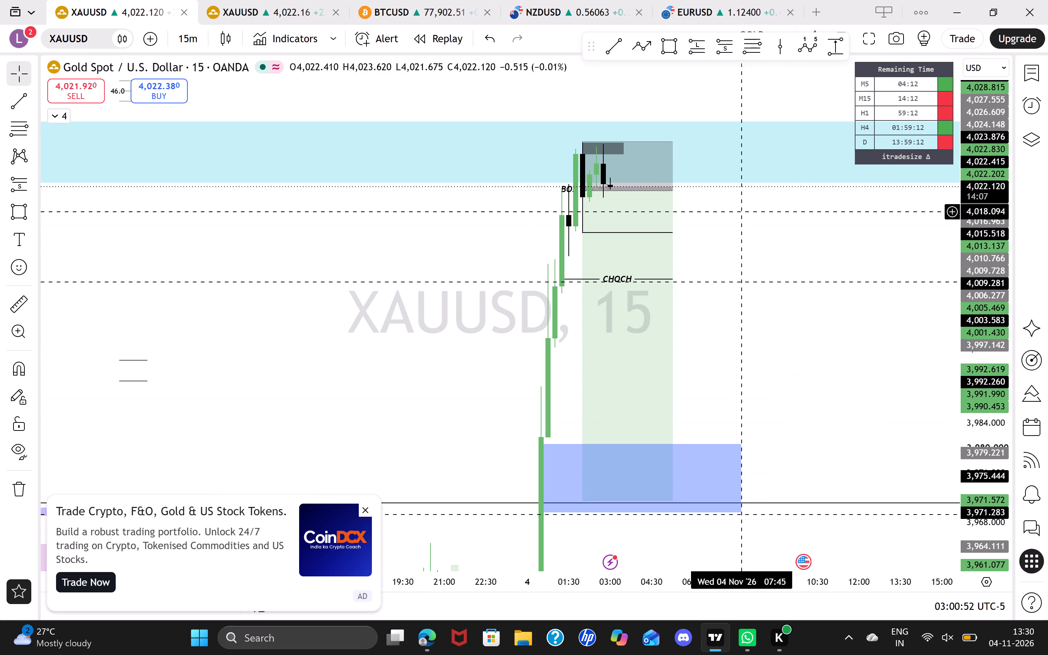
drag(797, 216, 741, 208)
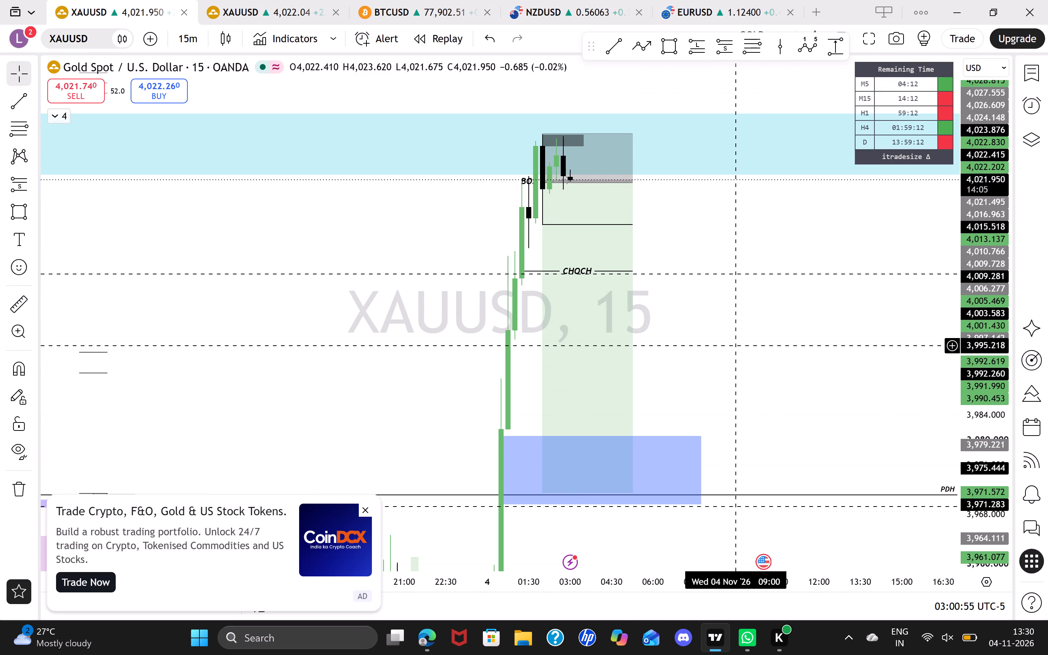
Switch to the 1-hour chart and examine the short position against the TJL2 A+ (1H) and QML A+ (H1) zones, PDH and preceding swings.
text(1h)
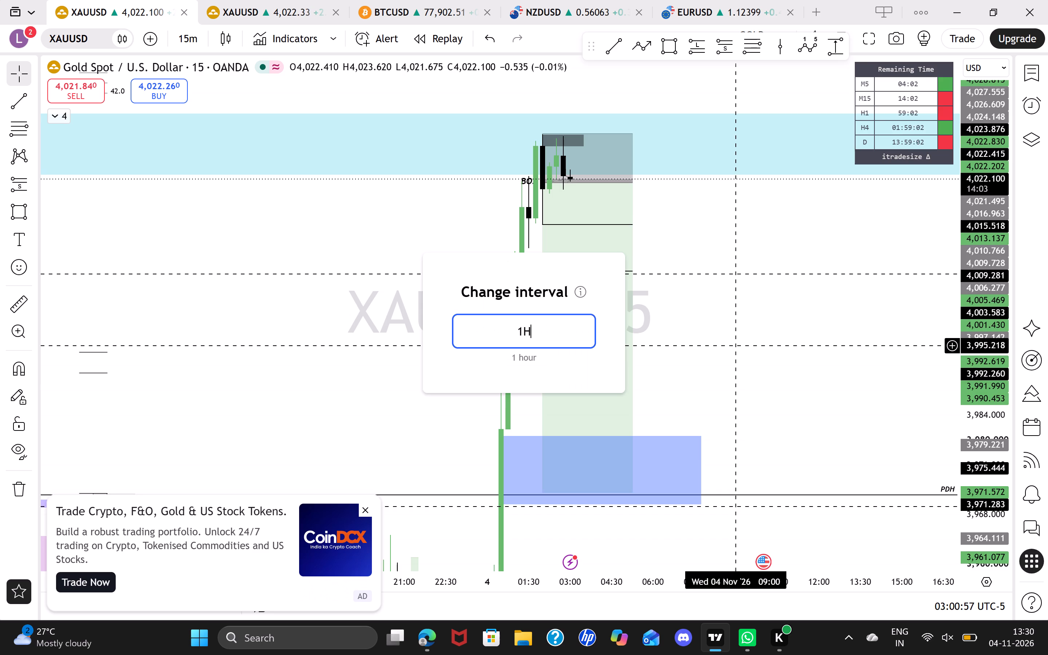
key(Return)
drag(718, 231, 902, 210)
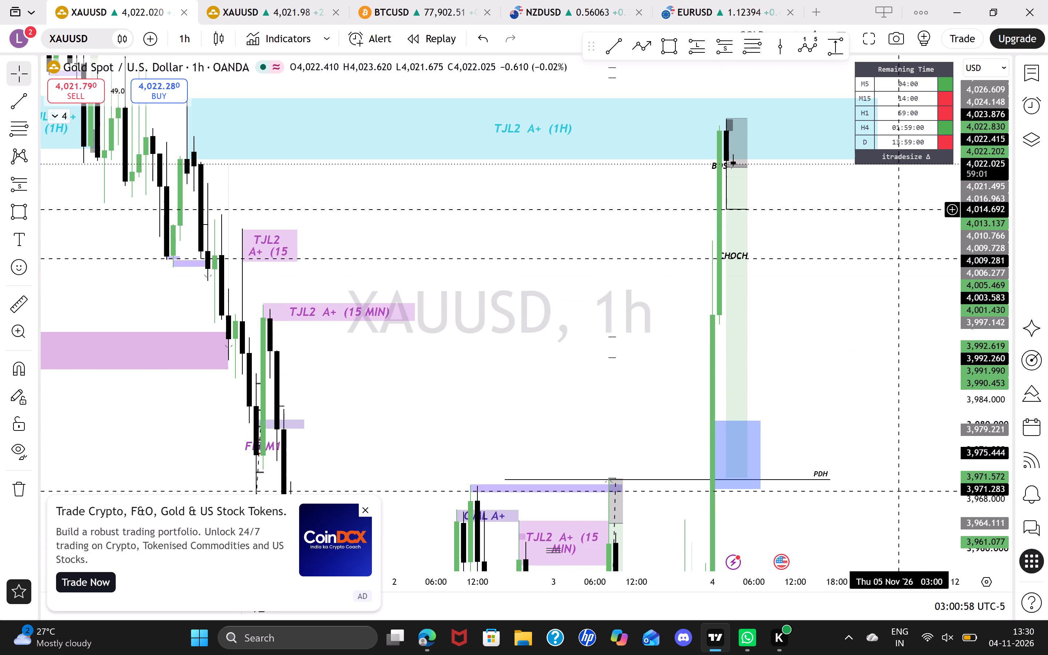
drag(978, 266, 977, 503)
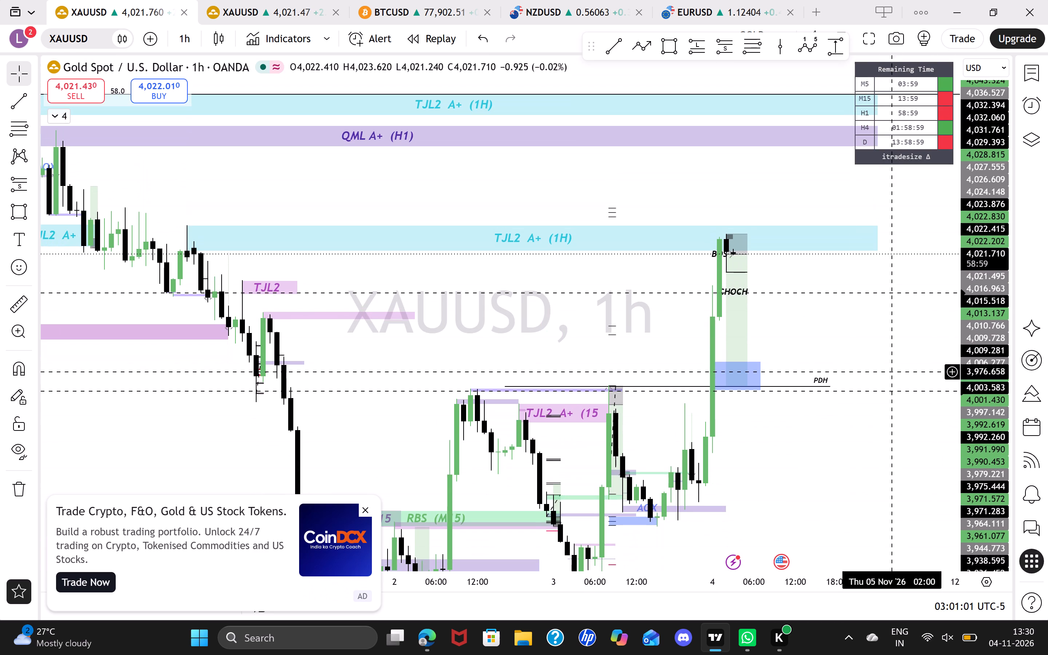
drag(857, 341, 909, 343)
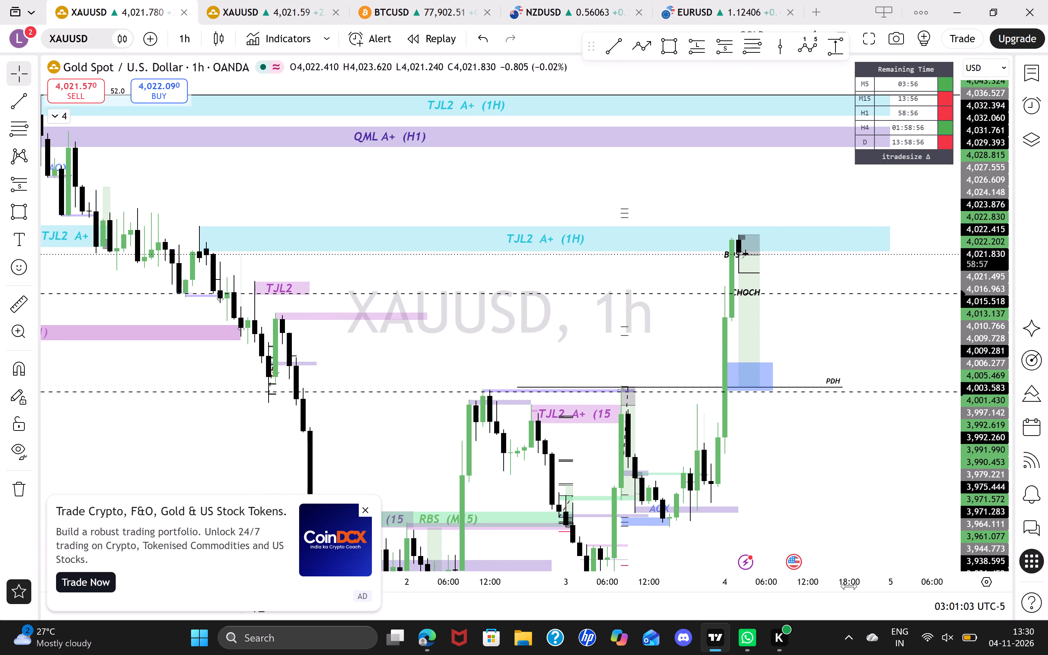
drag(849, 586, 813, 592)
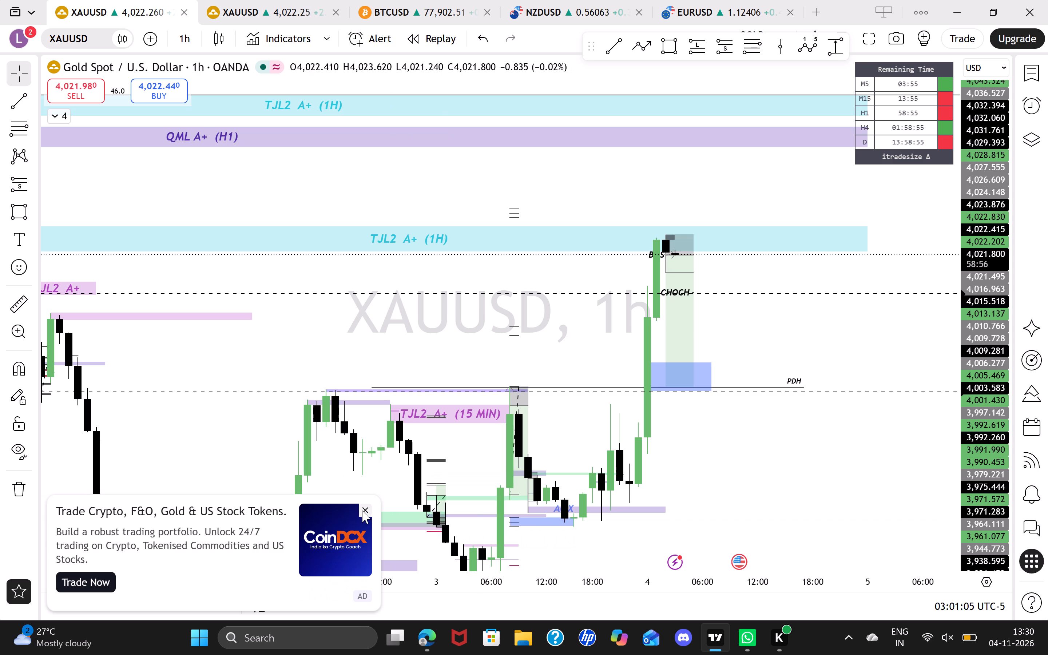
click(362, 511)
drag(982, 469, 974, 443)
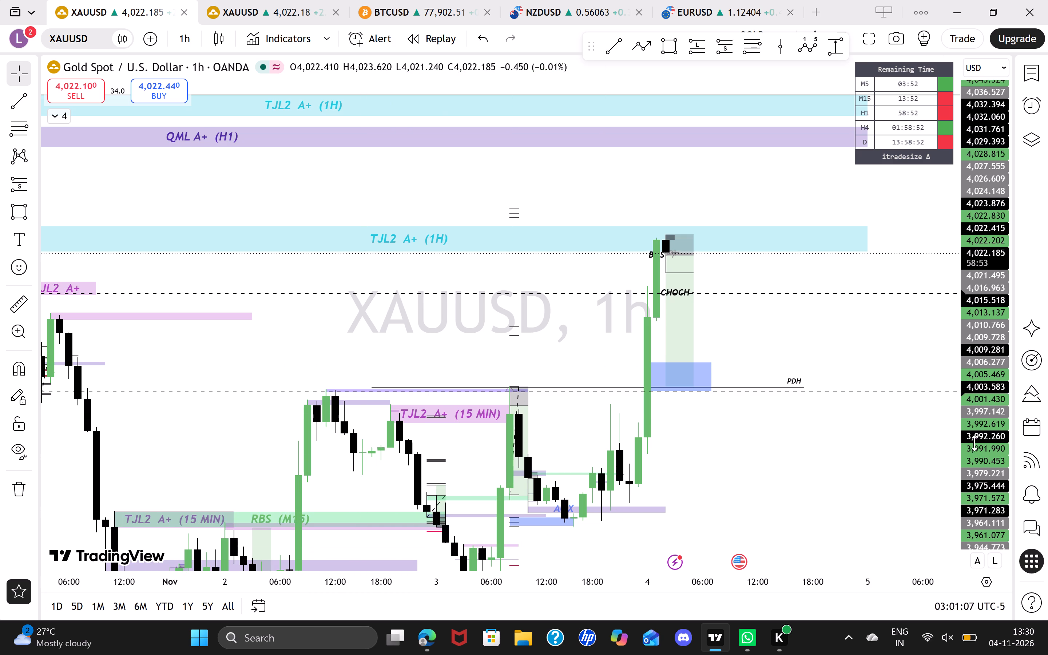
drag(974, 443, 948, 381)
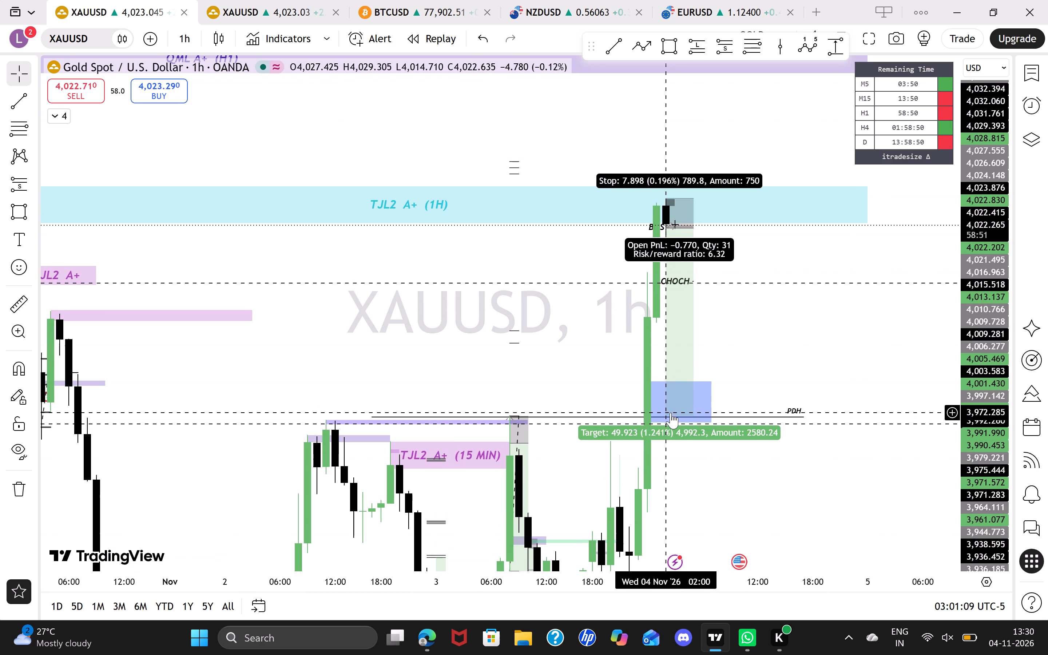
click(827, 358)
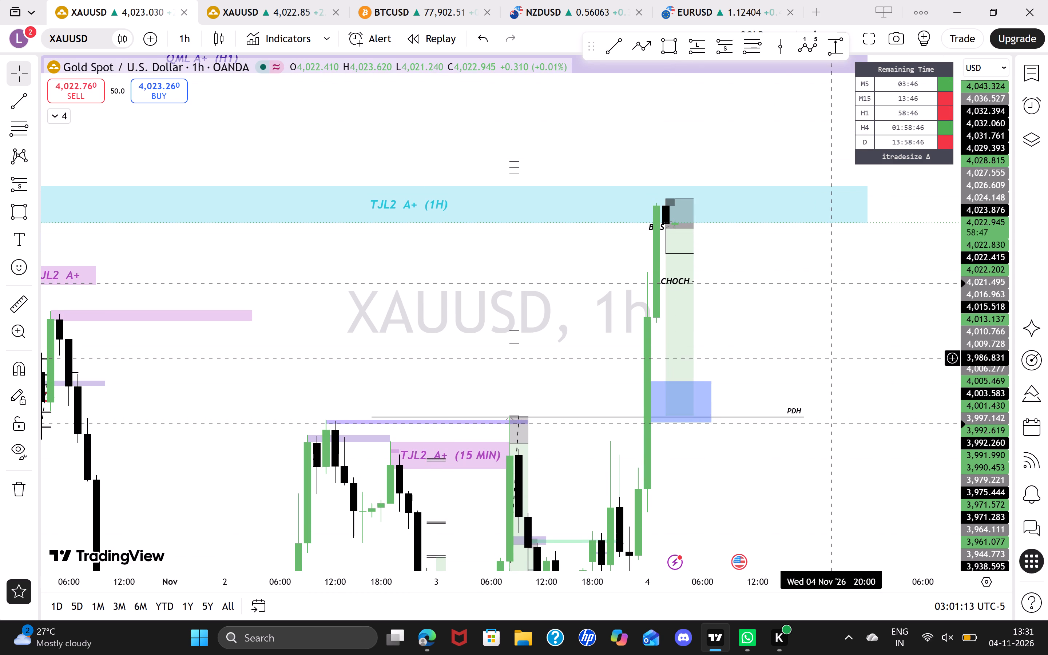
drag(808, 328, 838, 290)
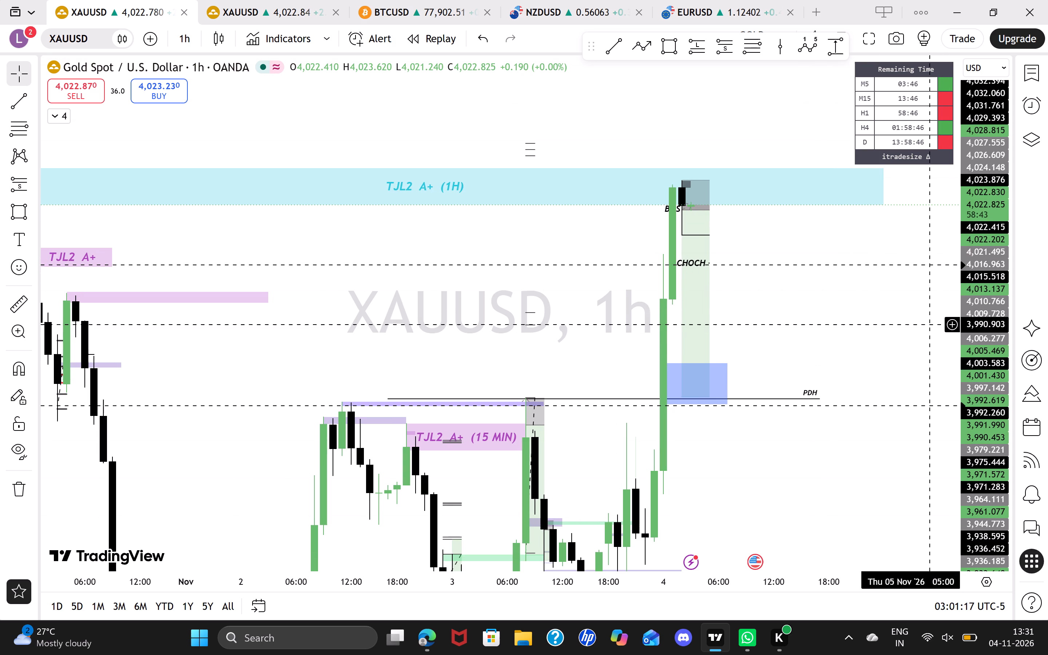
Return the XAUUSD chart to the 15-minute timeframe.
text(15)
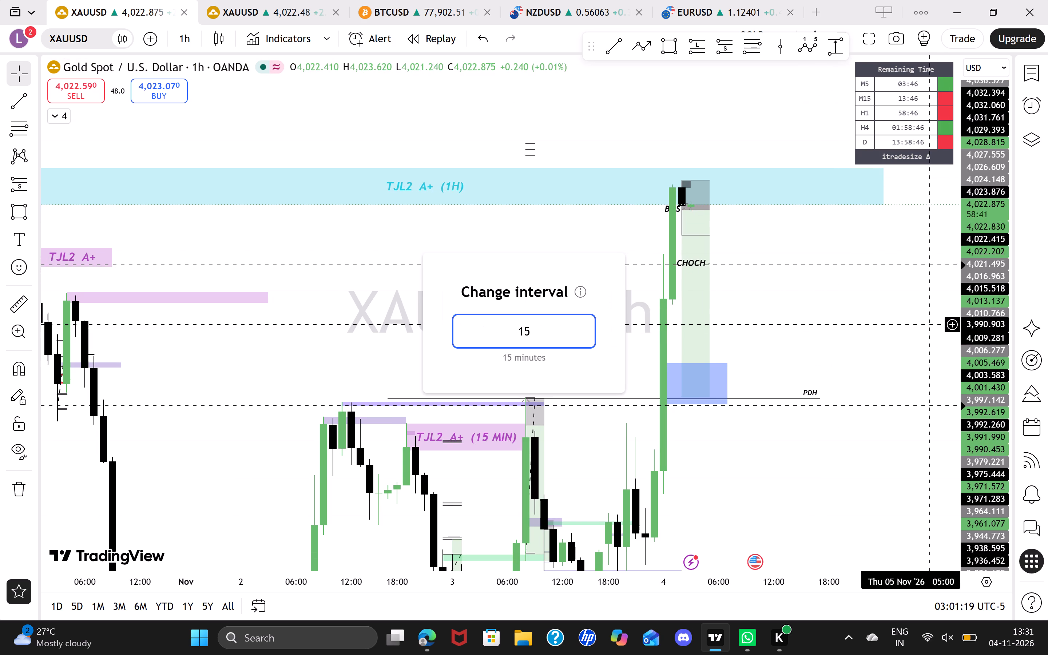
key(Return)
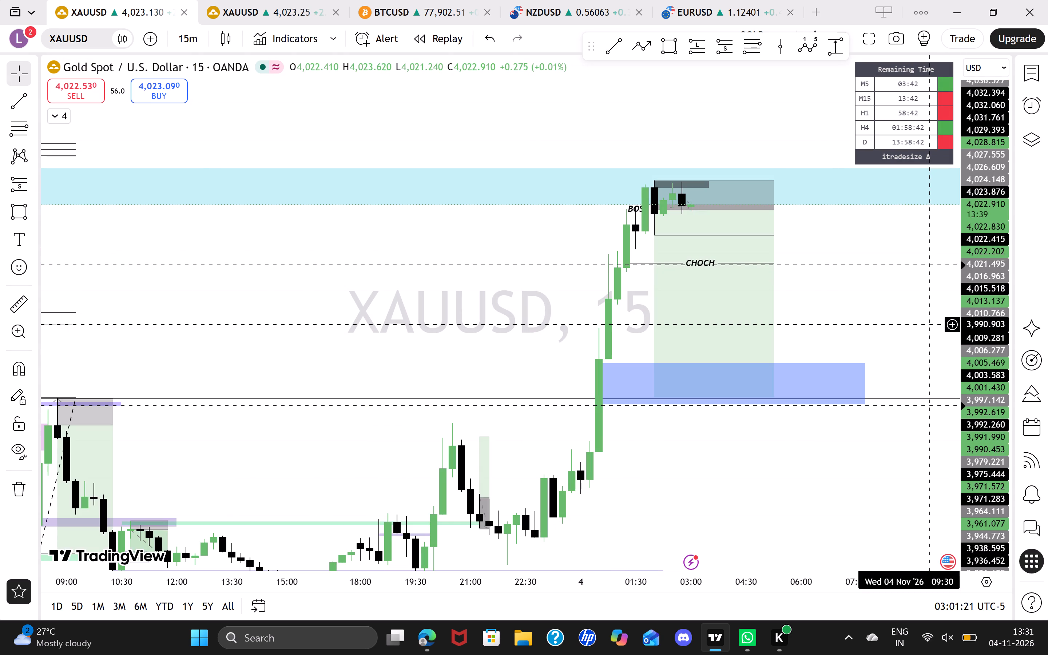
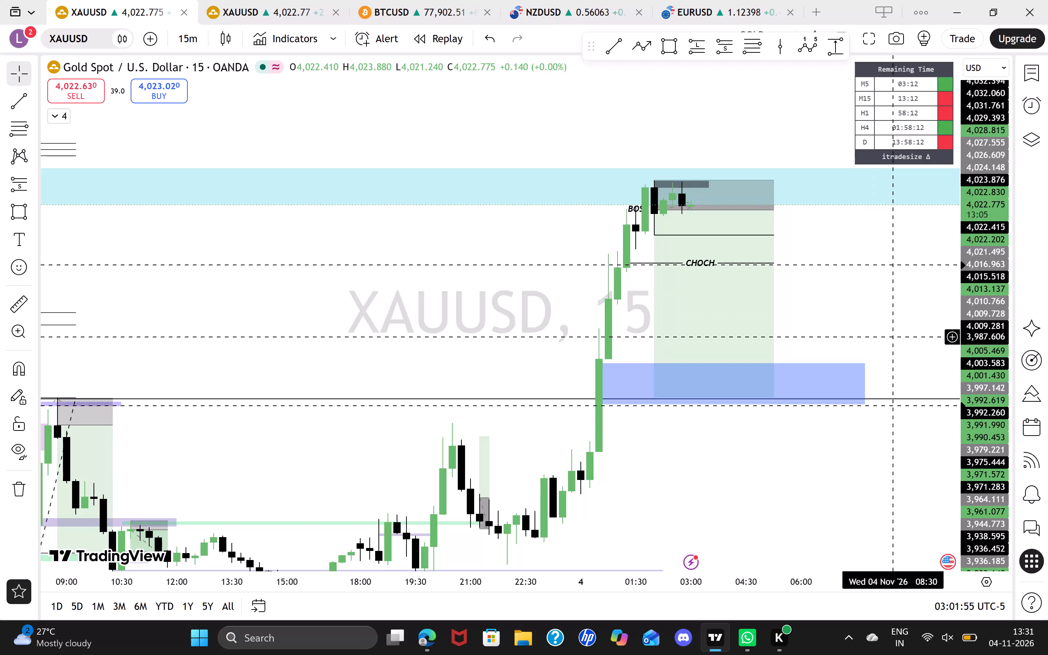
Unlock the short position and raise its target to about 3,975.388, inside the lower blue zone.
drag(890, 333, 786, 294)
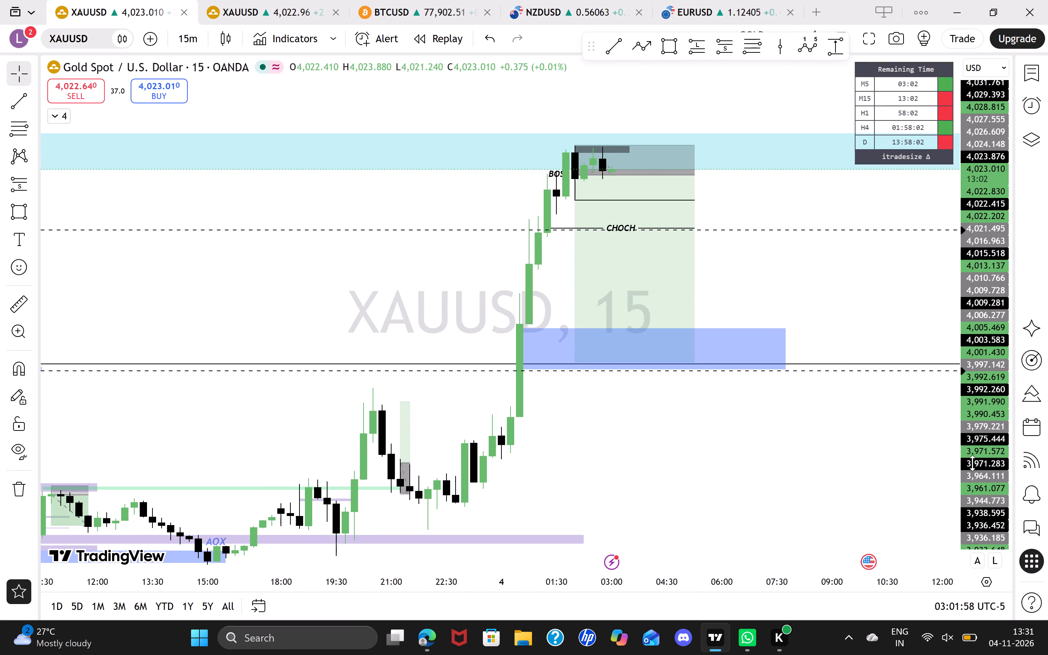
click(576, 361)
click(353, 120)
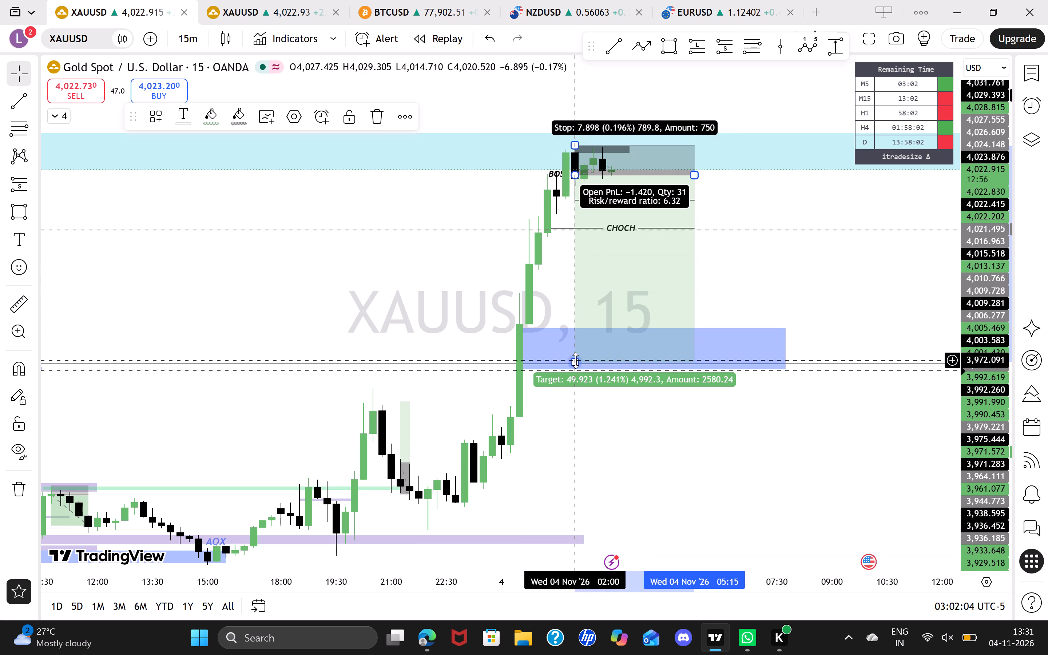
drag(576, 360, 571, 348)
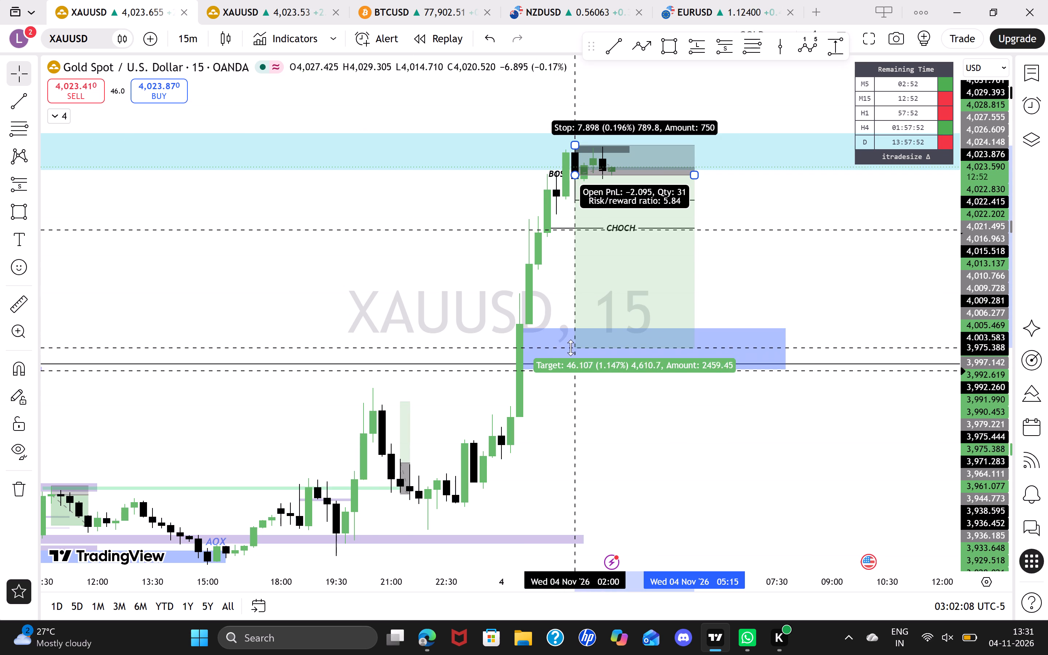
drag(571, 348, 568, 348)
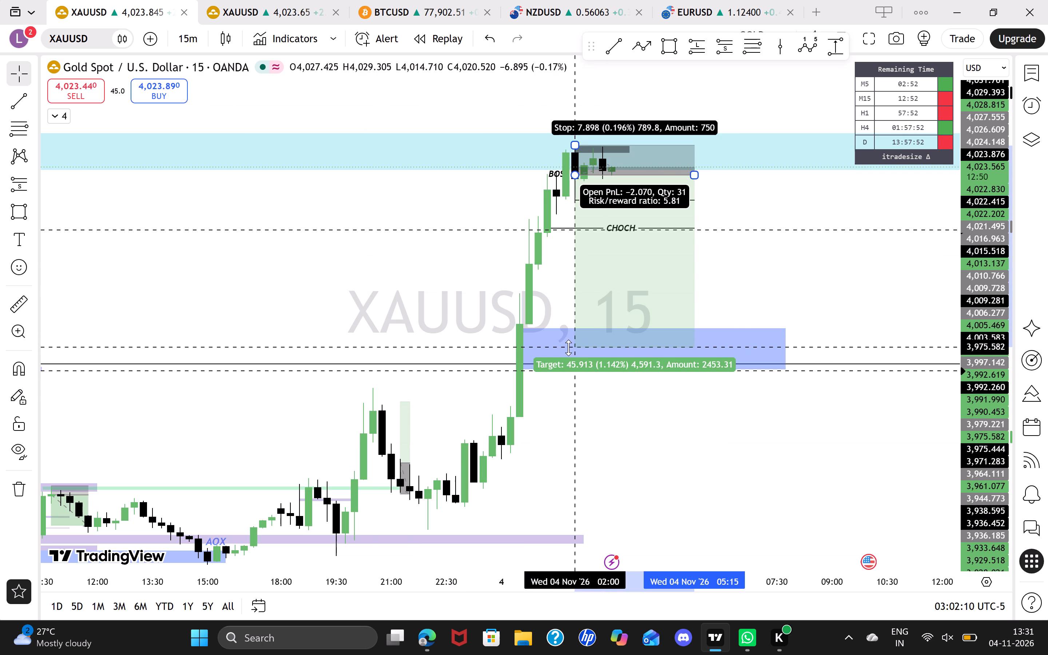
drag(568, 348, 568, 348)
click(736, 284)
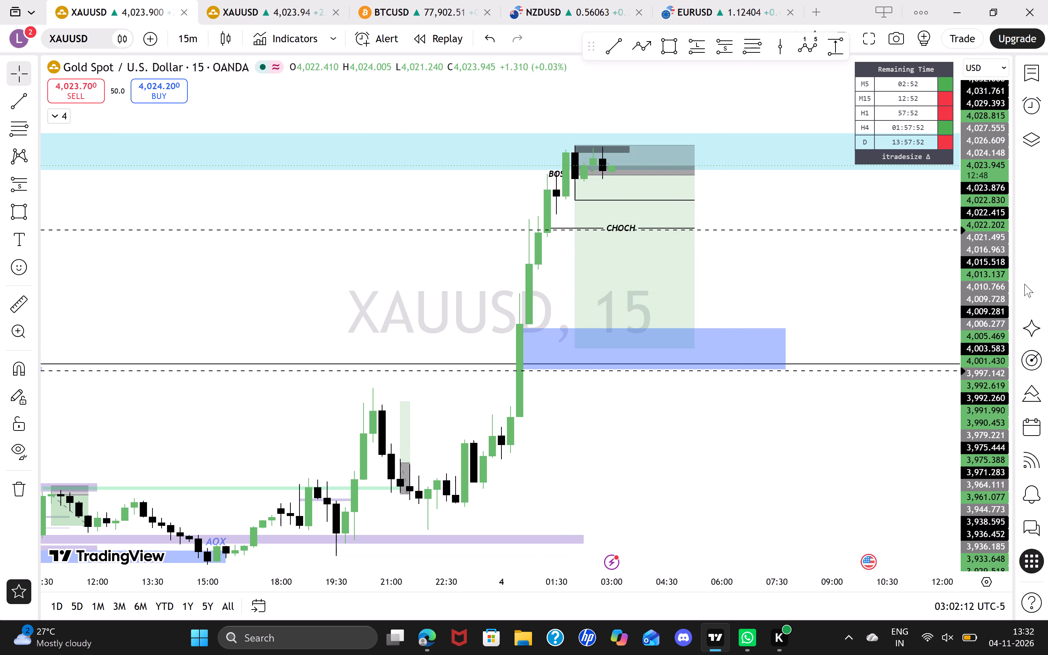
Extend the short position's end time to Wed 04 Nov 06:30, keeping its price levels.
drag(982, 406, 946, 248)
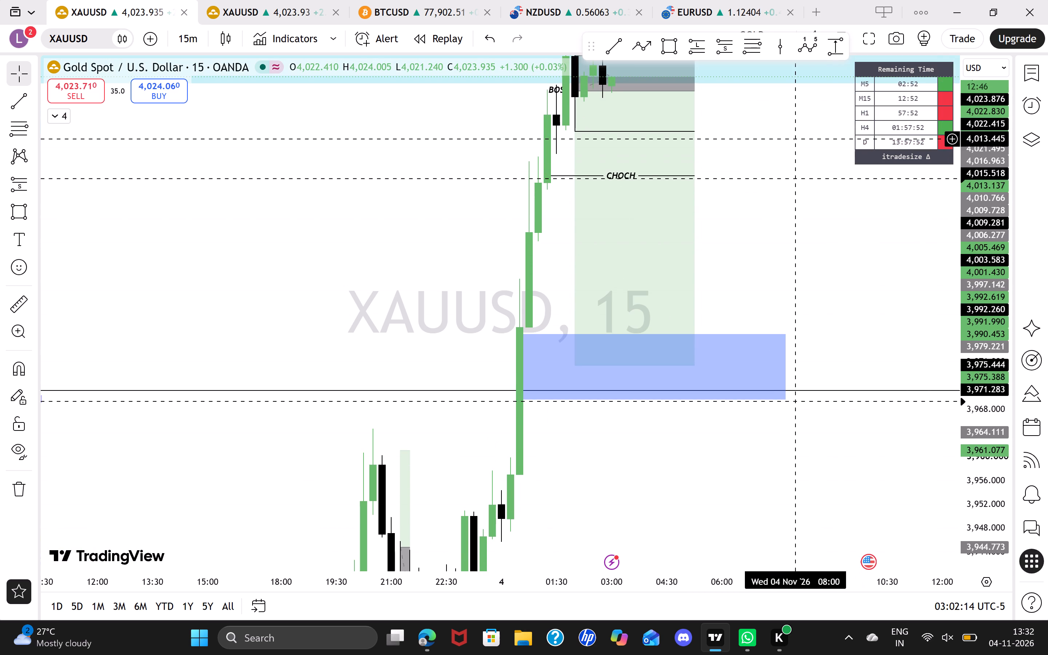
drag(792, 139, 758, 275)
drag(979, 432, 956, 352)
drag(758, 178, 907, 250)
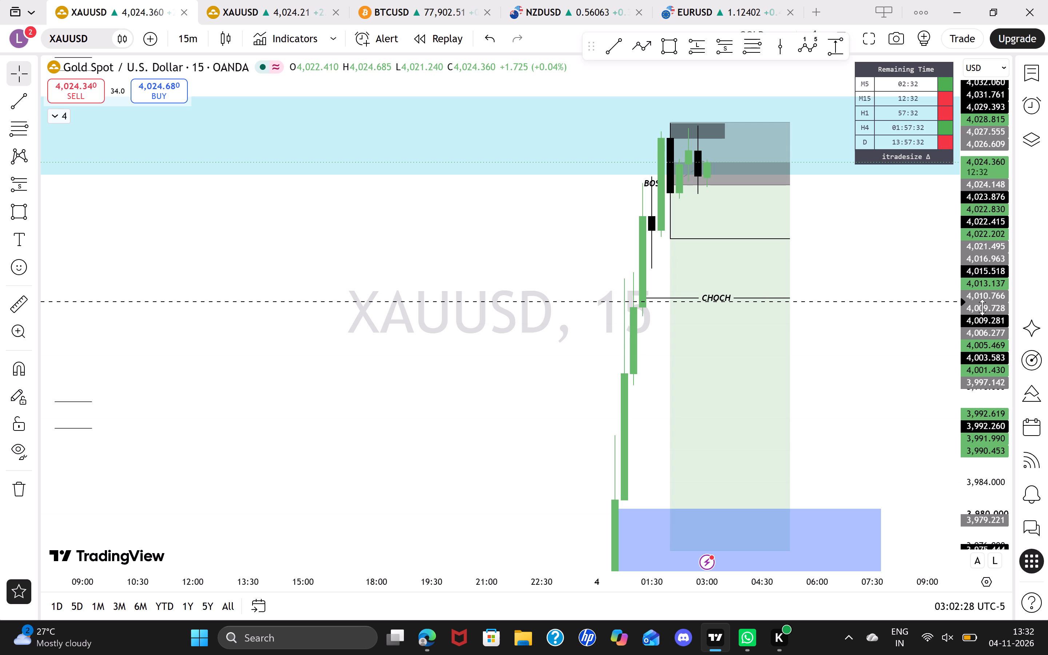
drag(992, 168, 978, 253)
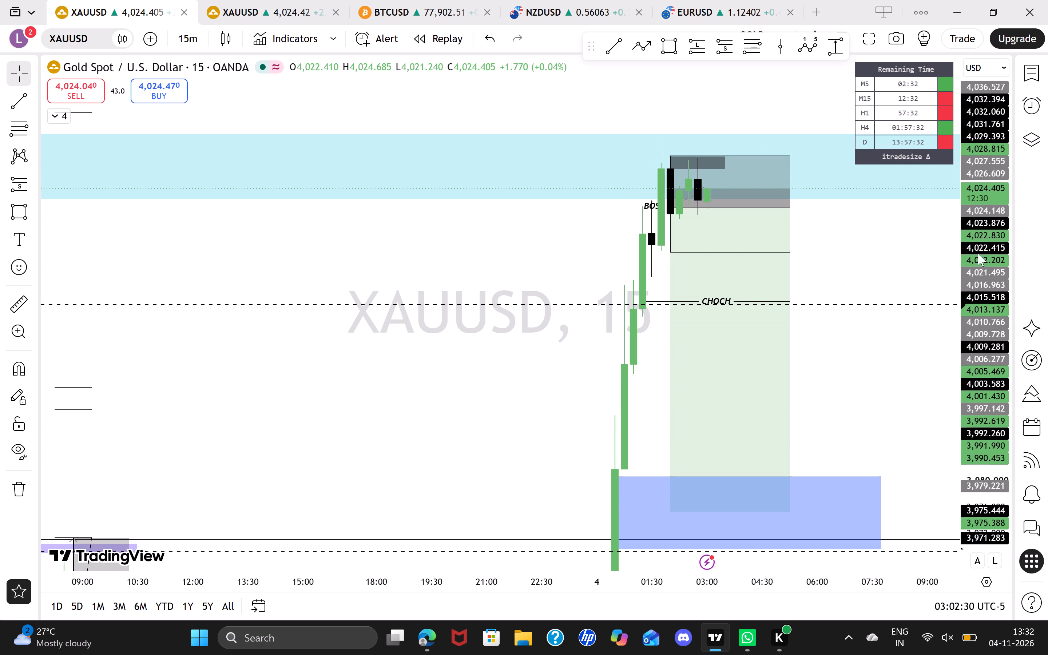
drag(860, 233, 914, 245)
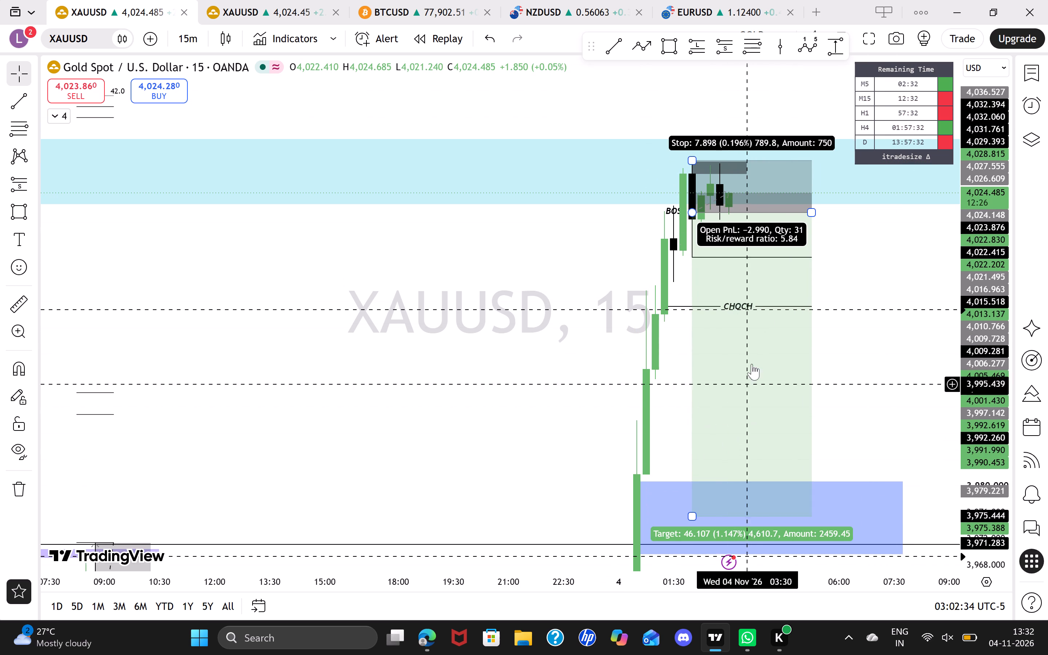
drag(980, 365, 977, 326)
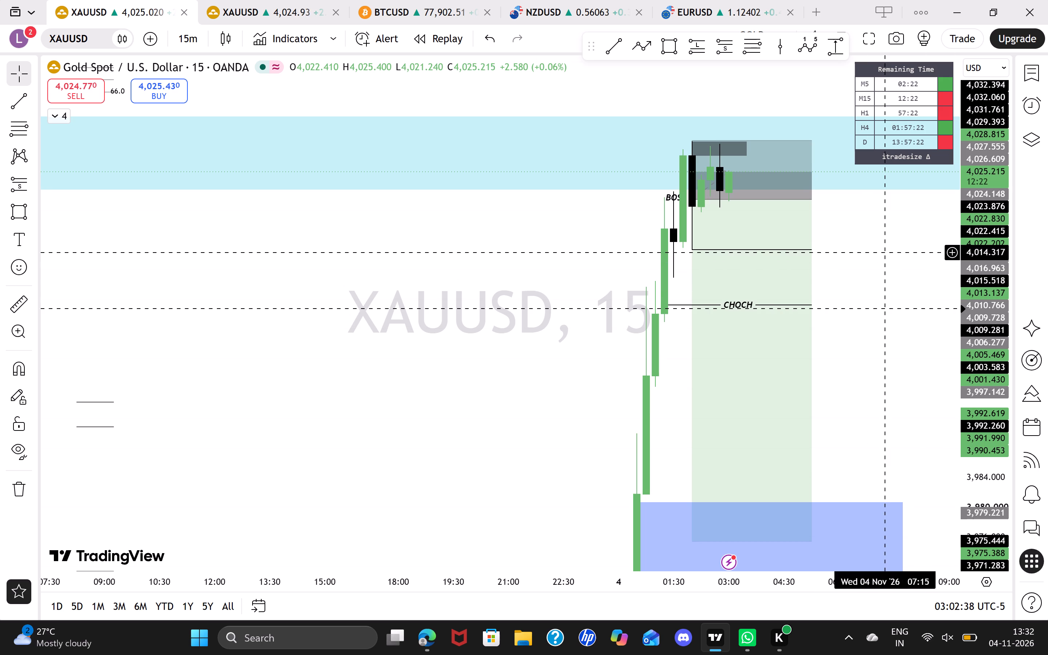
drag(889, 253, 804, 218)
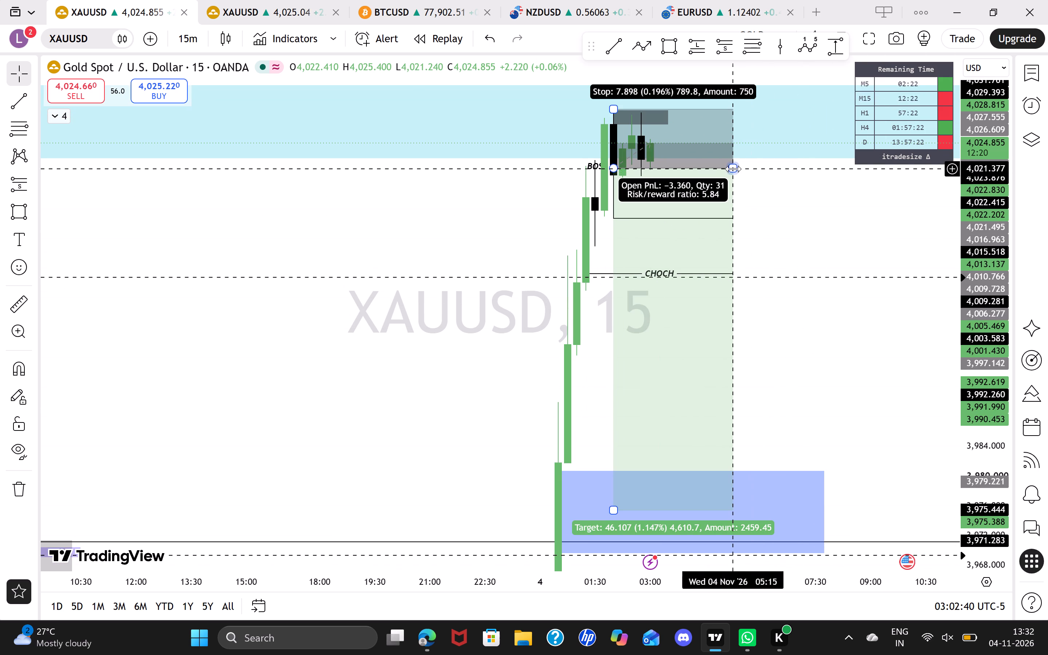
drag(734, 169, 777, 172)
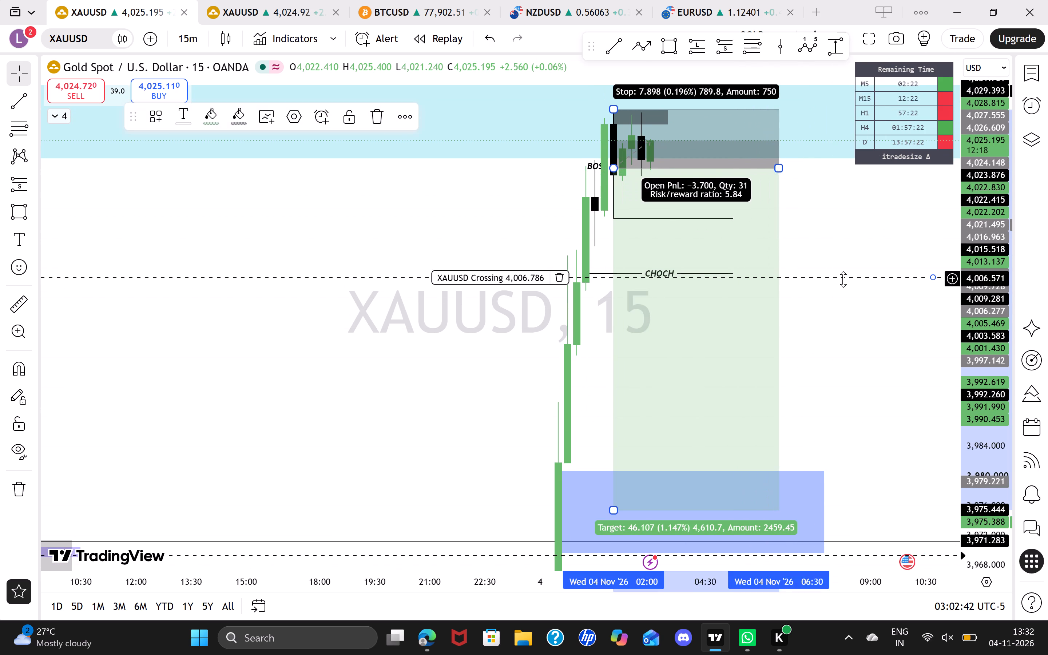
click(843, 279)
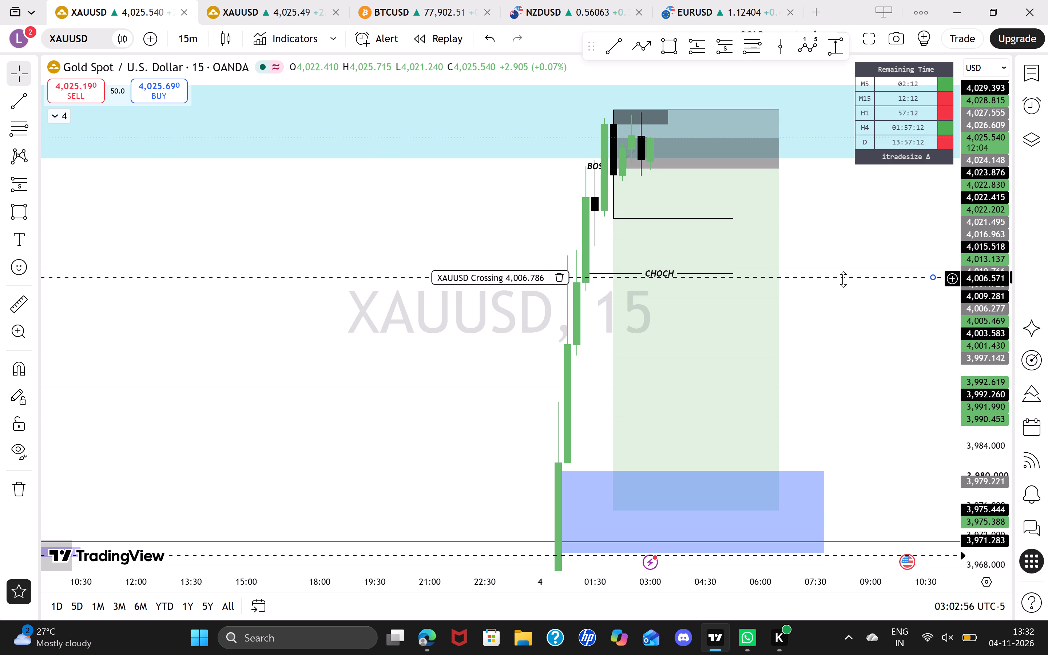
Switch the XAUUSD chart to the 1-minute timeframe.
key(1)
key(Return)
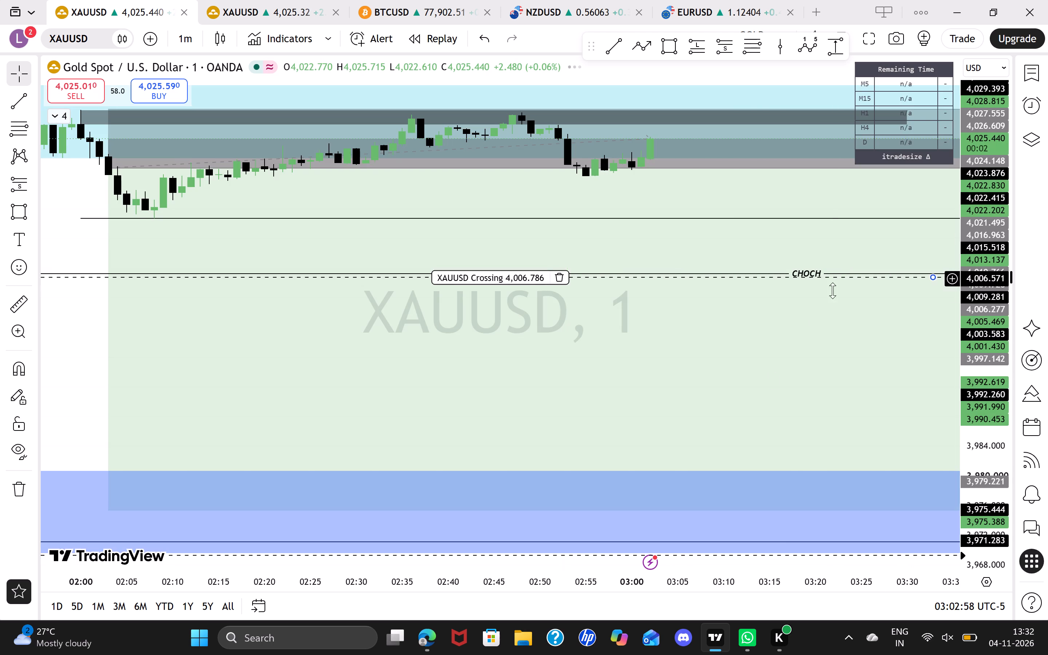
Lock the short position drawing on the 1-minute chart.
drag(686, 591, 862, 603)
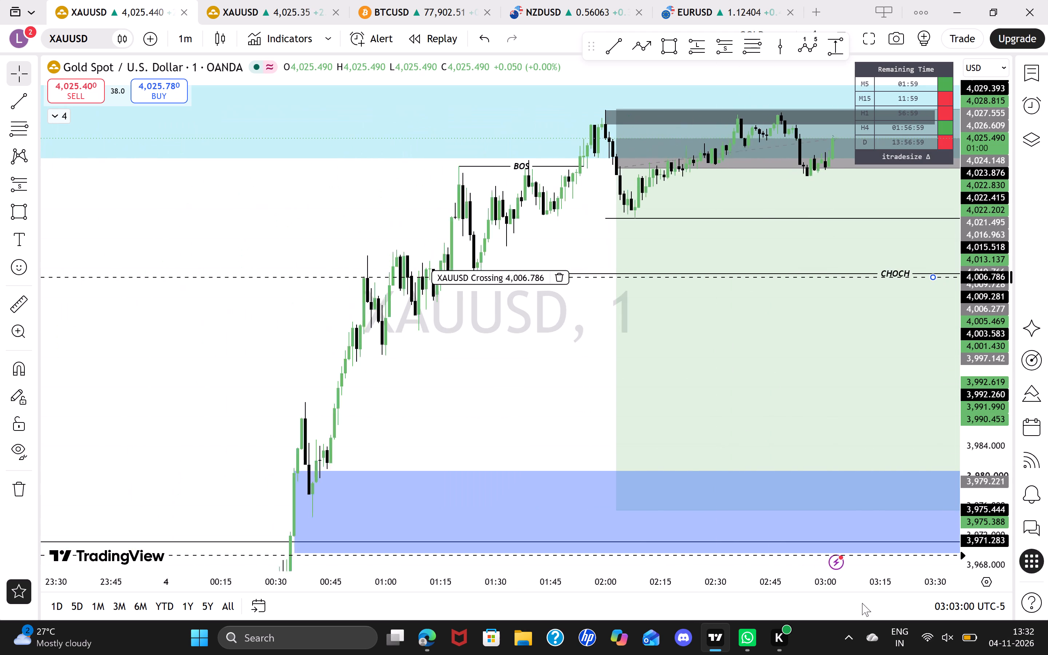
drag(862, 603, 908, 600)
drag(694, 387, 469, 459)
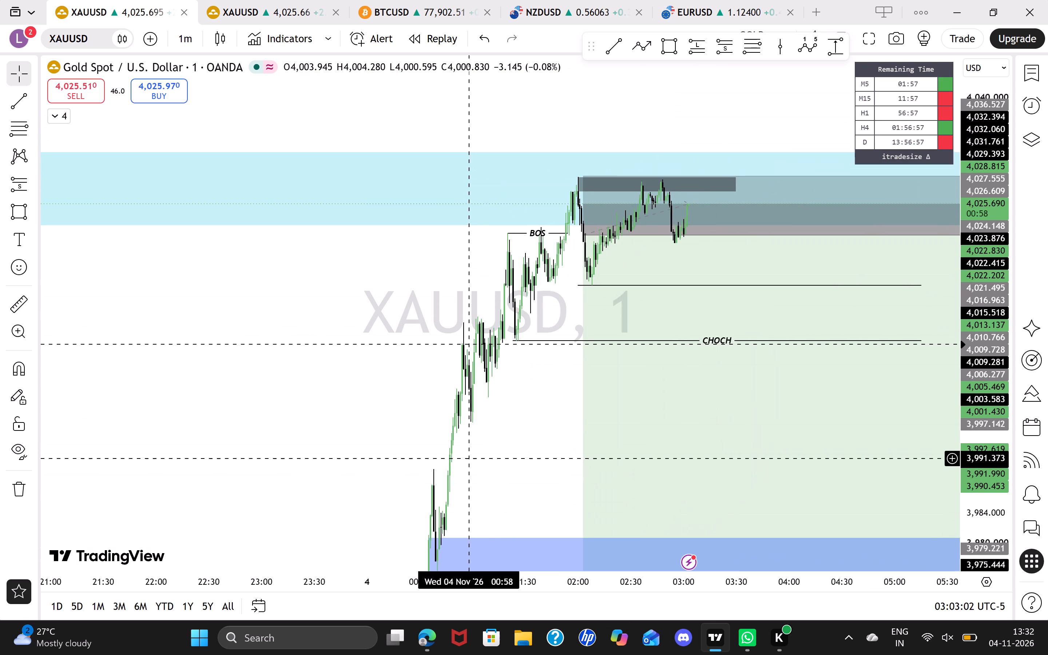
drag(469, 459, 469, 458)
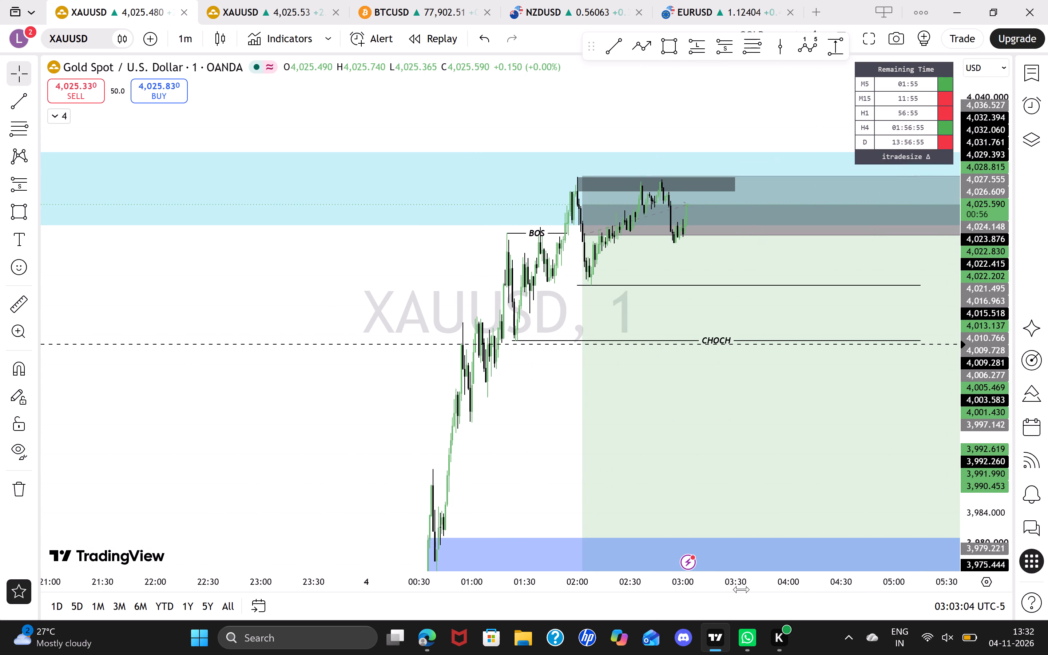
drag(751, 579, 592, 626)
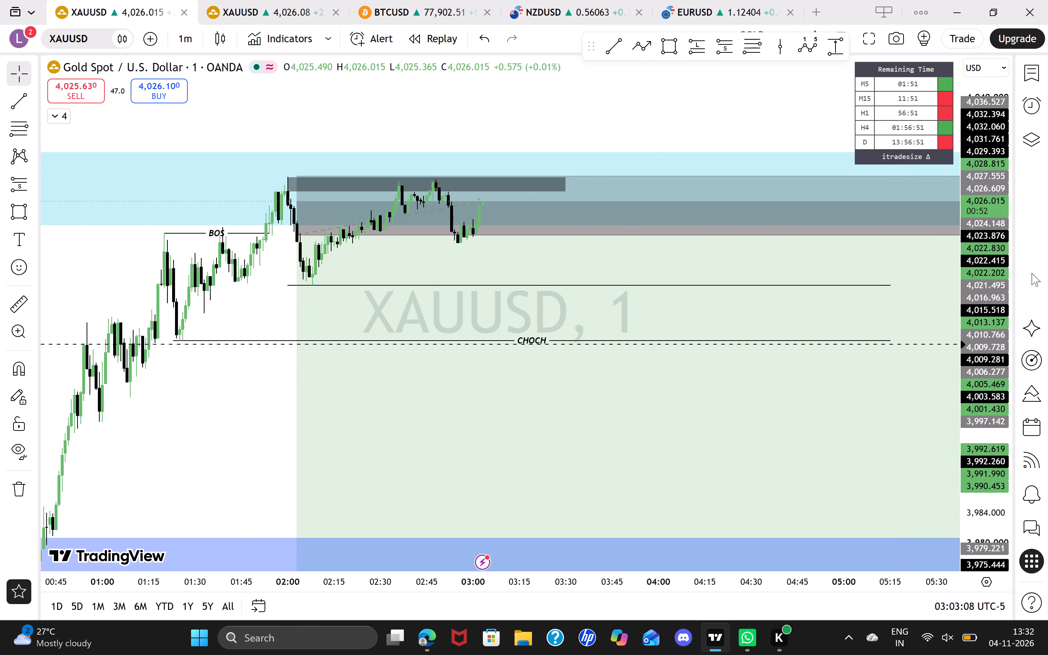
drag(993, 291, 895, 3)
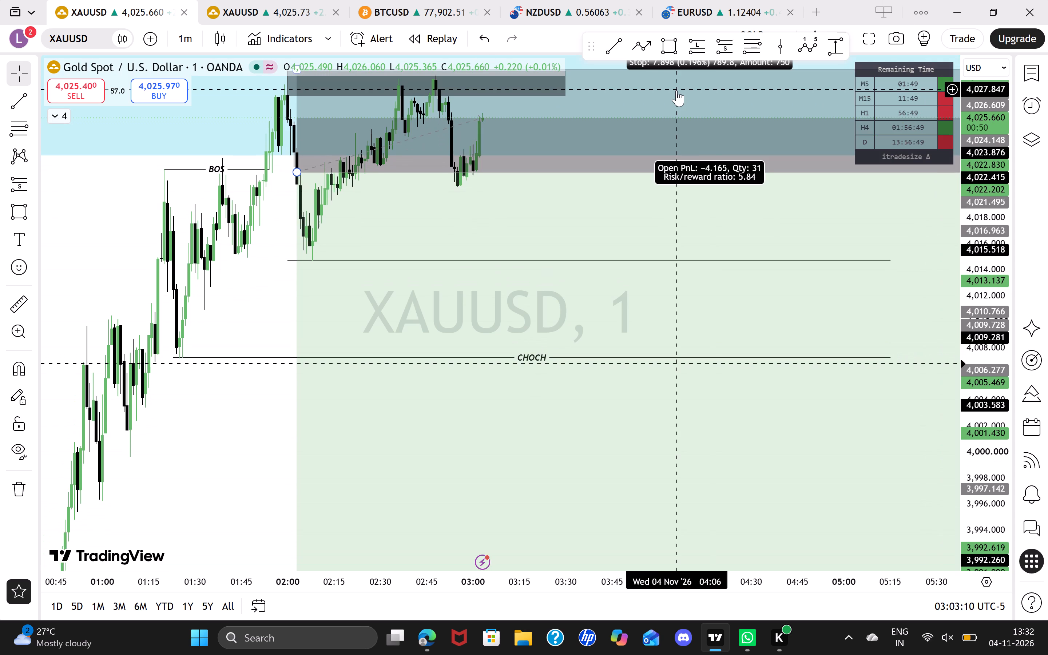
click(668, 105)
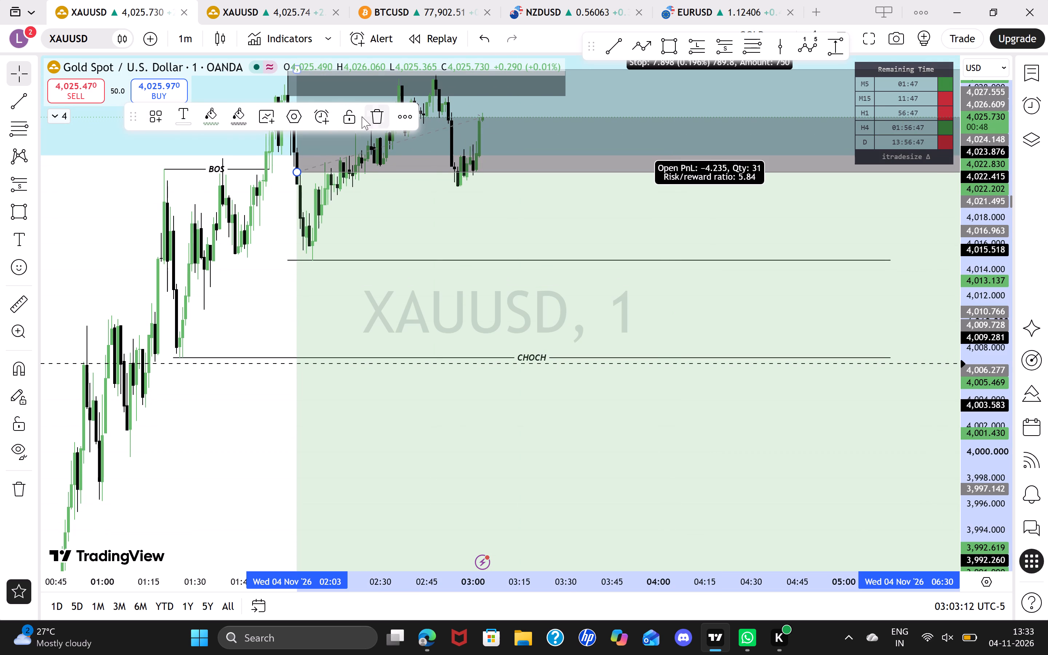
click(347, 117)
Examine 1-minute price action inside the short position, from the stop area in the 1H zone past CHOCH to the blue target zone.
drag(676, 123, 683, 202)
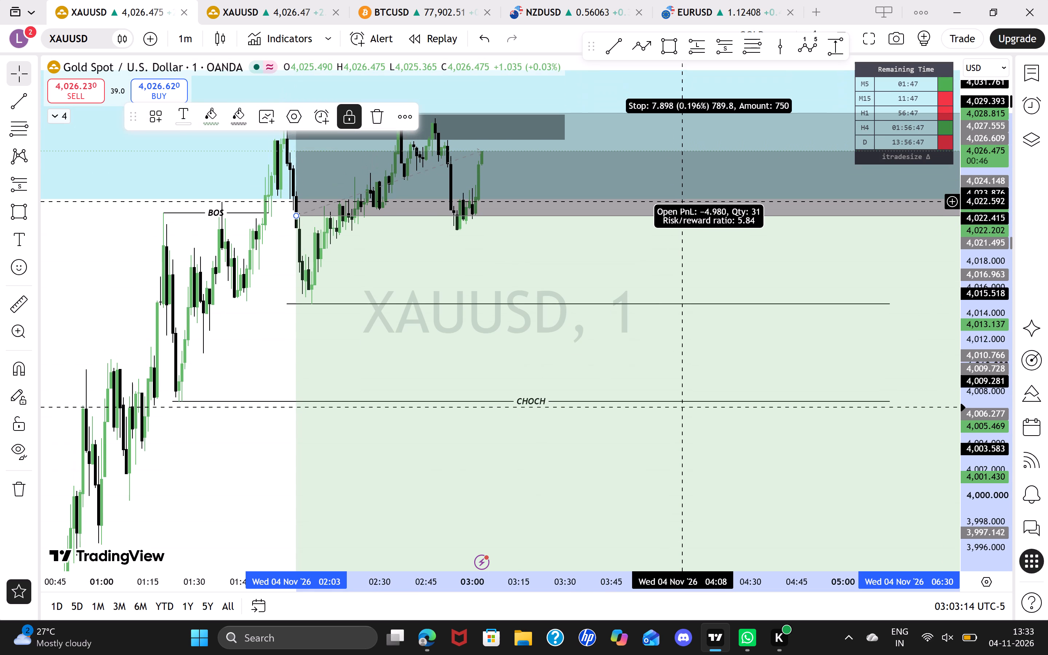
drag(683, 202, 697, 228)
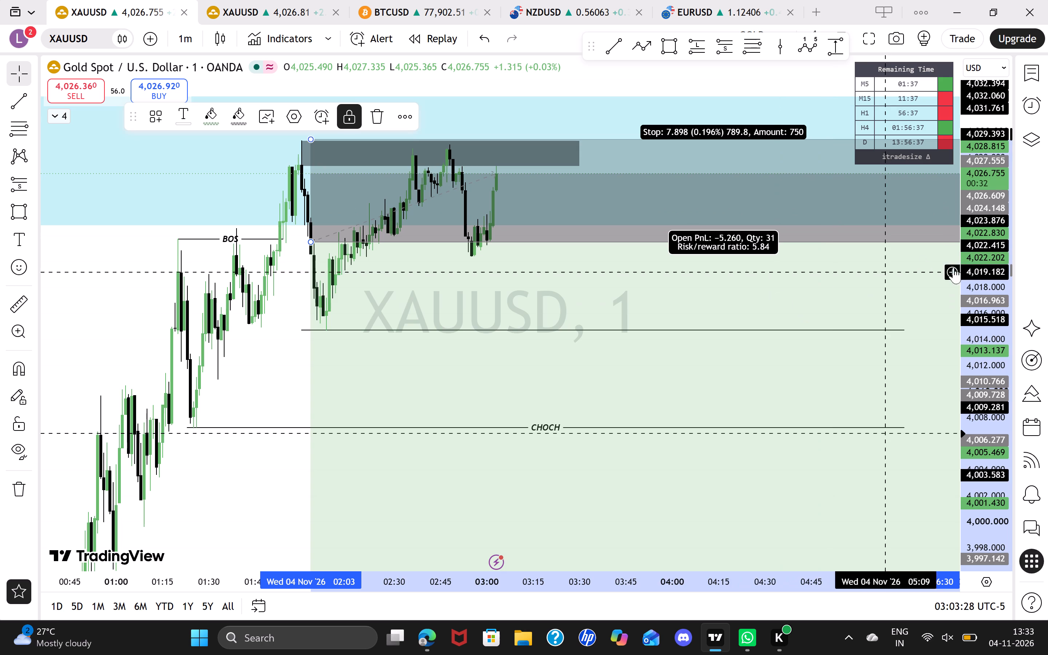
drag(979, 384, 952, 271)
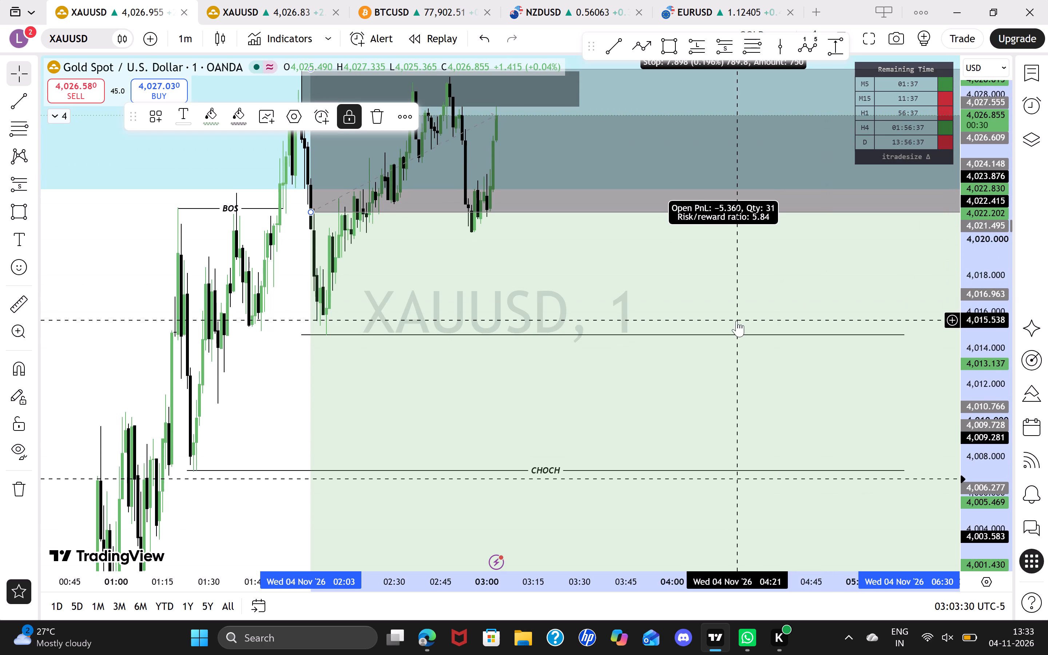
drag(737, 321, 727, 486)
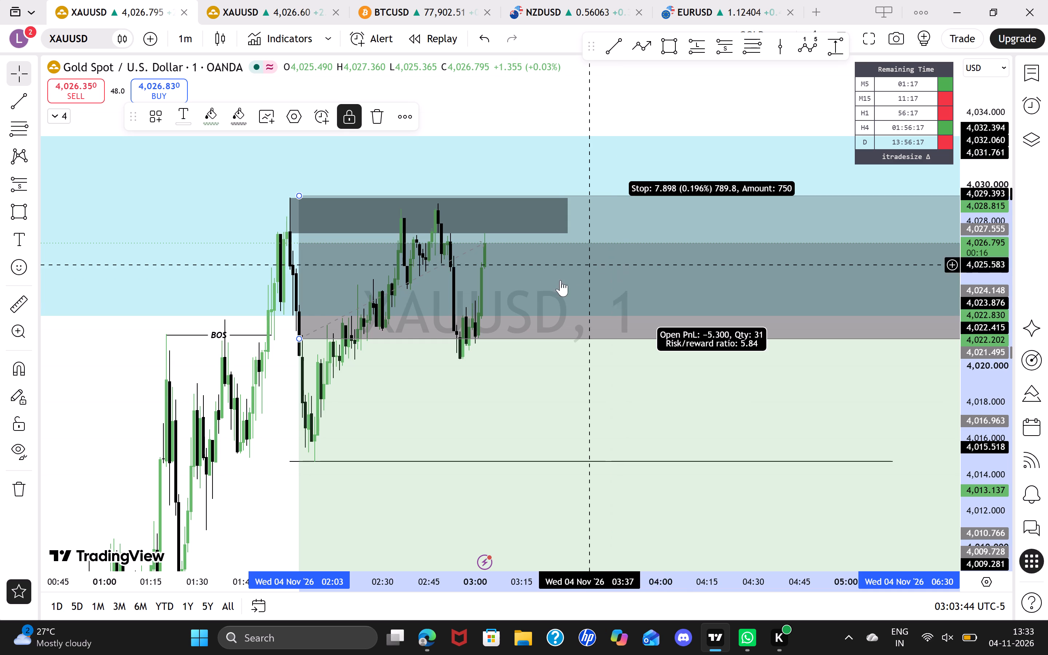
click(735, 402)
click(688, 118)
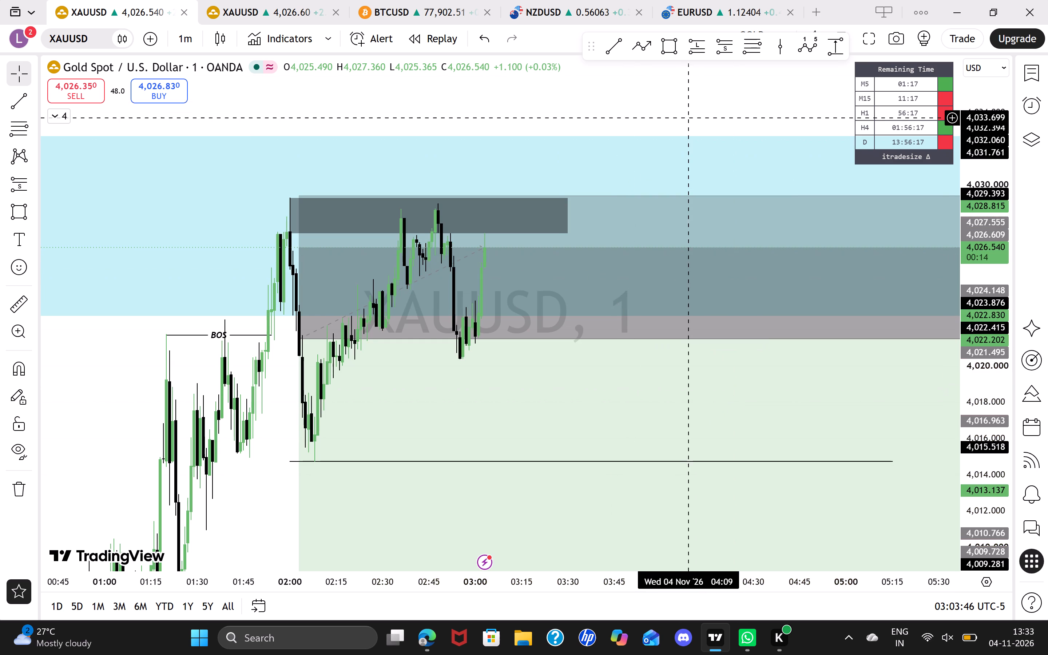
drag(985, 231, 946, 468)
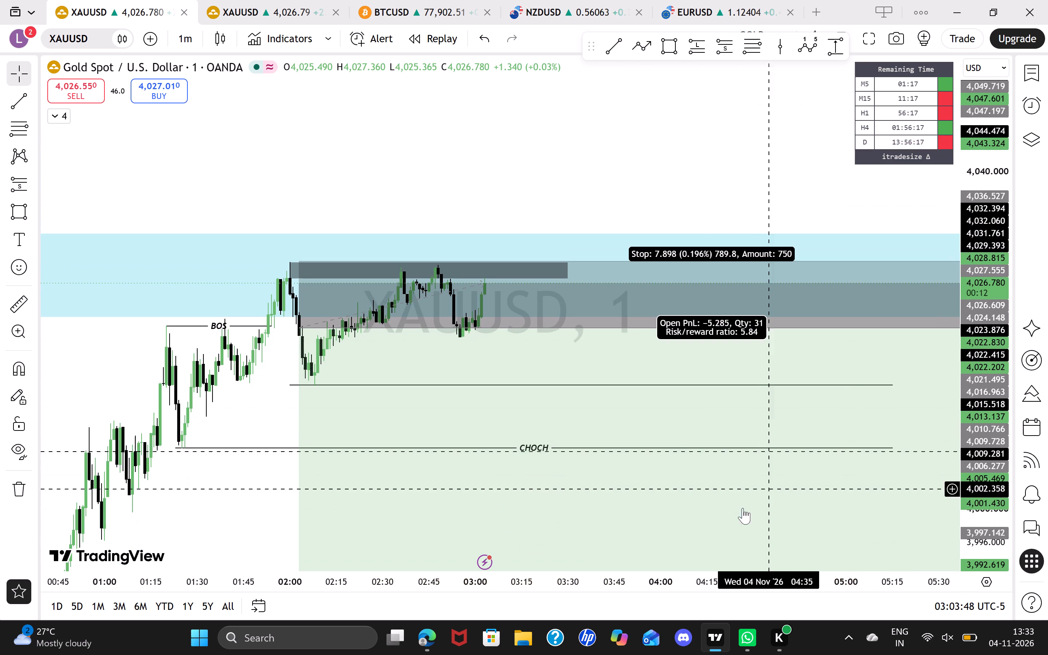
drag(675, 577, 895, 561)
drag(767, 373, 409, 259)
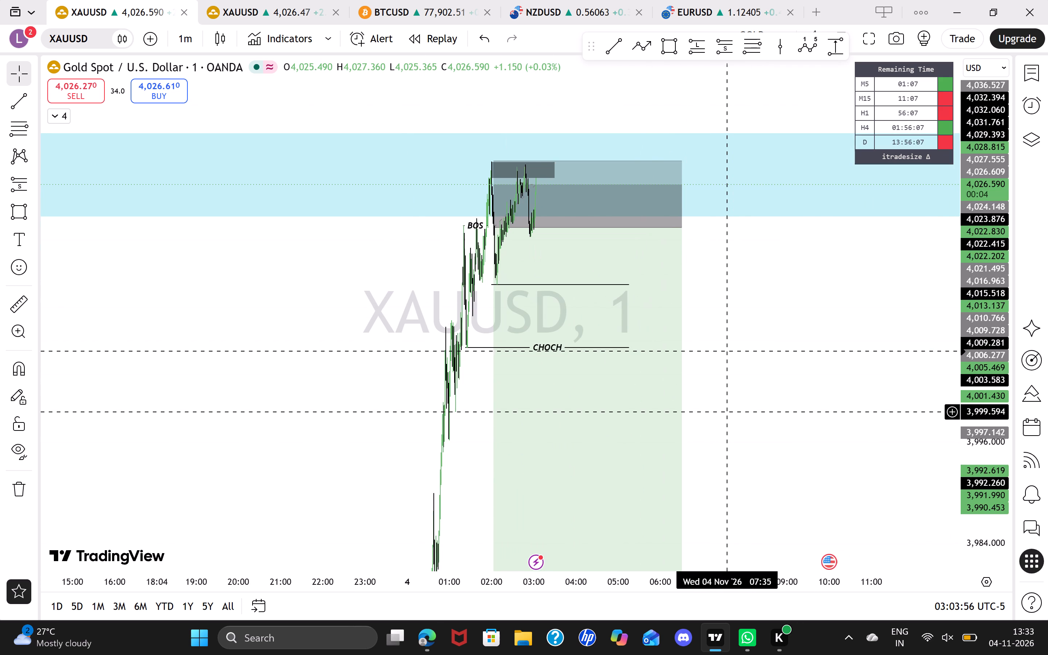
drag(746, 325, 800, 311)
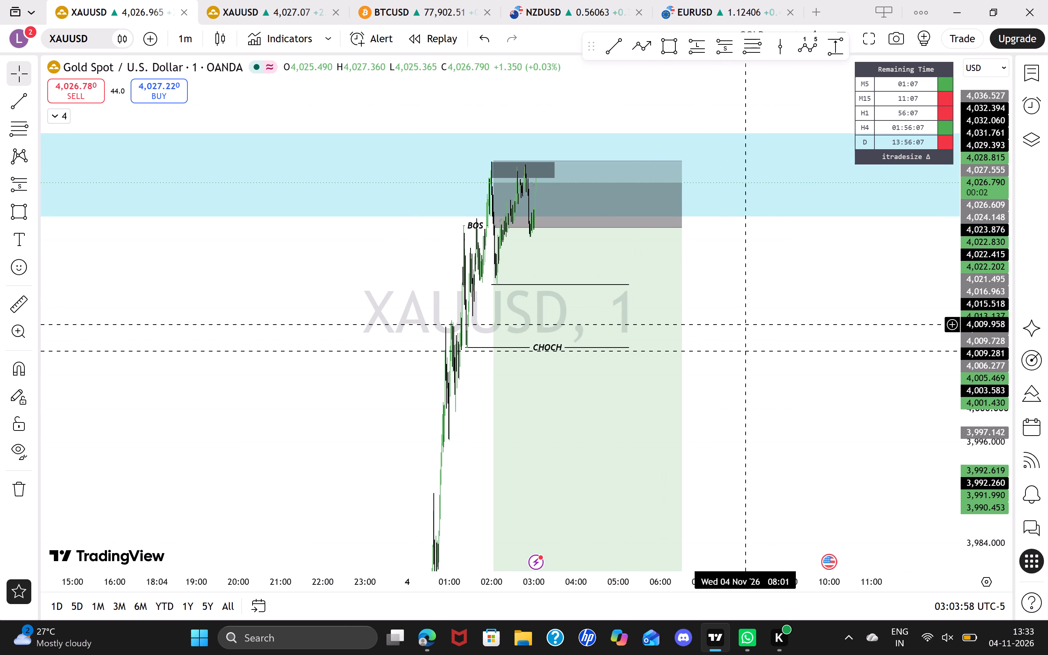
drag(800, 311, 930, 296)
drag(985, 251, 1009, 344)
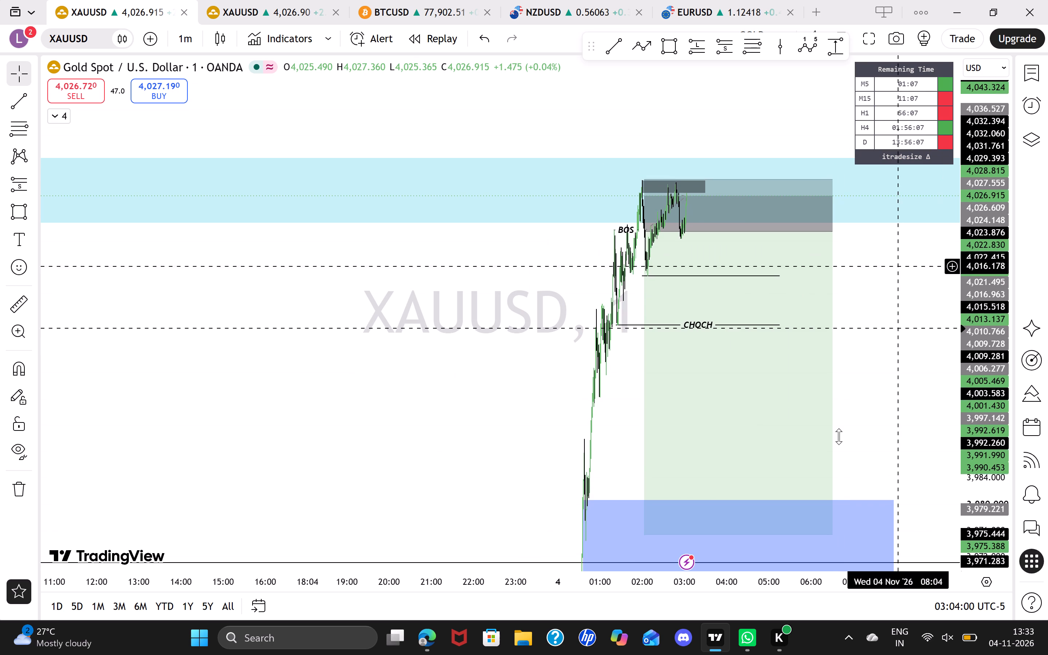
drag(895, 585, 845, 599)
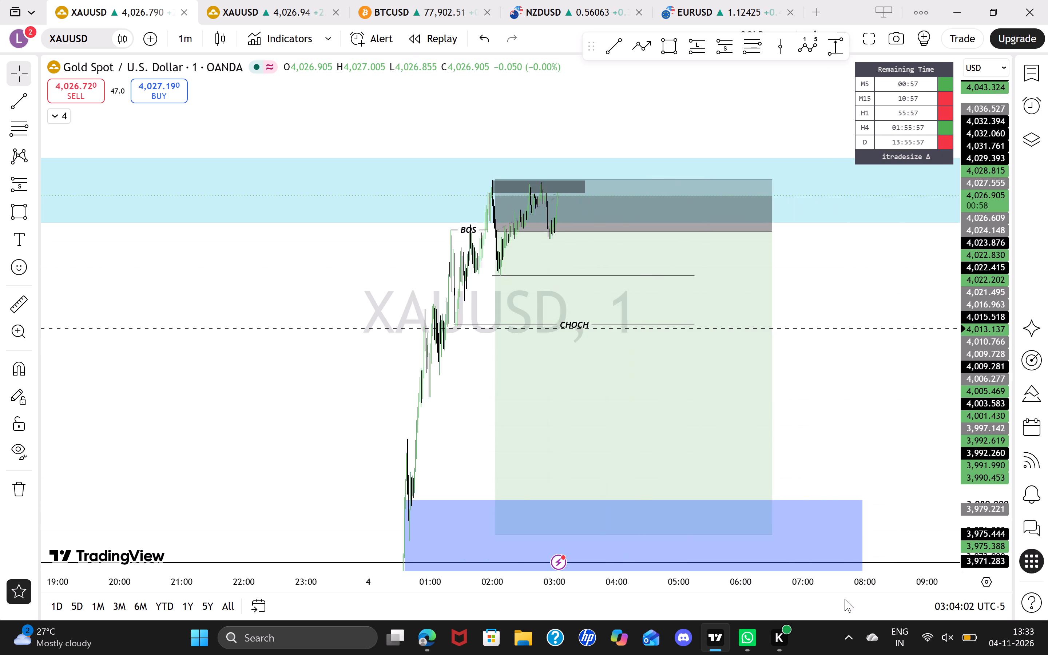
drag(845, 599, 833, 589)
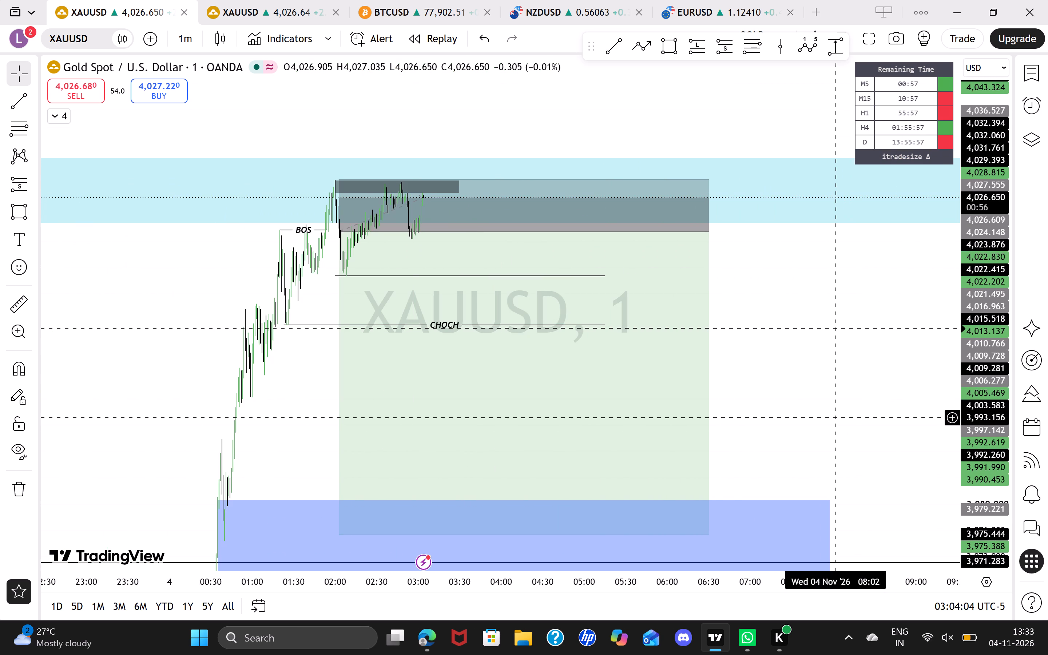
Switch to the 5-minute chart and examine the short position against the TJL2 A+ (1H) zone and CHOCH.
key(5)
key(Return)
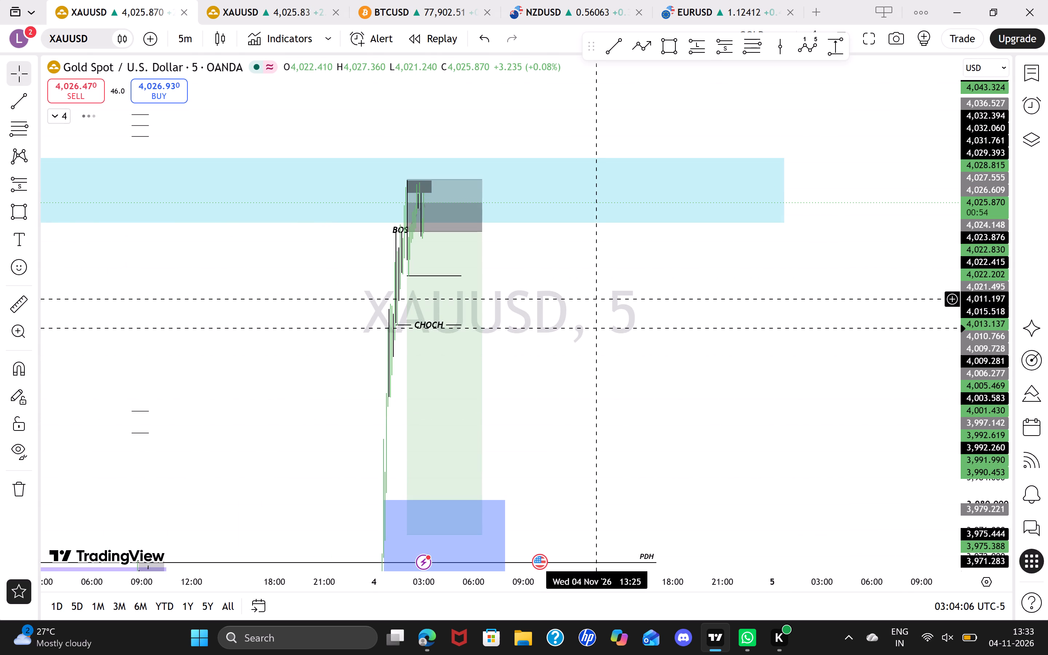
drag(596, 299, 1047, 330)
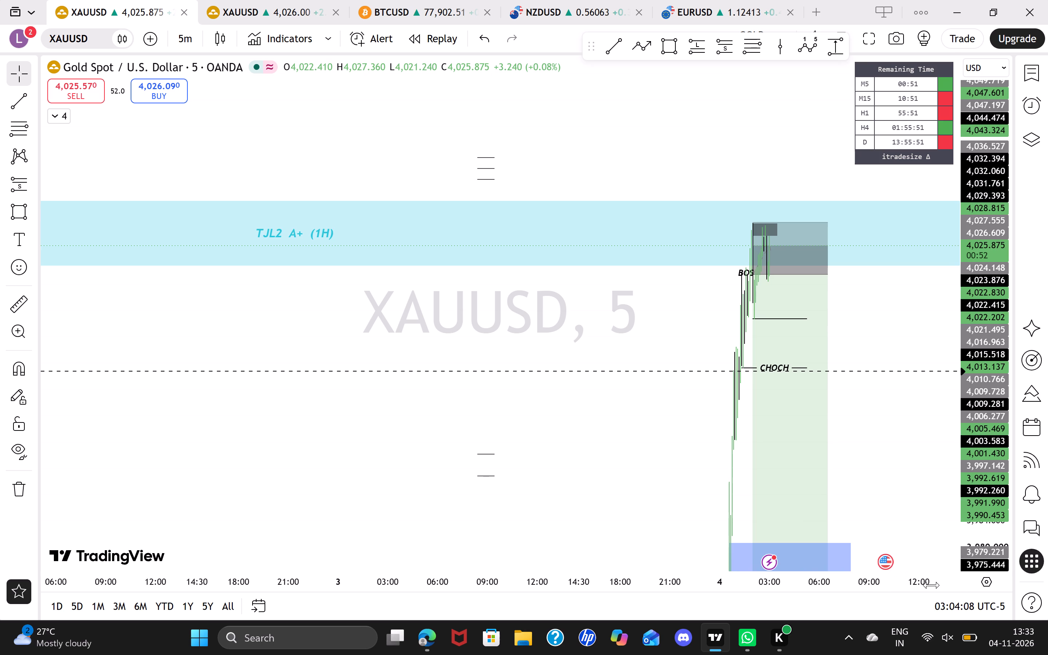
drag(931, 585, 881, 587)
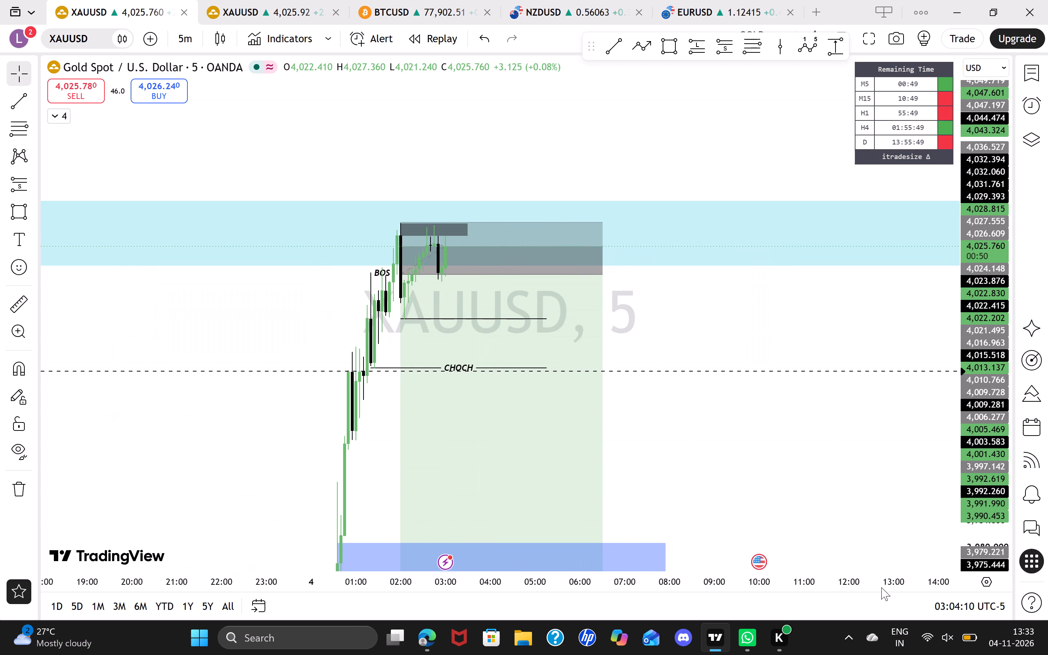
Return the XAUUSD chart to the 15-minute timeframe.
text(15)
key(Return)
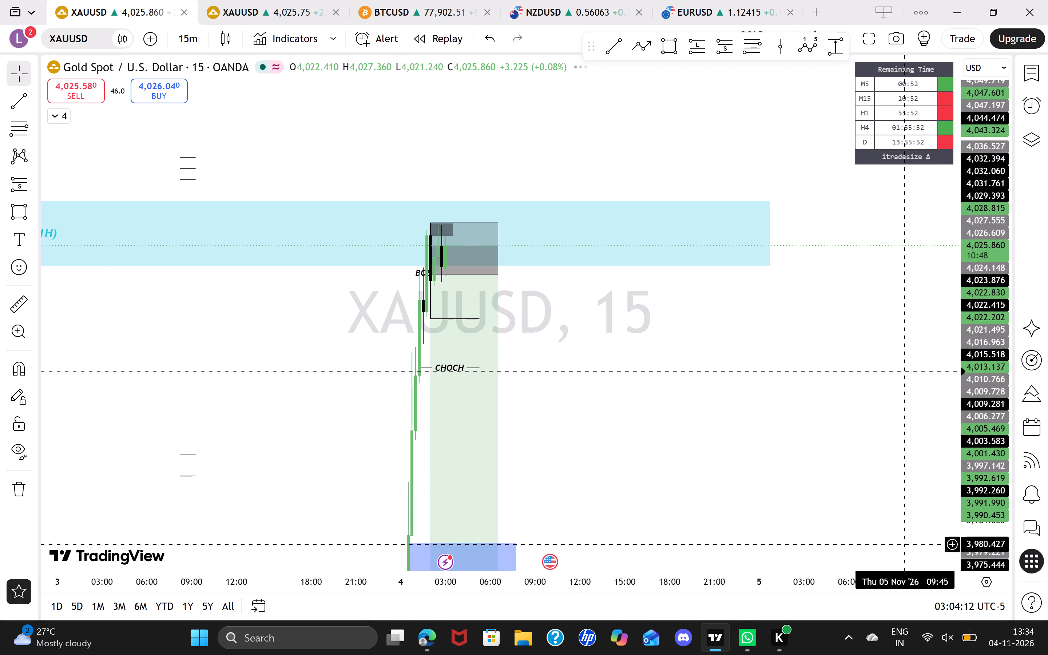
Examine the full short position on the 15-minute chart, from the TJL2 A+ (1H) zone past CHOCH to the blue target zone.
drag(595, 301, 989, 309)
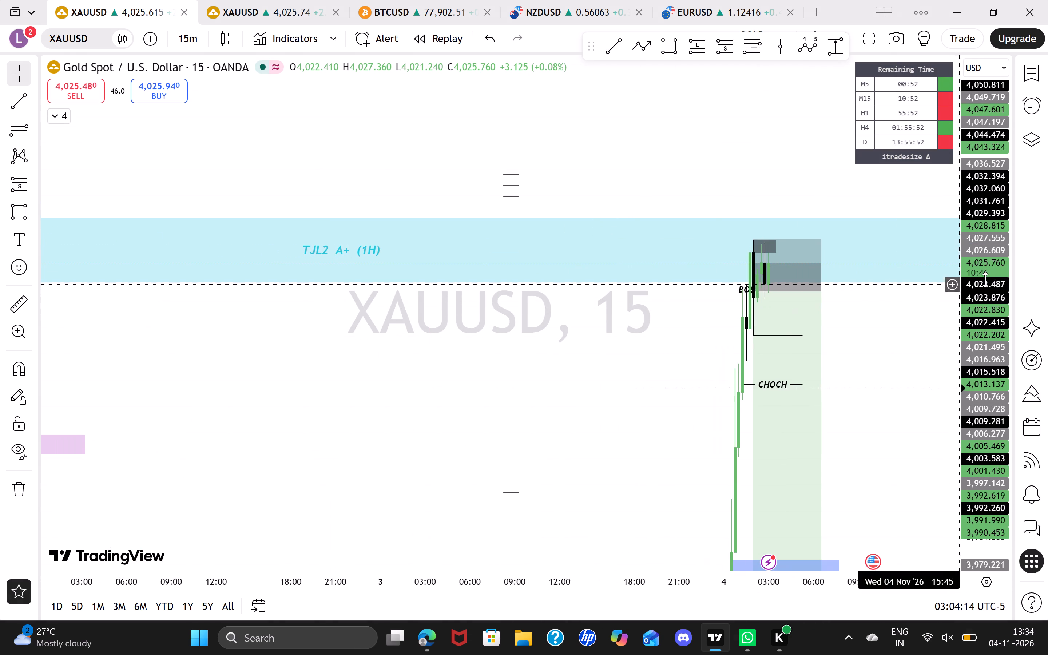
drag(997, 278, 981, 434)
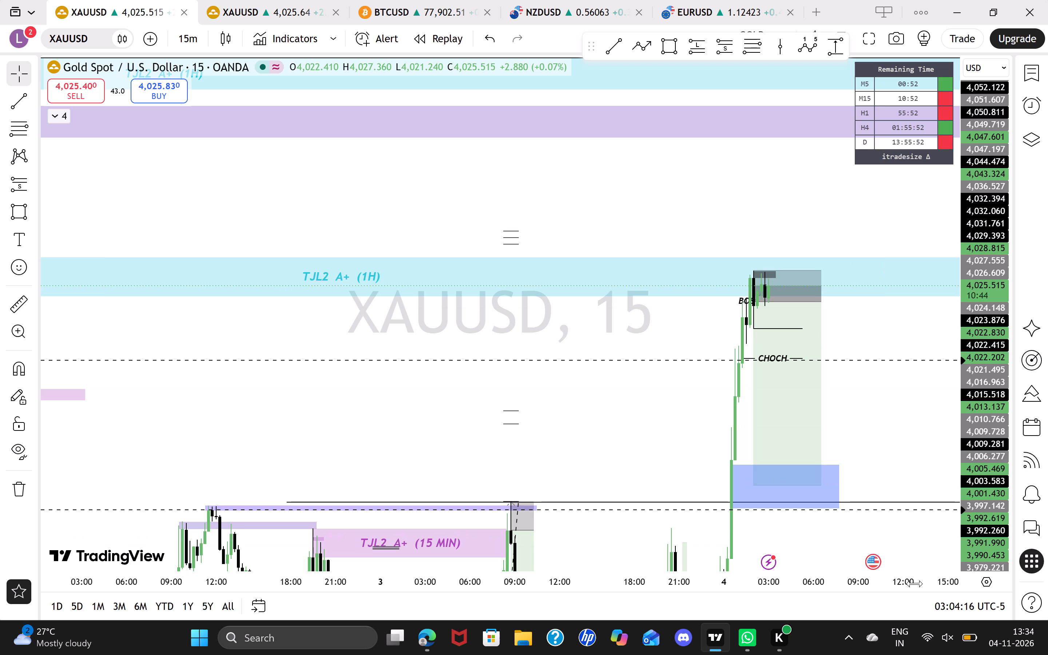
drag(915, 584, 864, 591)
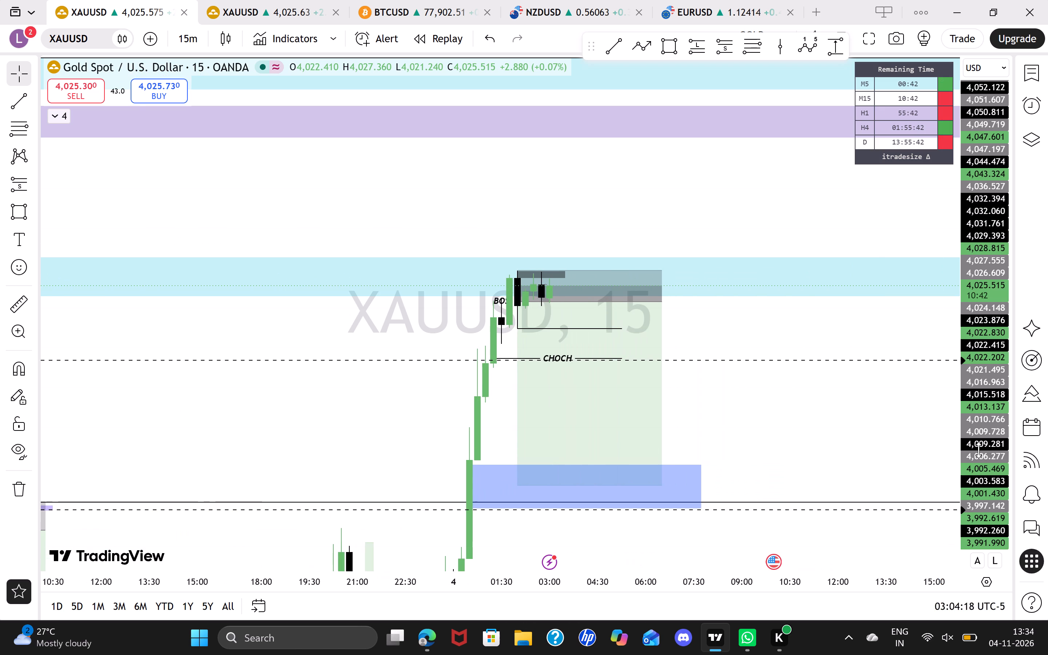
drag(978, 450, 961, 305)
drag(832, 348, 840, 188)
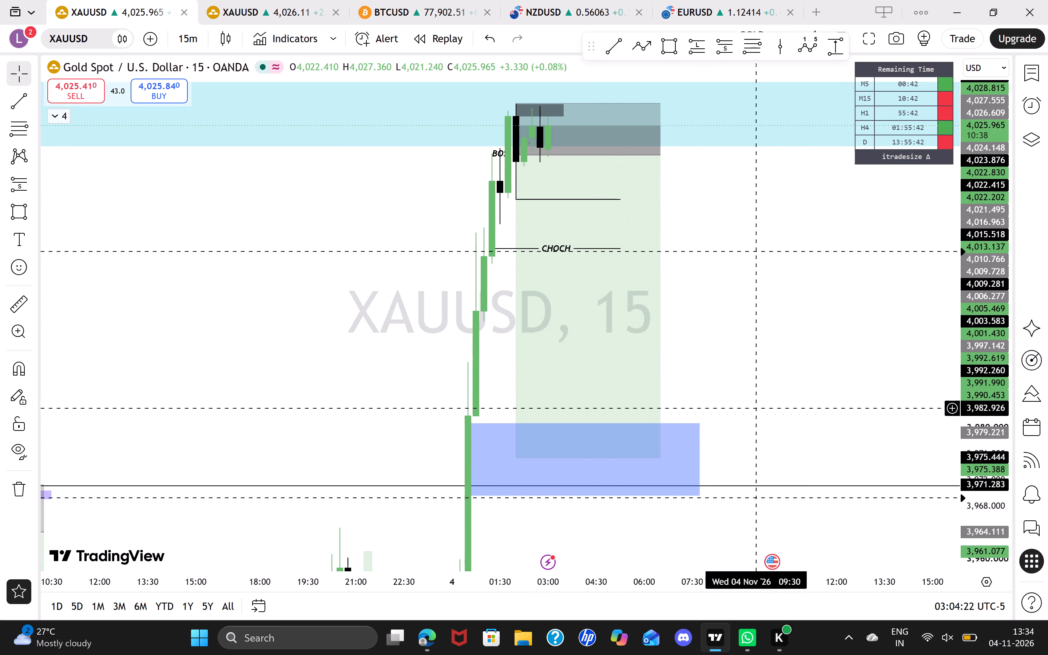
drag(782, 353, 814, 375)
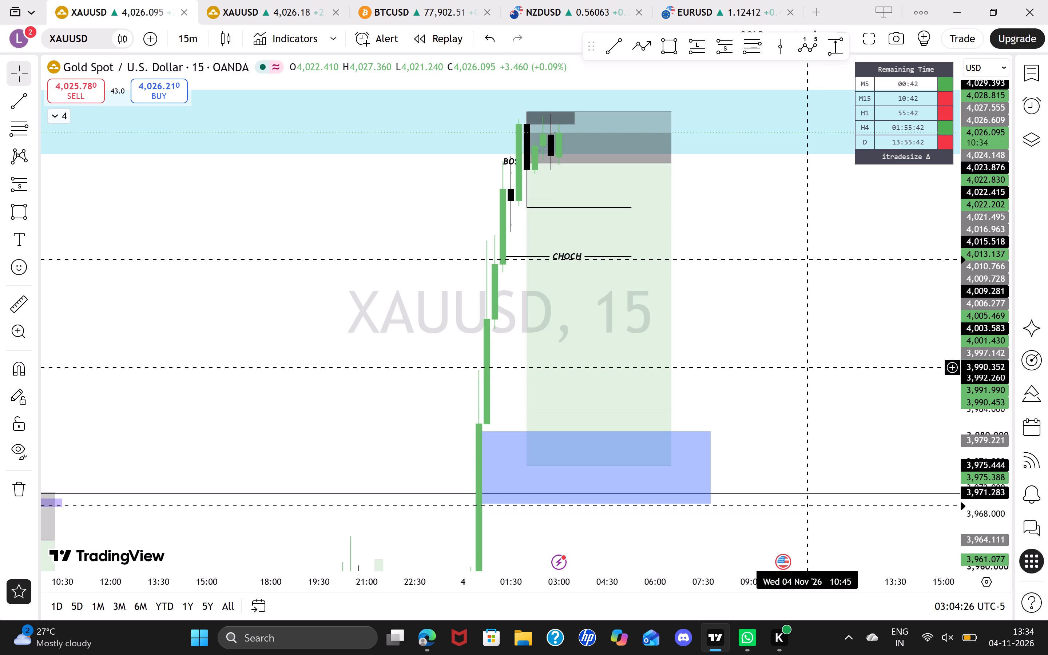
drag(767, 245, 774, 266)
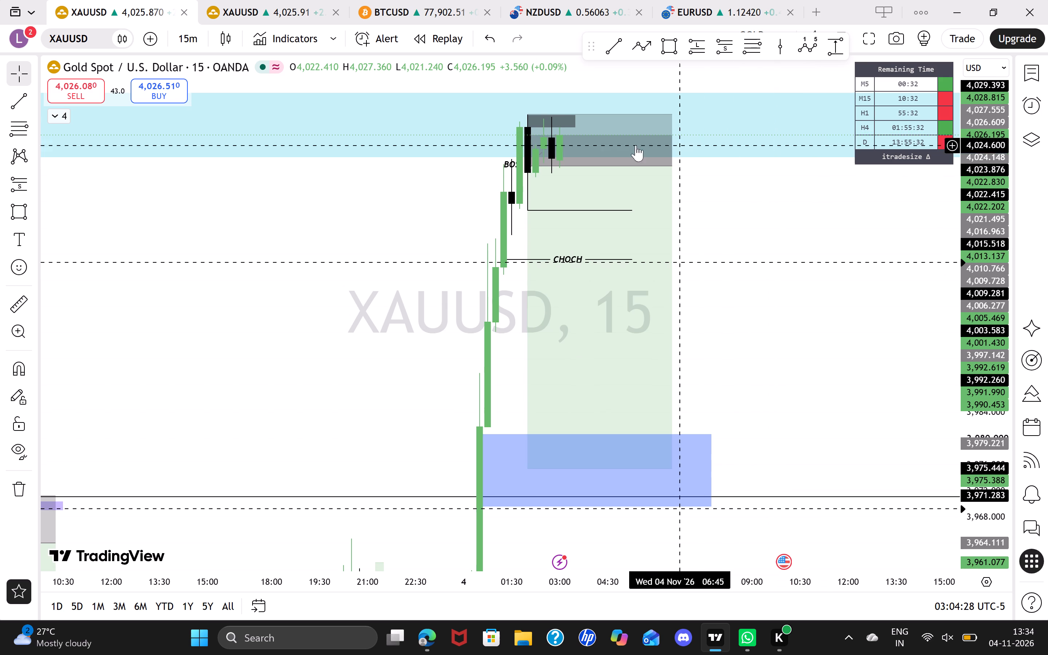
drag(988, 393, 984, 446)
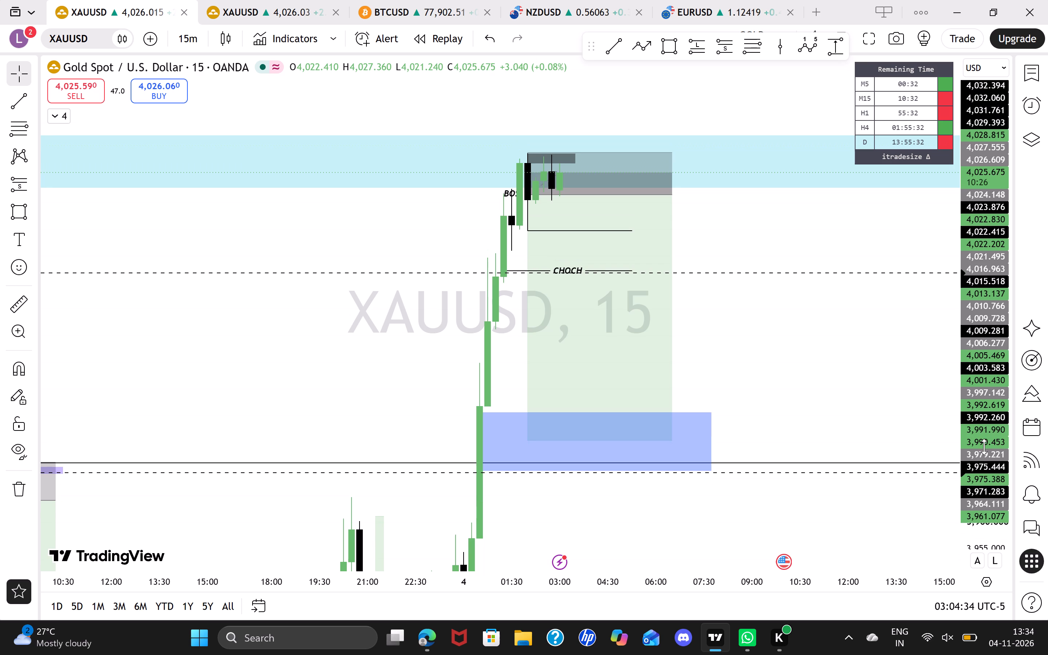
drag(984, 446, 967, 374)
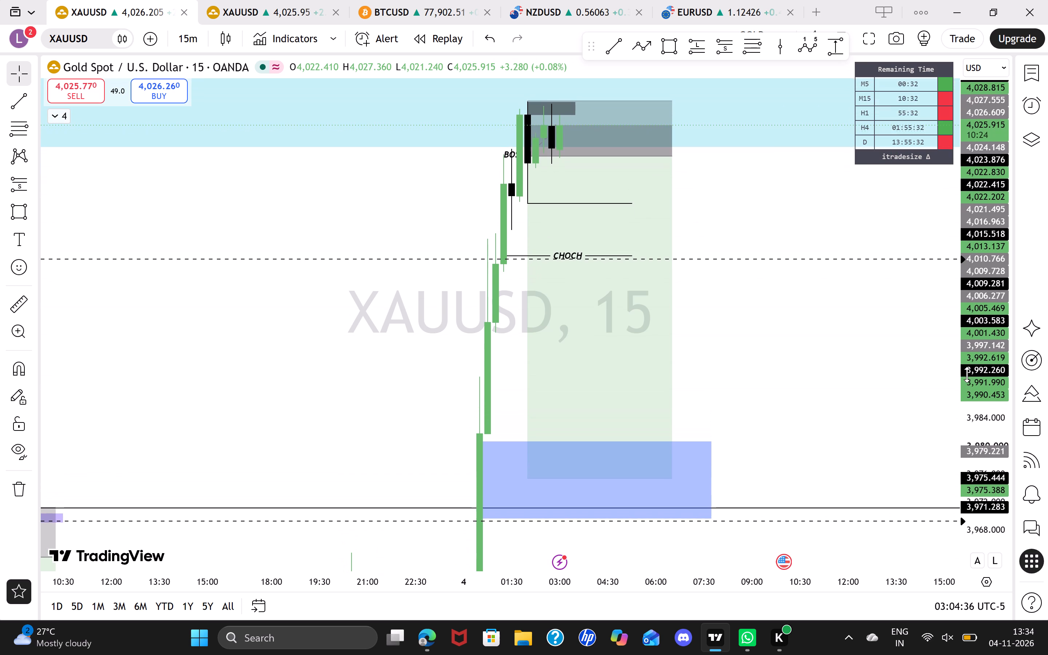
drag(967, 374, 966, 374)
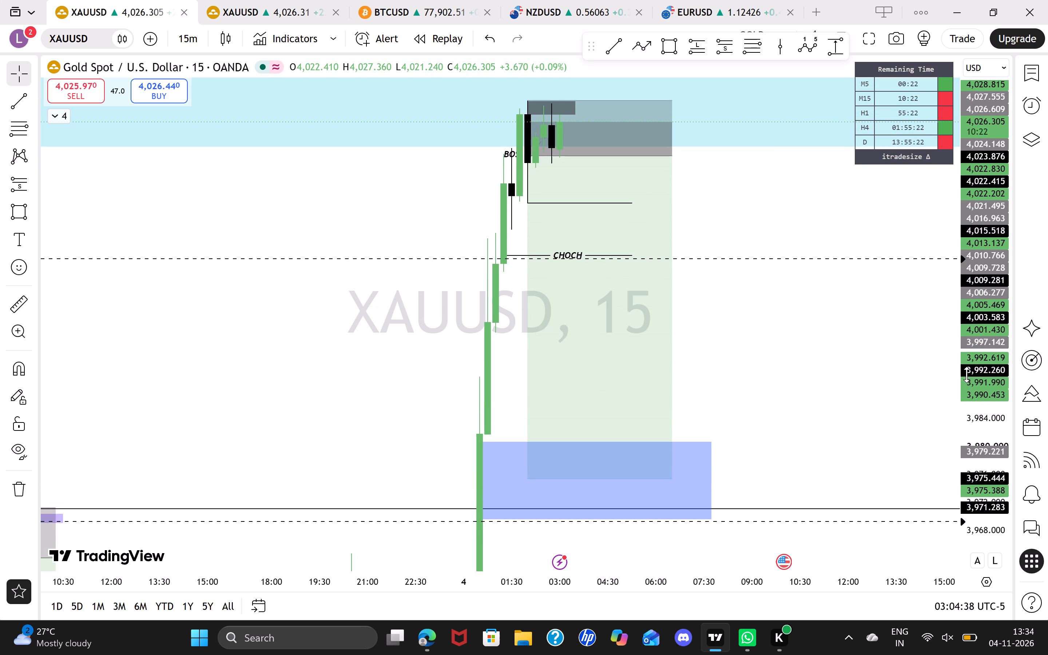
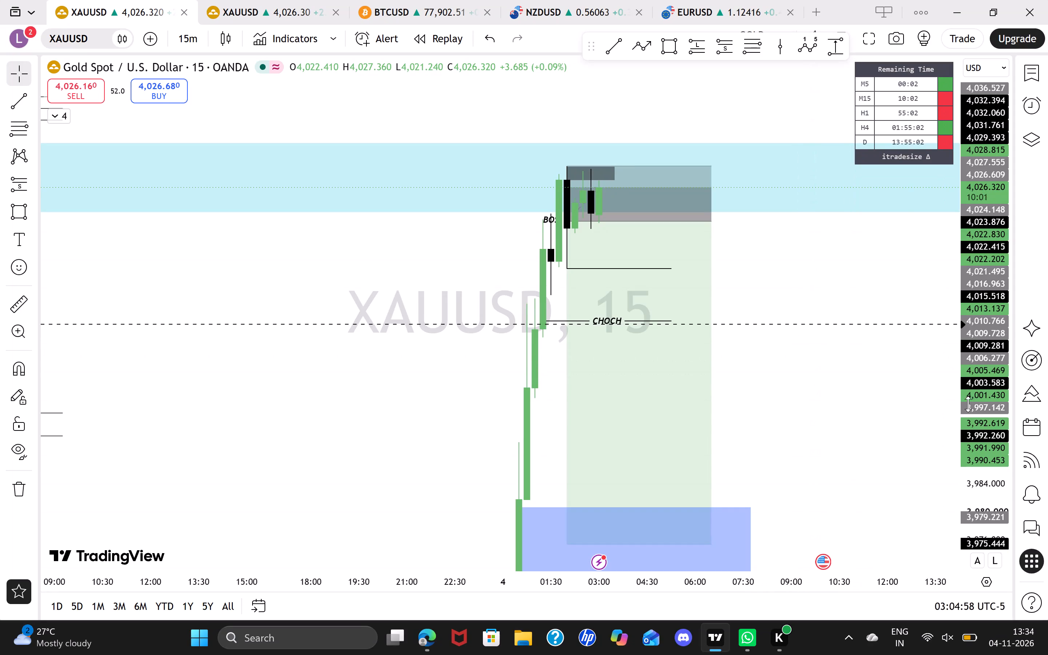
Examine price action around the short position's entry and stop area on the 15-minute chart, down past CHOCH.
drag(984, 421, 958, 251)
drag(856, 200, 1006, 319)
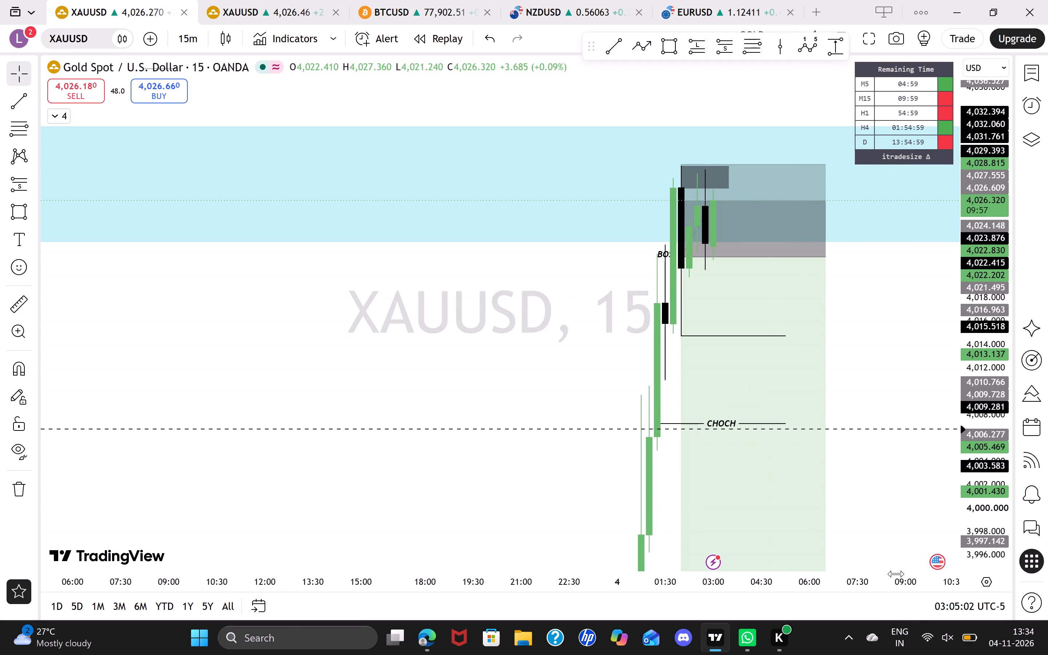
drag(895, 583, 862, 587)
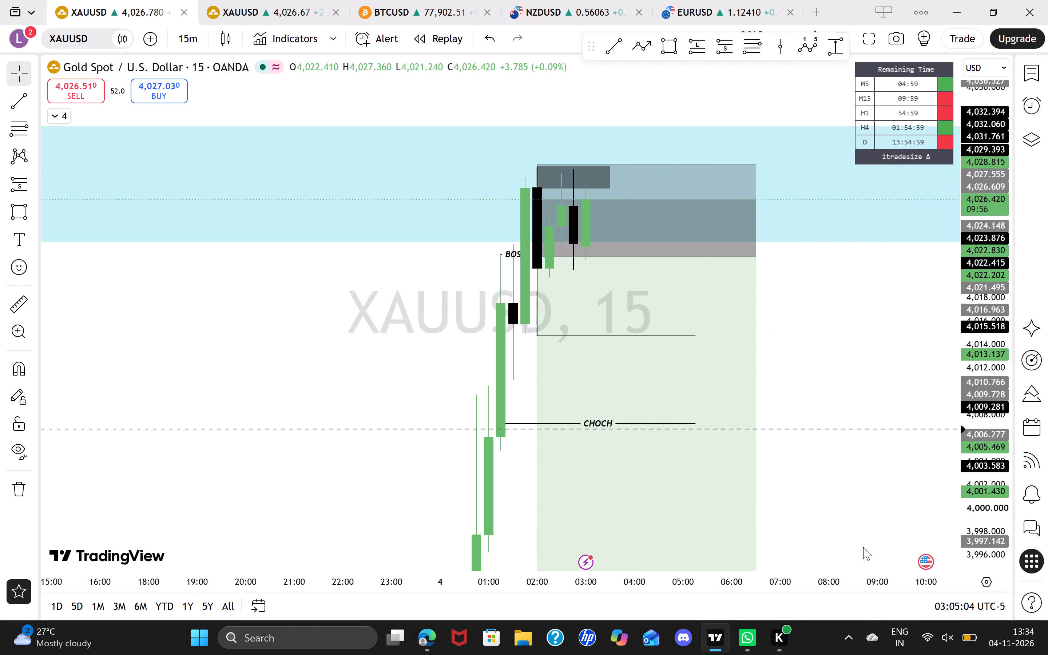
click(727, 392)
click(807, 320)
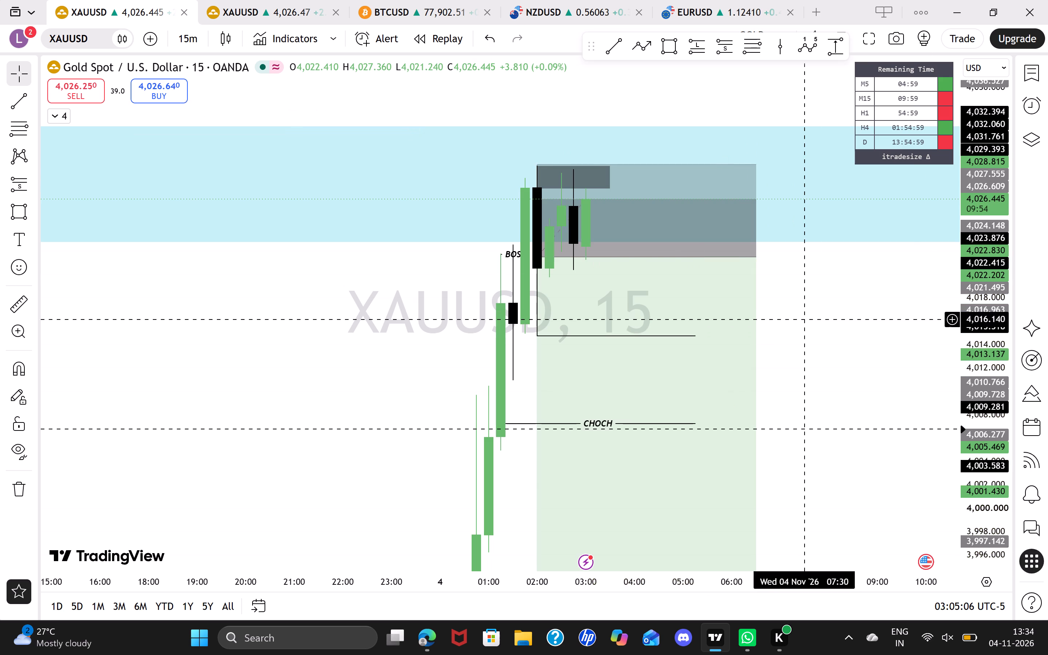
drag(872, 354, 848, 288)
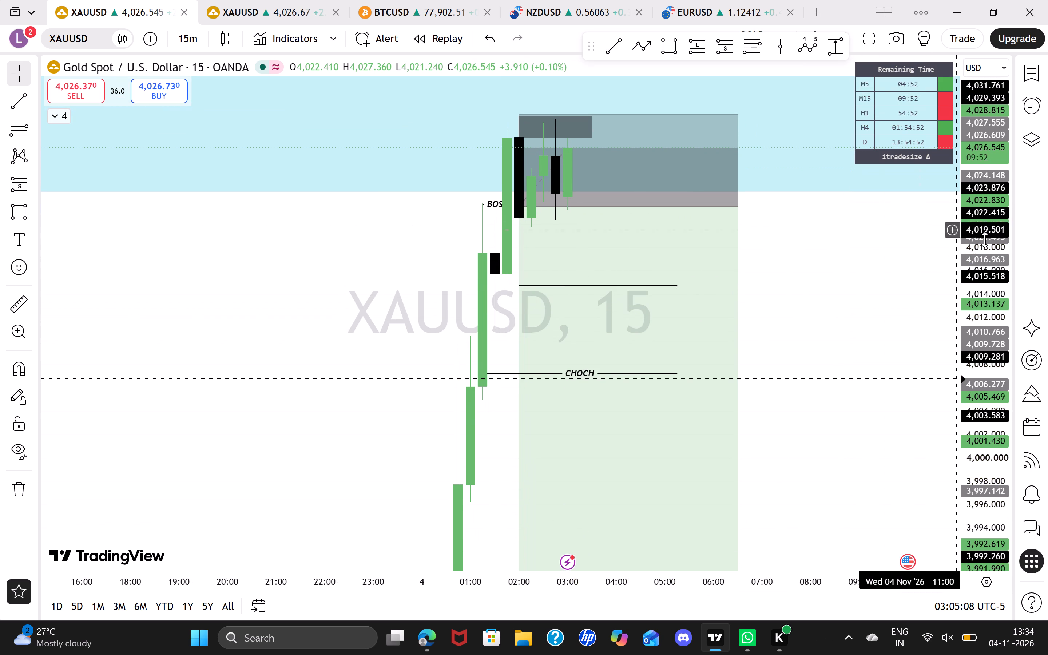
drag(987, 243, 988, 289)
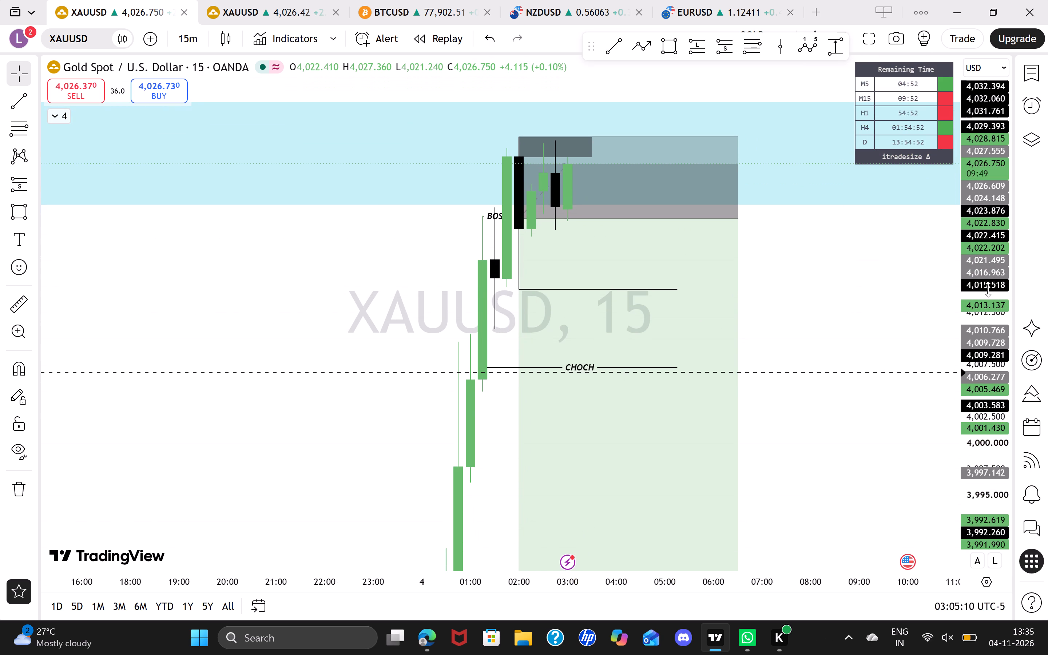
drag(988, 289, 987, 312)
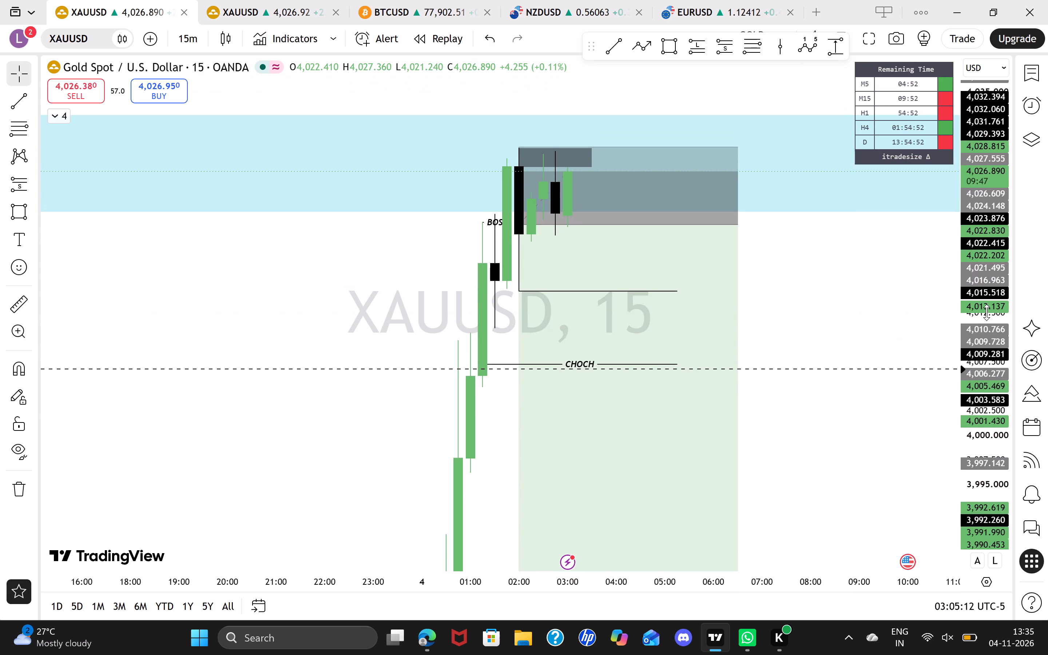
drag(987, 312, 938, 261)
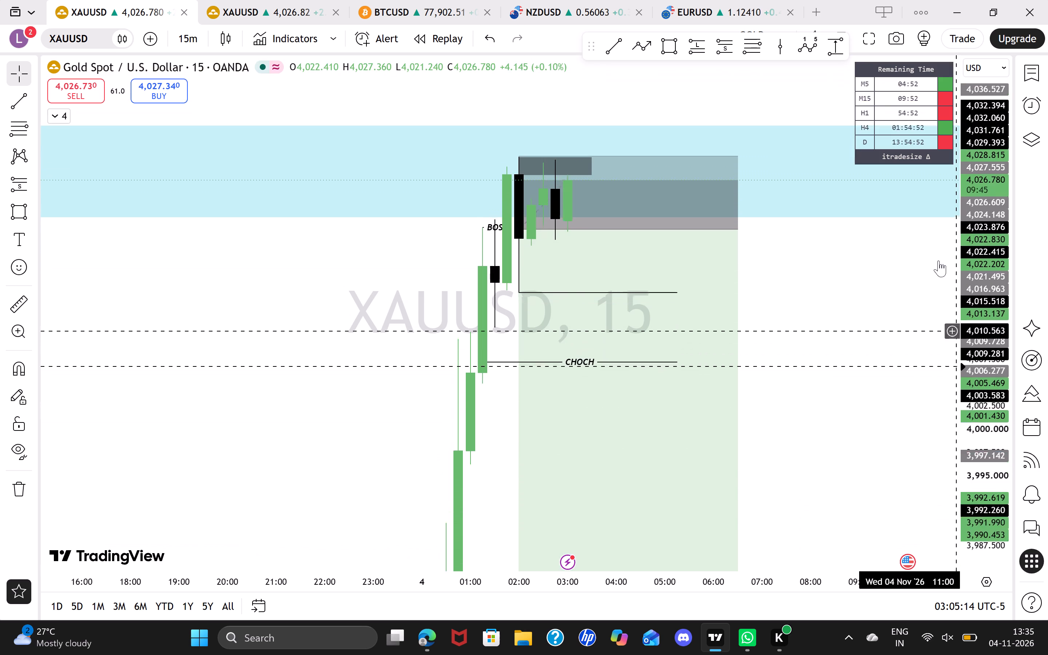
drag(938, 261, 924, 188)
drag(841, 266, 851, 386)
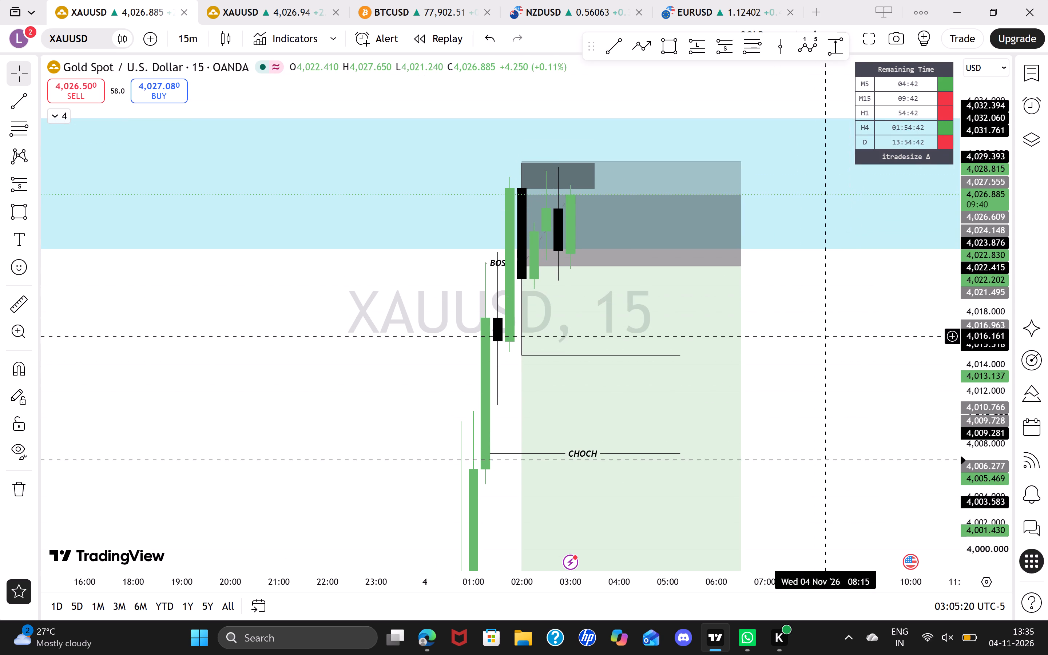
Switch the XAUUSD chart to the 5-minute timeframe.
drag(820, 336, 868, 343)
key(5)
key(Return)
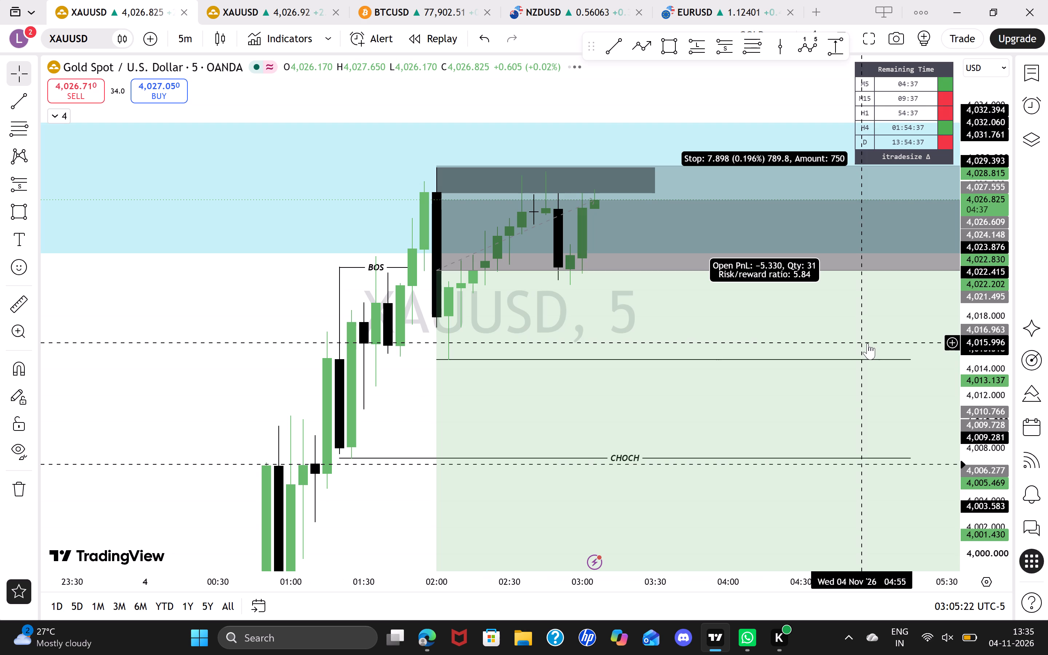
Examine the 5-minute candles inside the short position's stop area, from the light-blue 1H zone down to CHOCH.
drag(847, 318, 537, 321)
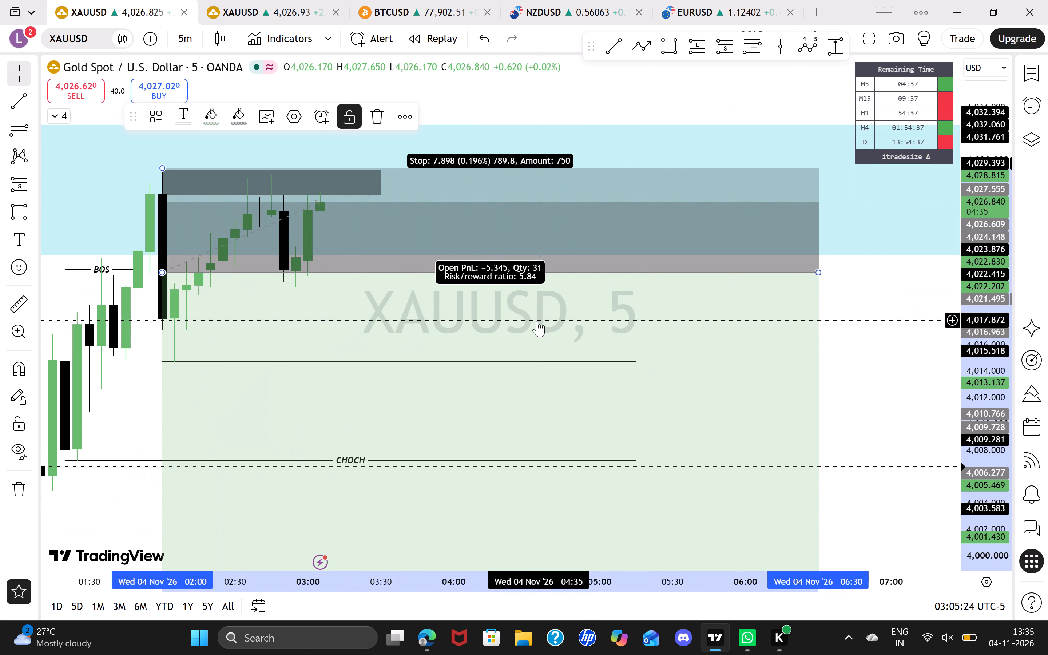
click(966, 342)
click(880, 365)
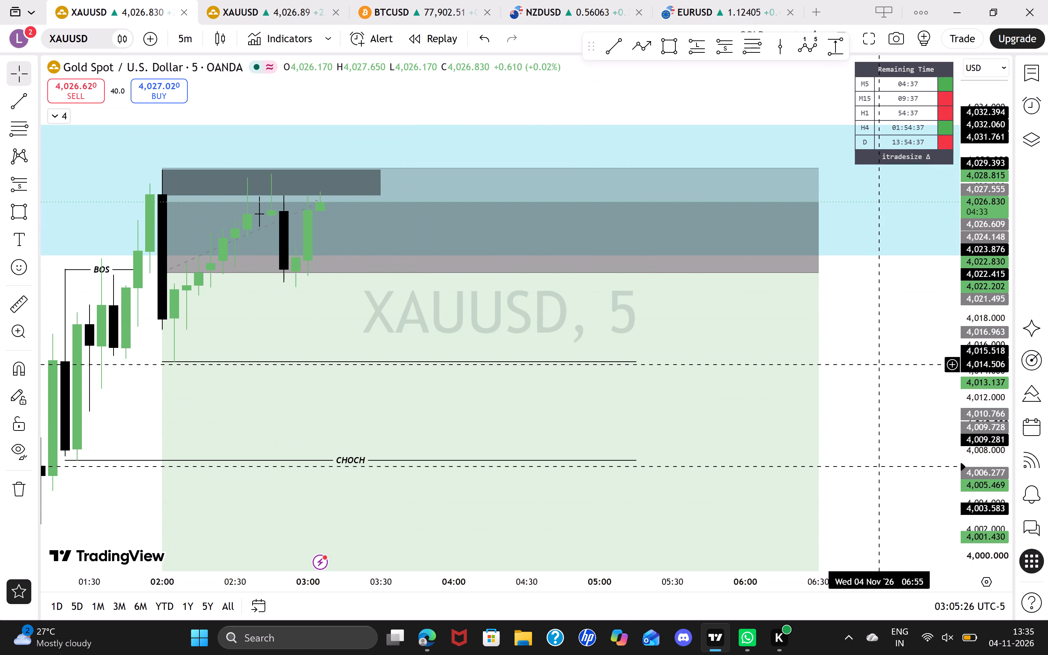
drag(997, 413, 961, 255)
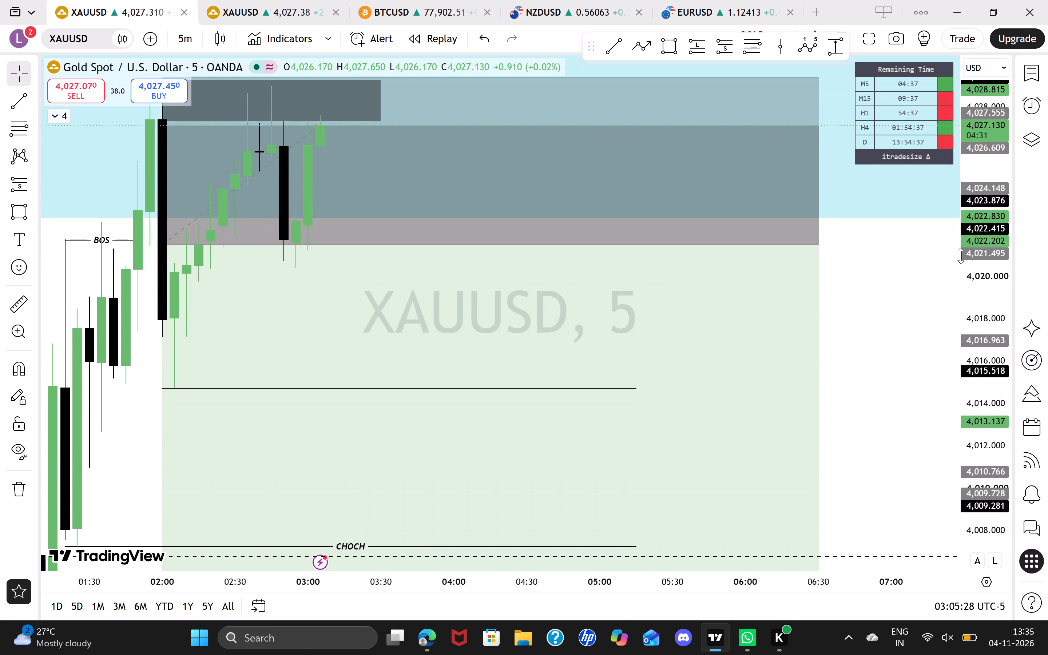
drag(568, 583, 642, 574)
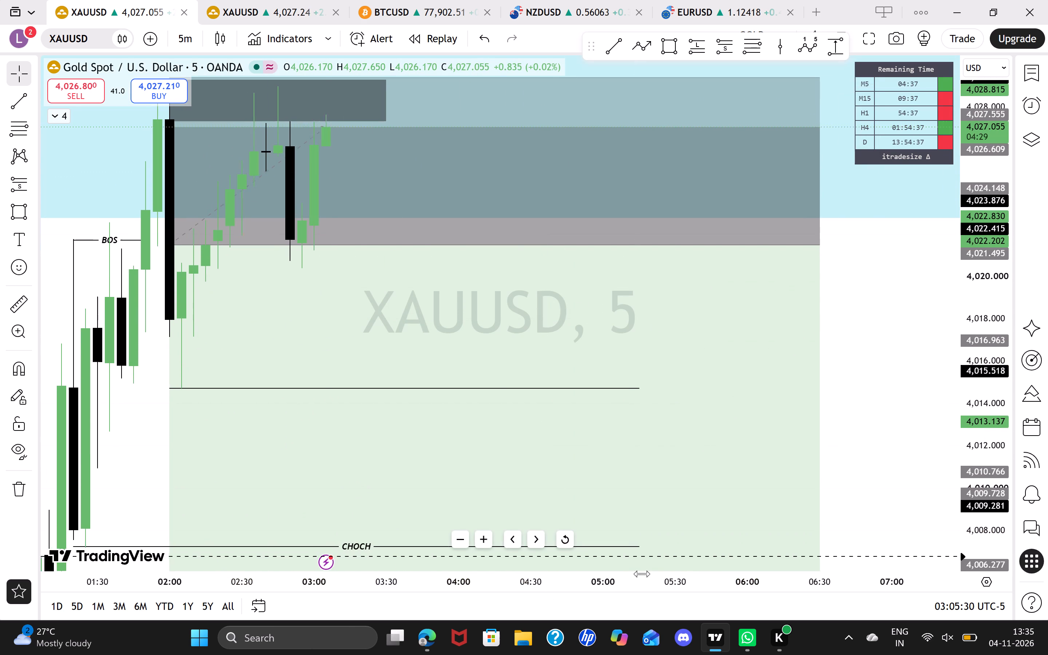
drag(642, 574, 735, 588)
drag(991, 302, 987, 395)
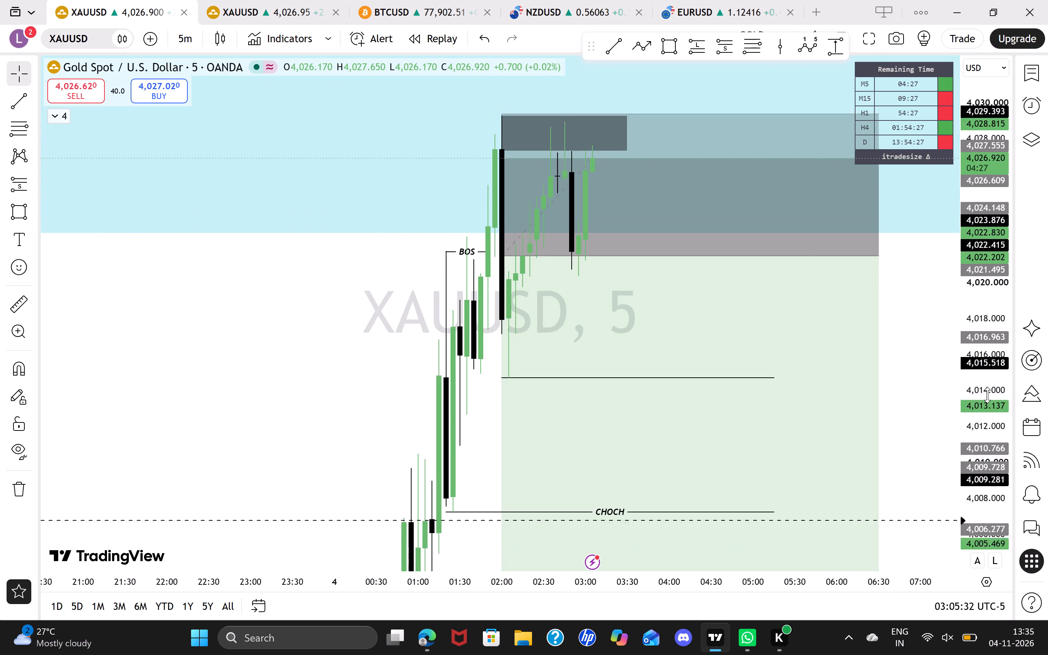
drag(987, 395, 981, 448)
click(981, 448)
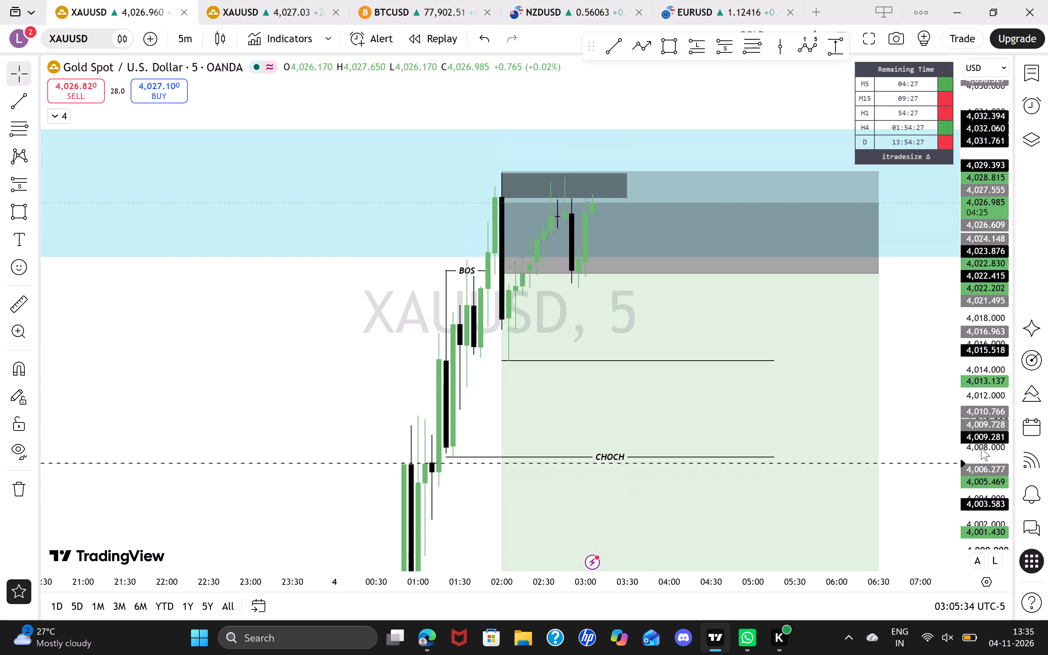
drag(906, 344, 863, 328)
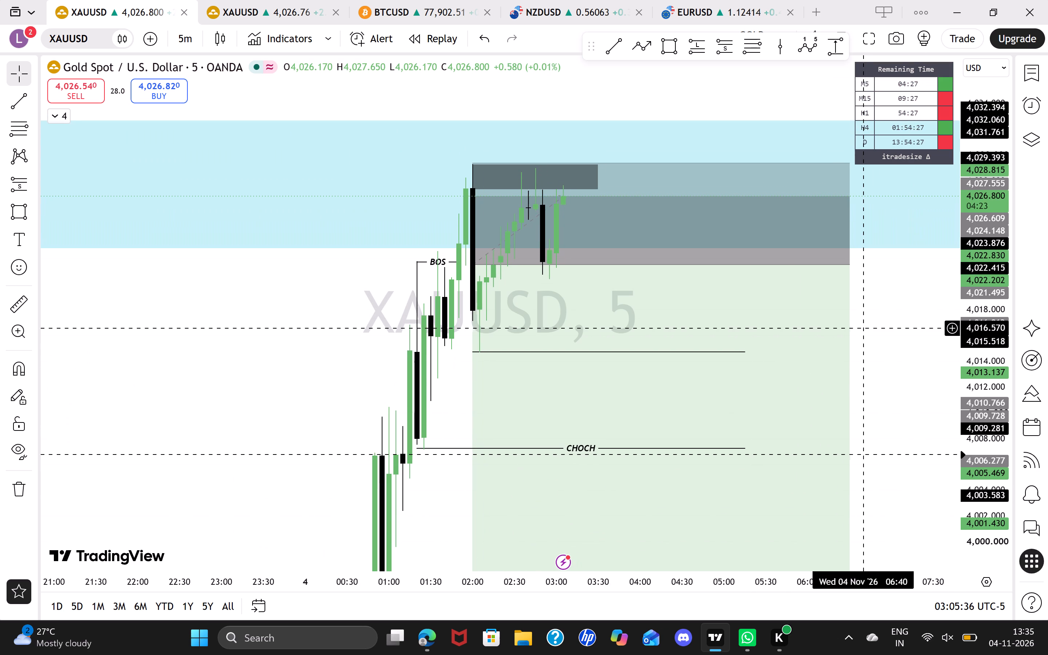
drag(863, 328, 863, 328)
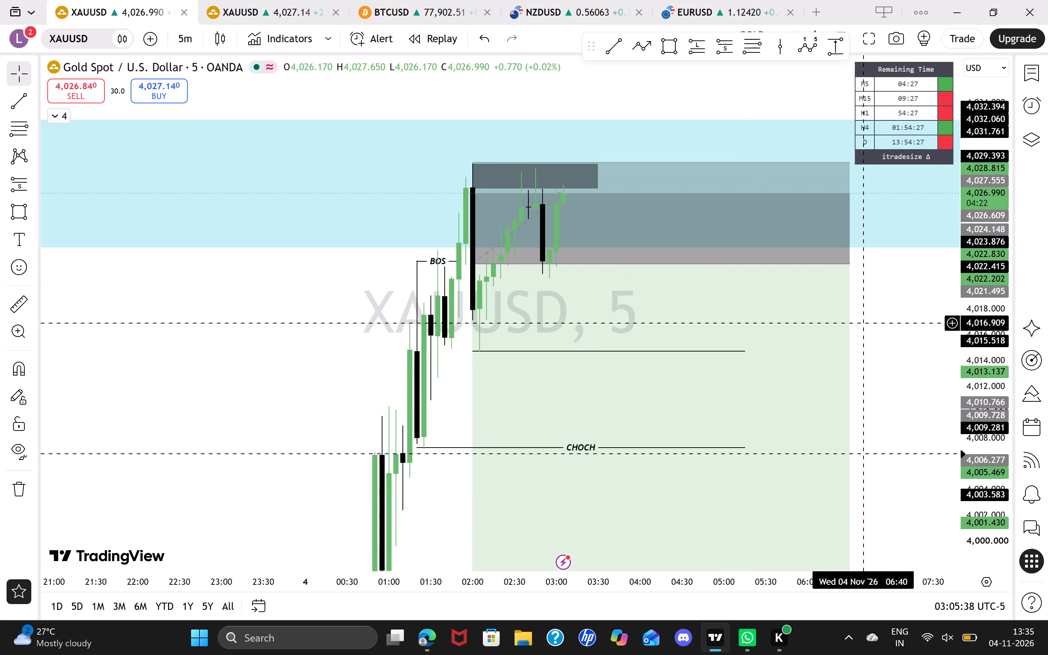
drag(867, 323, 814, 277)
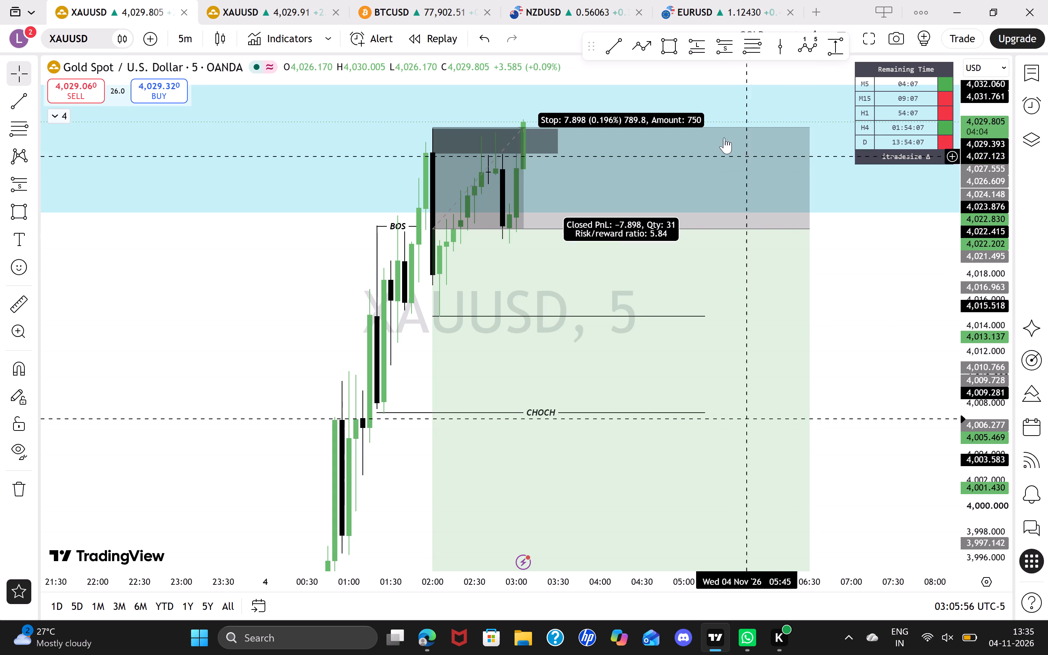
Unlock the short position and shorten its end time to 03:05 on 4 November.
click(803, 227)
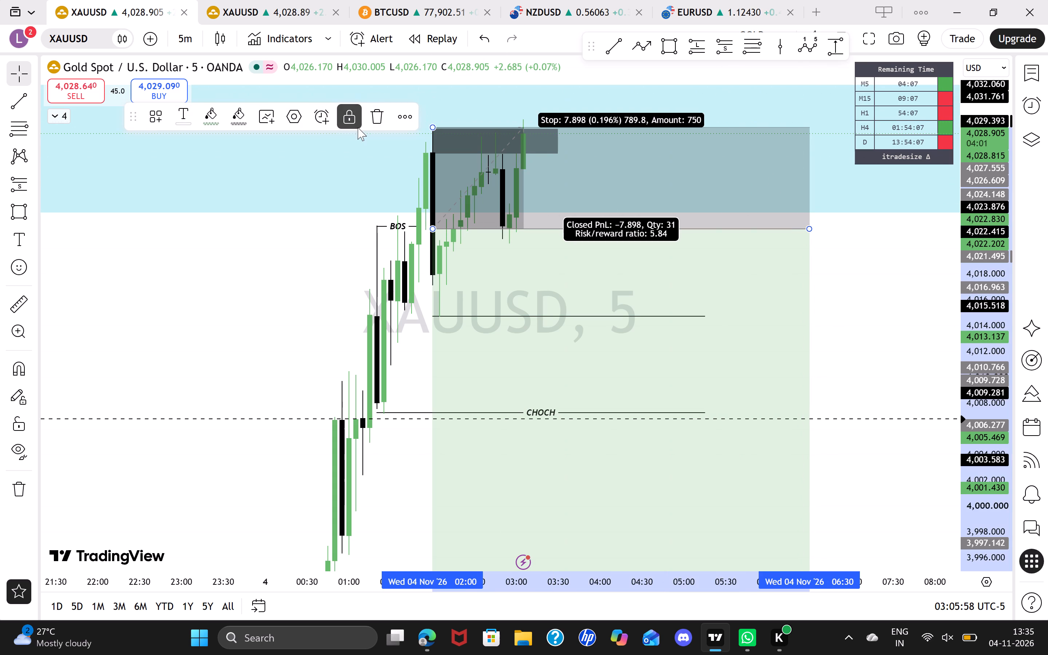
click(349, 119)
drag(813, 226, 523, 223)
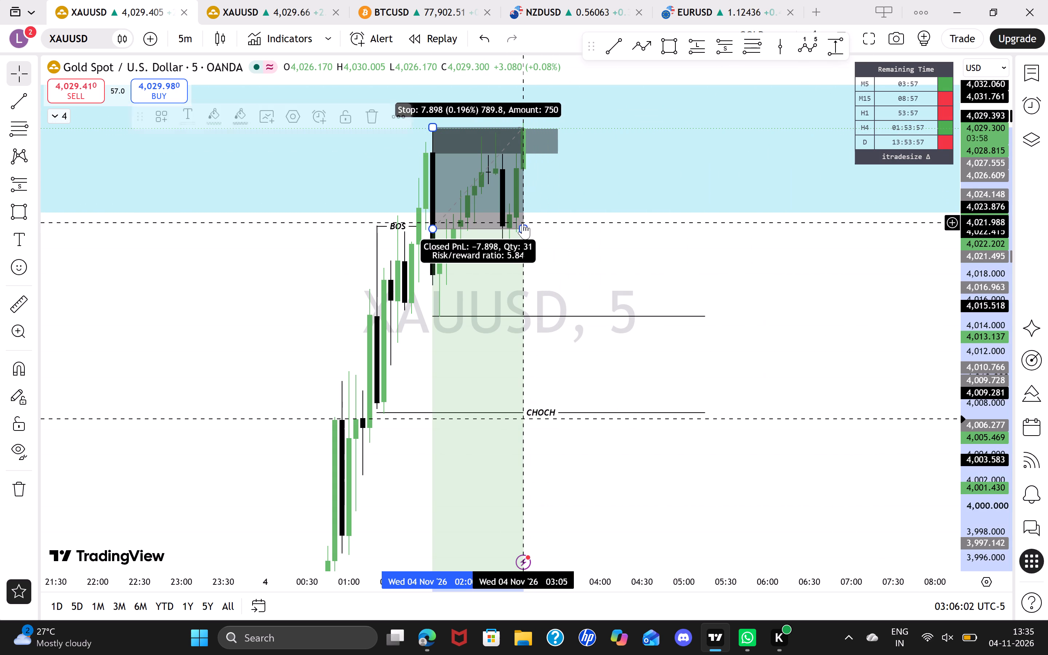
click(633, 247)
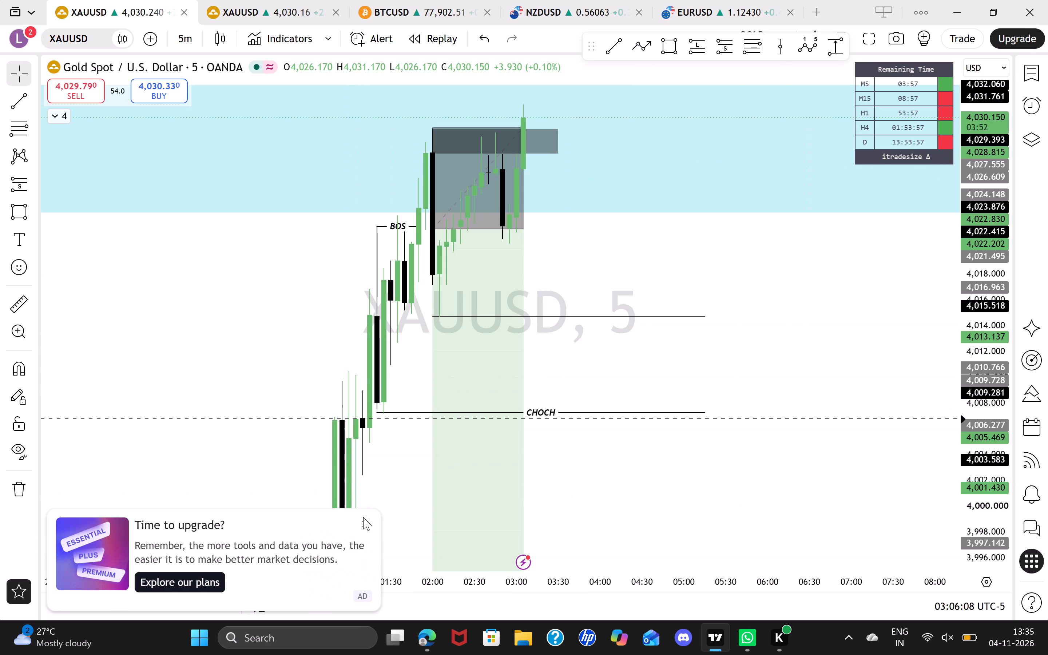
click(363, 521)
Draw a Fib retracement from the 02:00 high at about 4,029.335 down to the swing low at about 4,014.733.
drag(773, 267, 852, 301)
drag(978, 198, 984, 341)
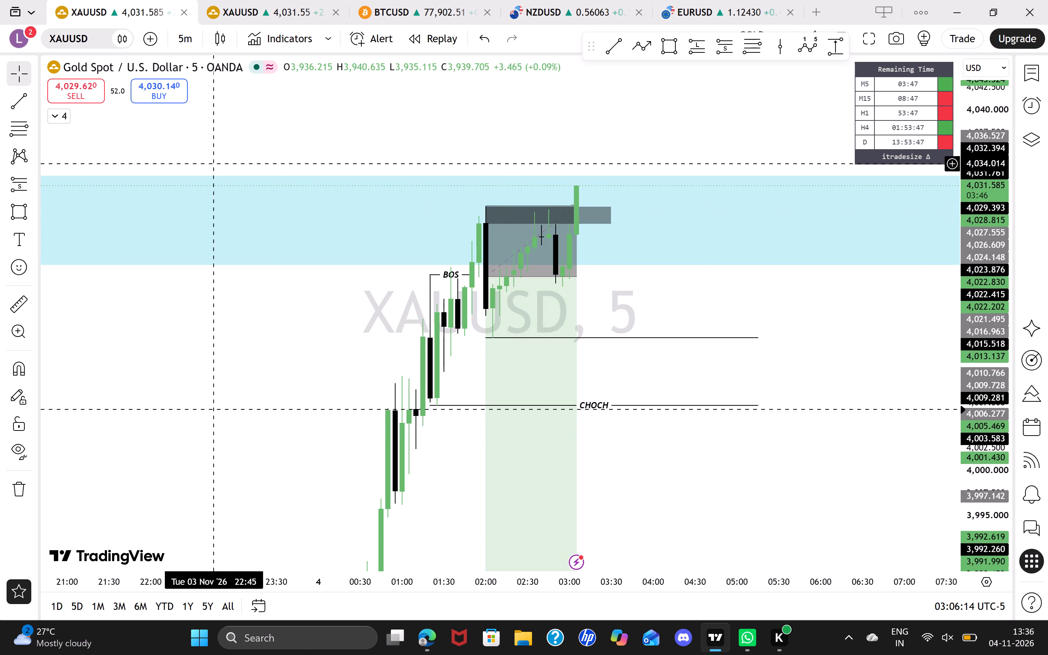
click(19, 132)
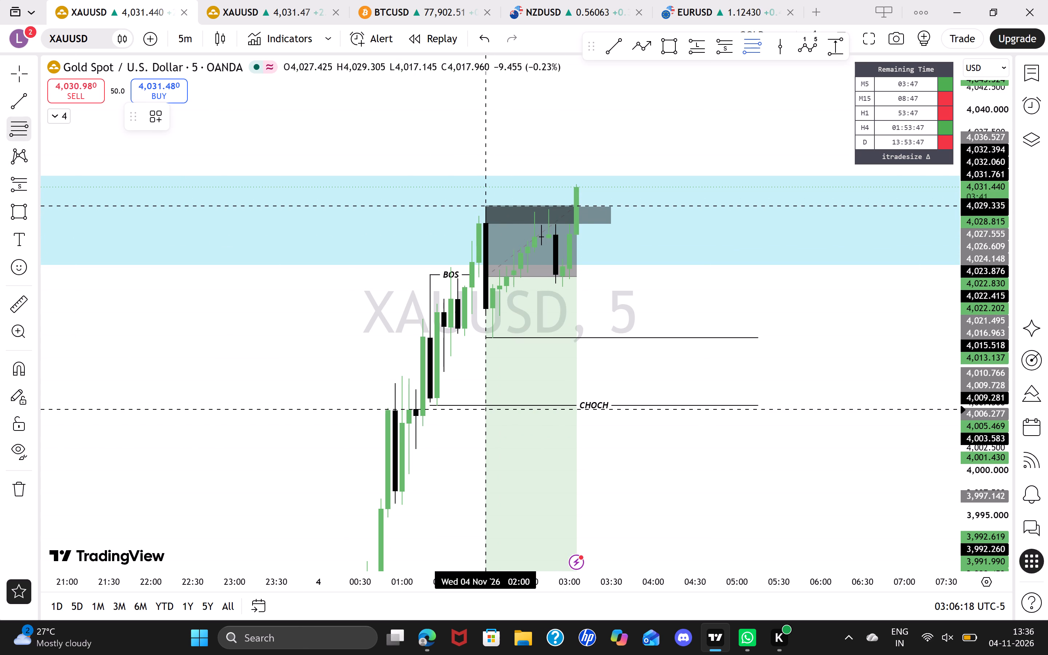
drag(483, 206, 527, 338)
click(527, 338)
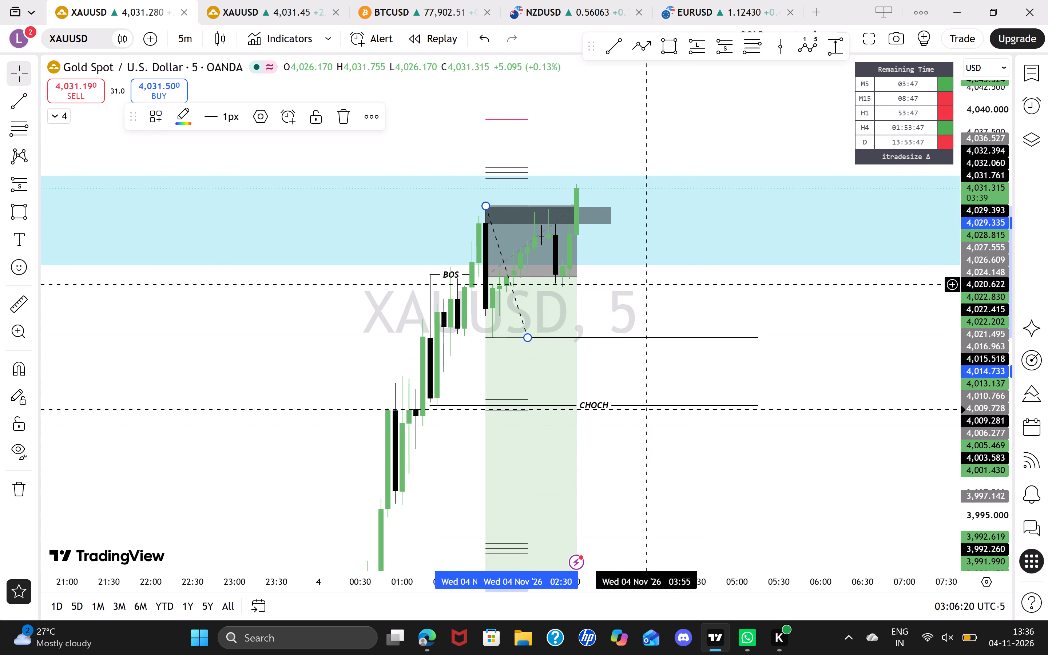
Delete the horizontal swing-low line, the CHOCH line and the BOS marking around the short position.
drag(979, 311, 956, 232)
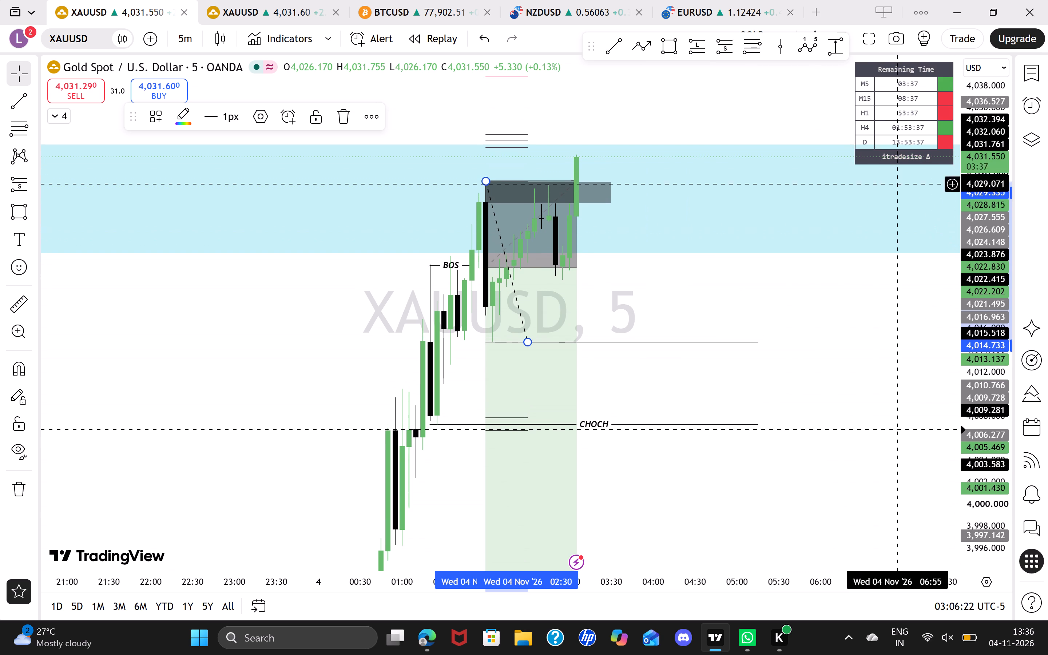
drag(791, 124, 655, 172)
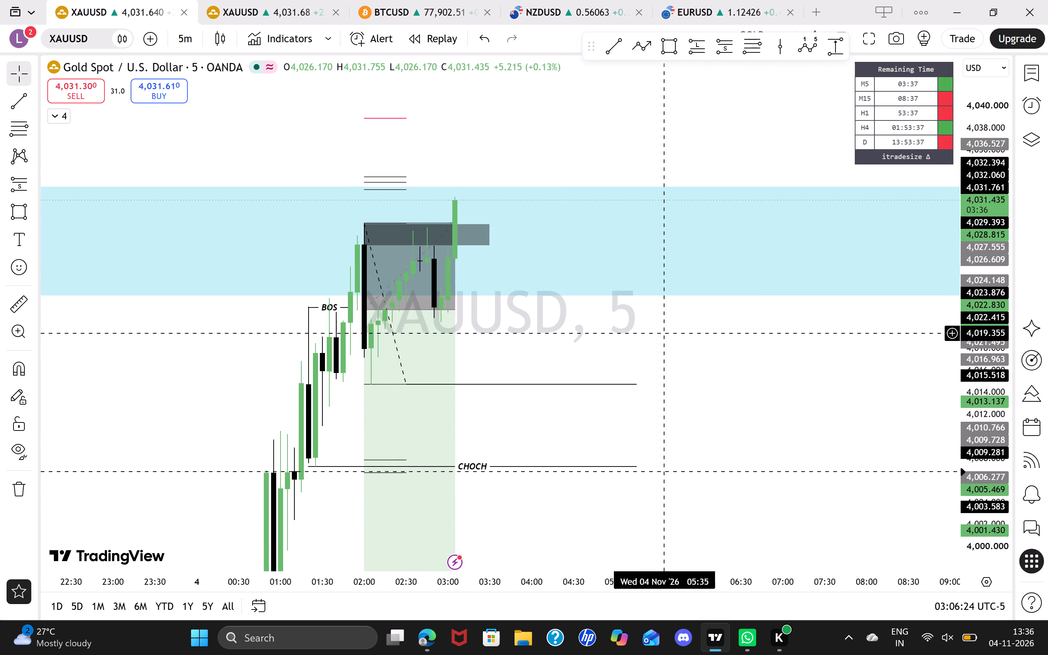
drag(968, 292, 955, 251)
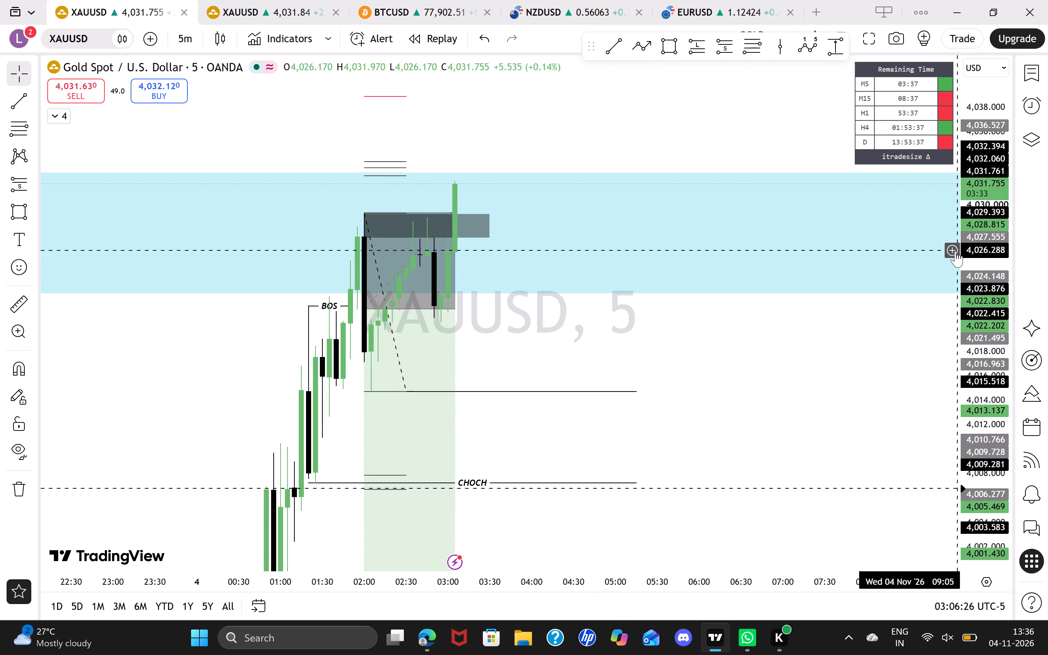
drag(955, 251, 960, 426)
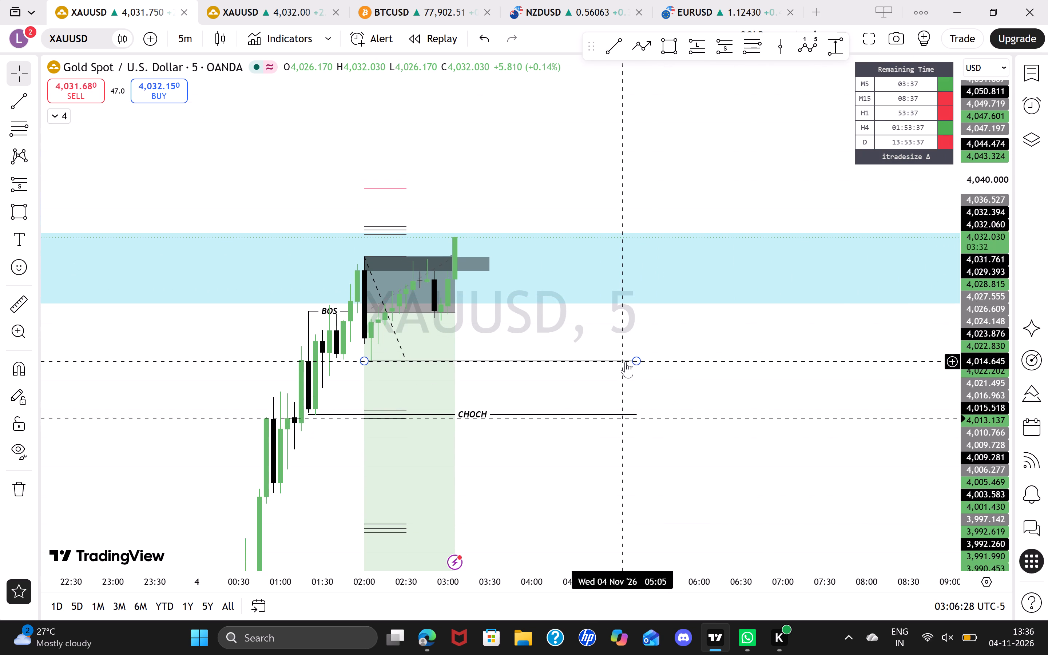
click(626, 362)
key(Delete)
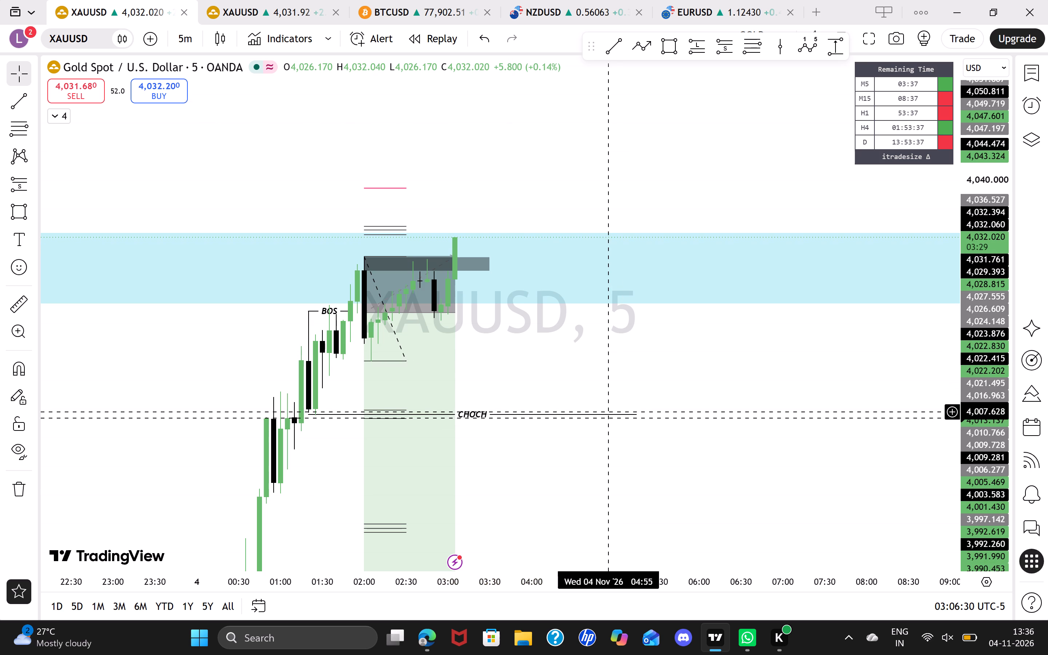
click(604, 414)
key(Delete)
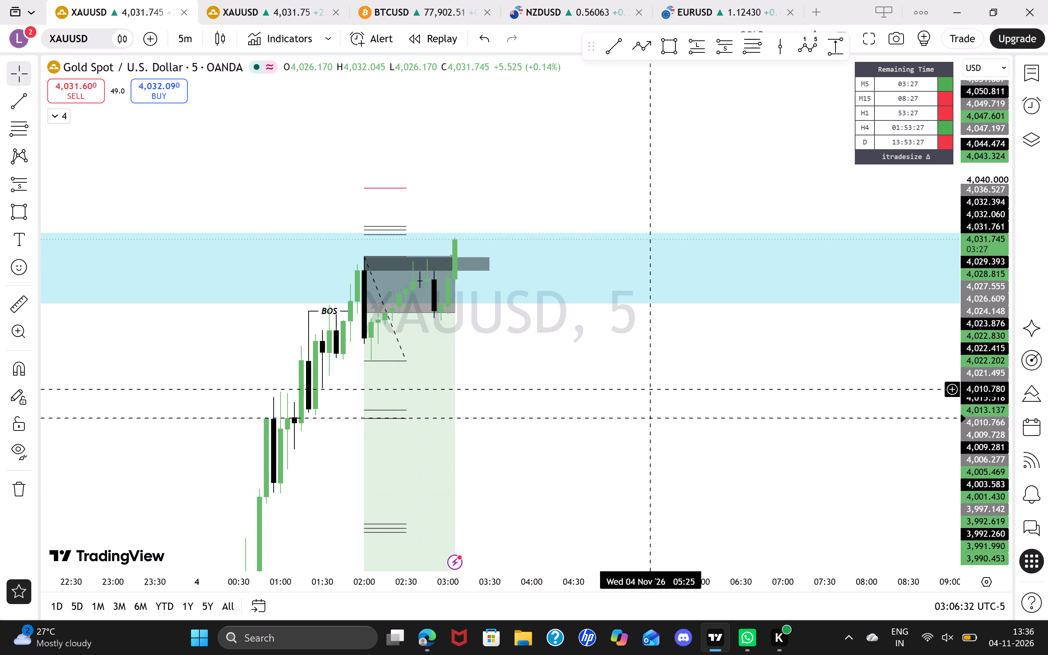
drag(680, 385, 676, 384)
click(325, 309)
key(Delete)
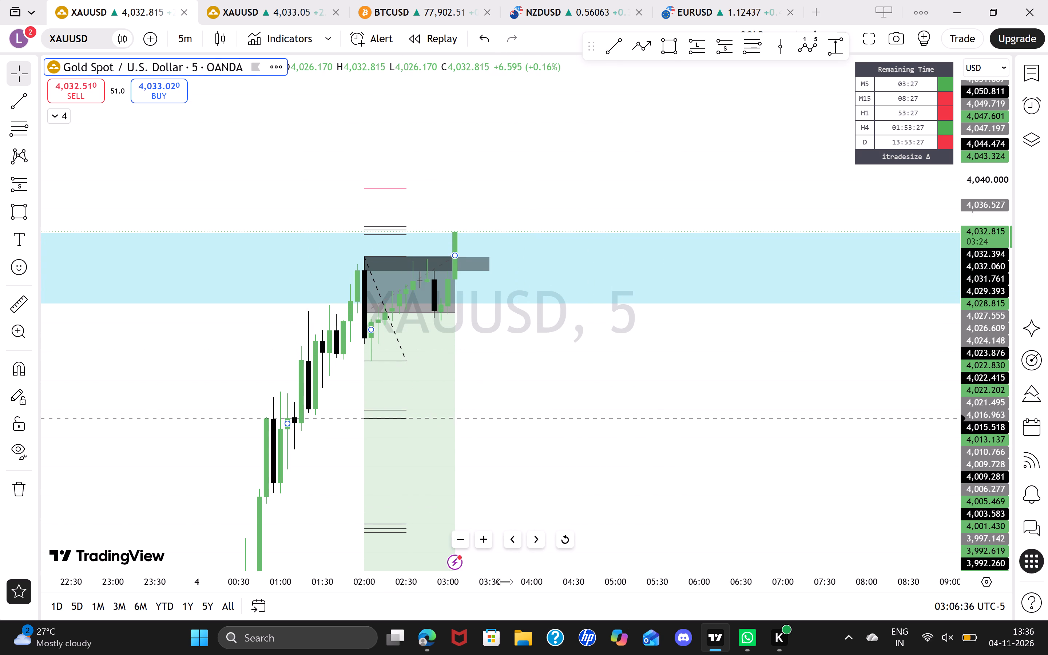
Shorten the light-blue TJL2 A+ (1H) zone so that it ends at about 05:25 on 4 November.
drag(505, 582, 648, 562)
drag(821, 402, 700, 416)
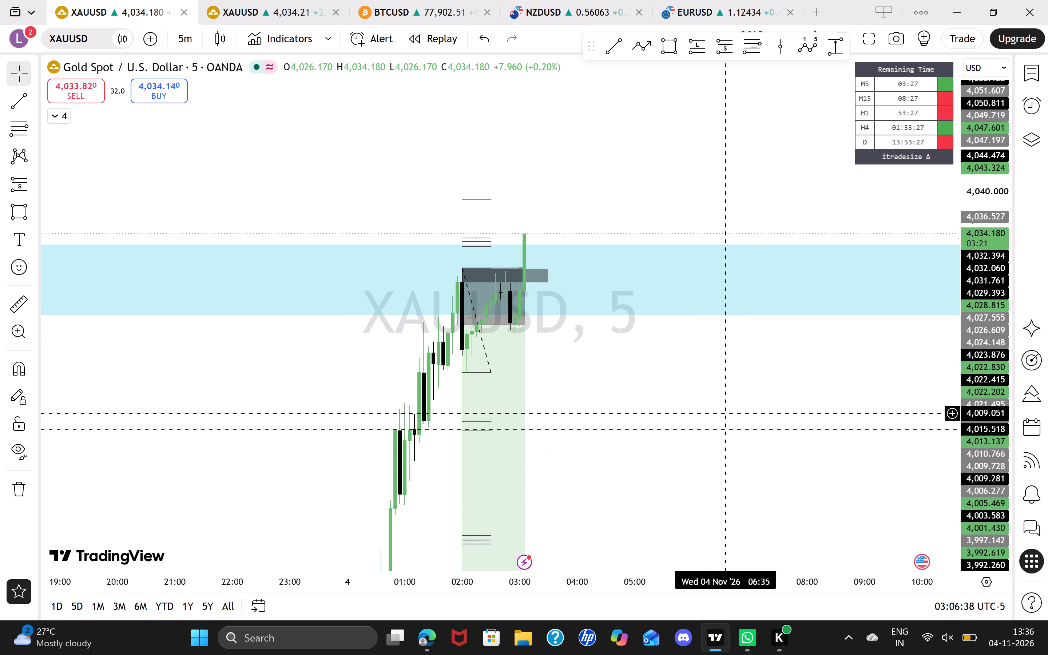
drag(700, 416, 547, 429)
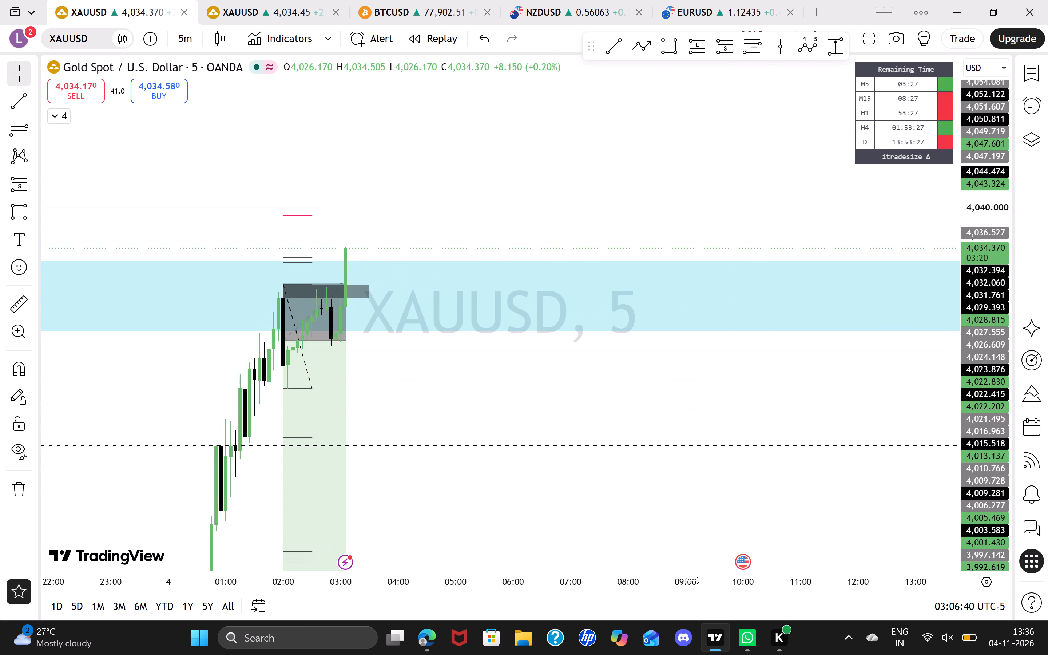
drag(692, 580, 880, 569)
drag(899, 394, 673, 409)
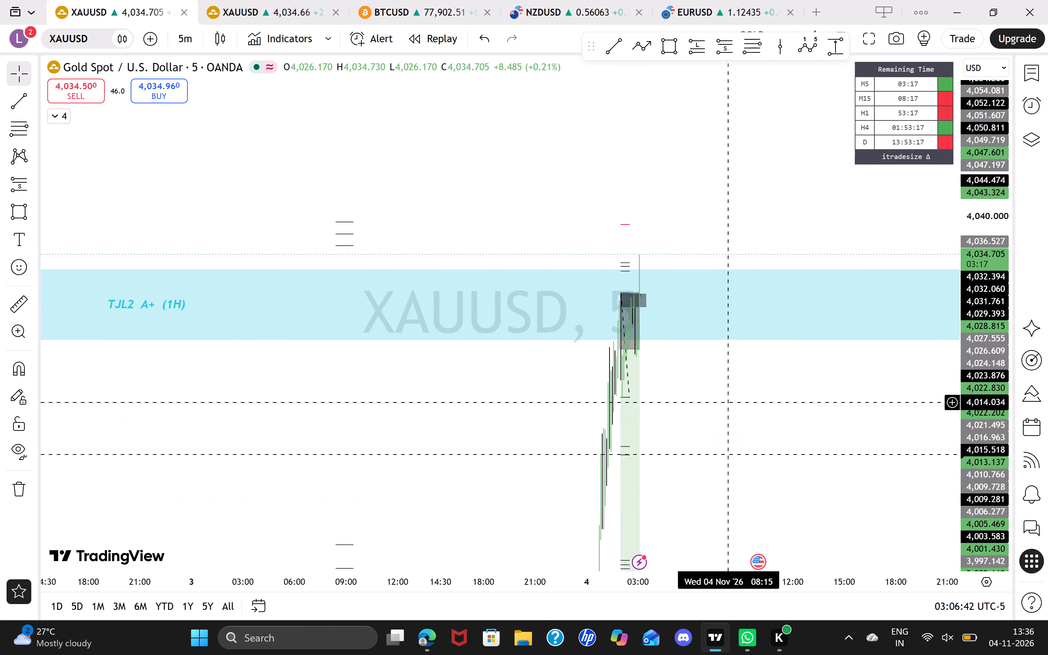
drag(673, 409, 537, 420)
drag(817, 322, 483, 382)
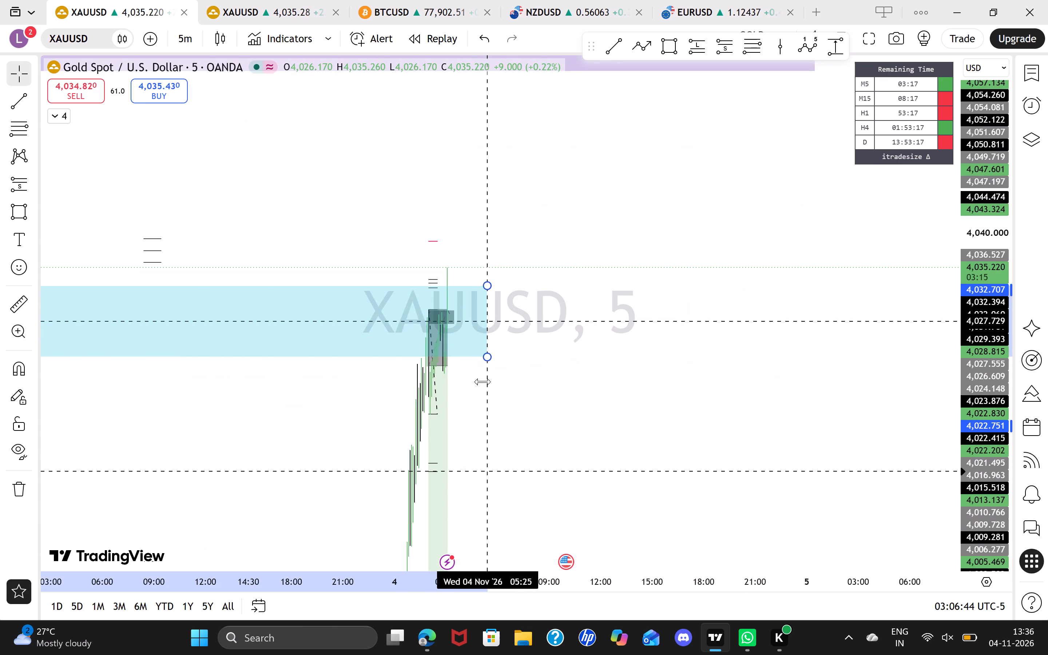
Shorten the light-blue TJL2 A+ (1H) zone further so that it ends at about 02:40 on 4 November.
drag(483, 382, 440, 384)
click(568, 384)
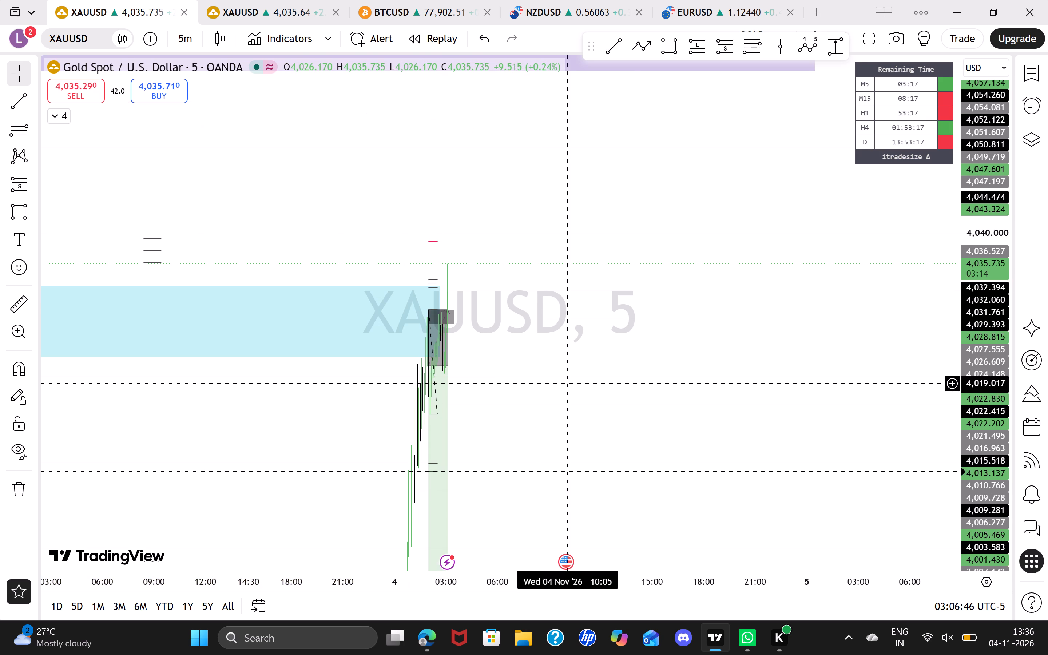
Examine the 5-minute price action around the short position, the 1H zone and the neighbouring zones above and below.
drag(991, 274, 1020, 461)
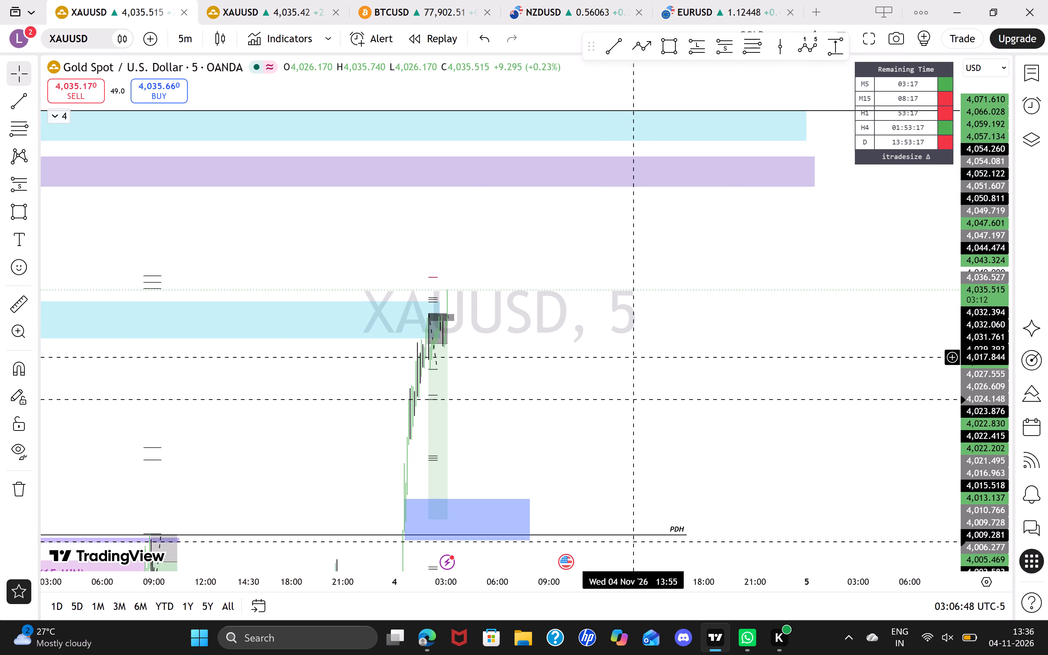
drag(593, 350, 1047, 229)
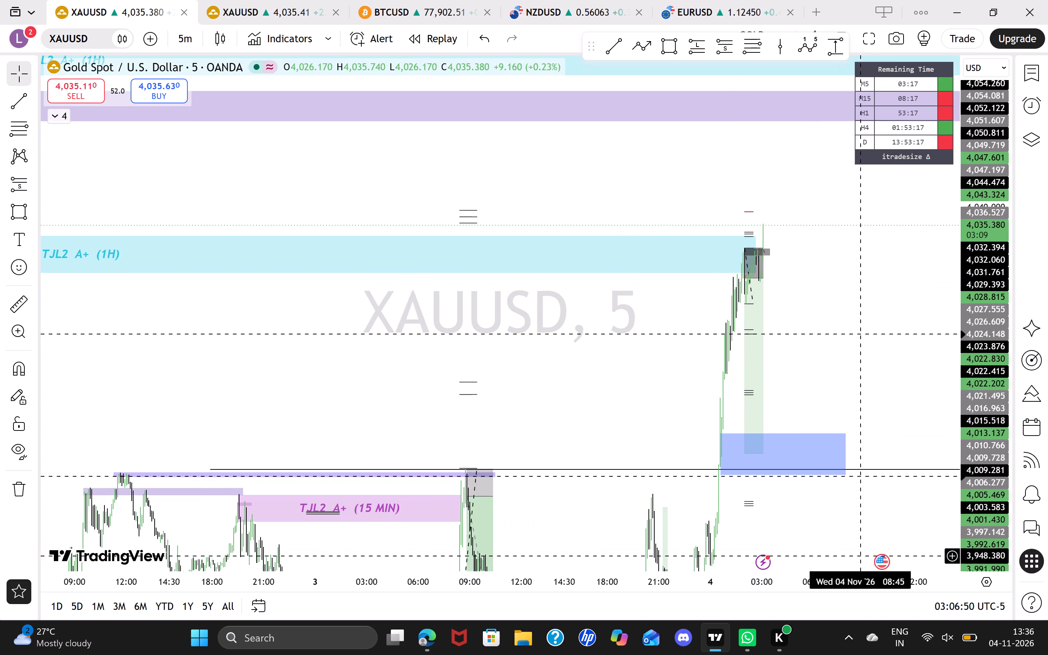
drag(890, 579, 760, 589)
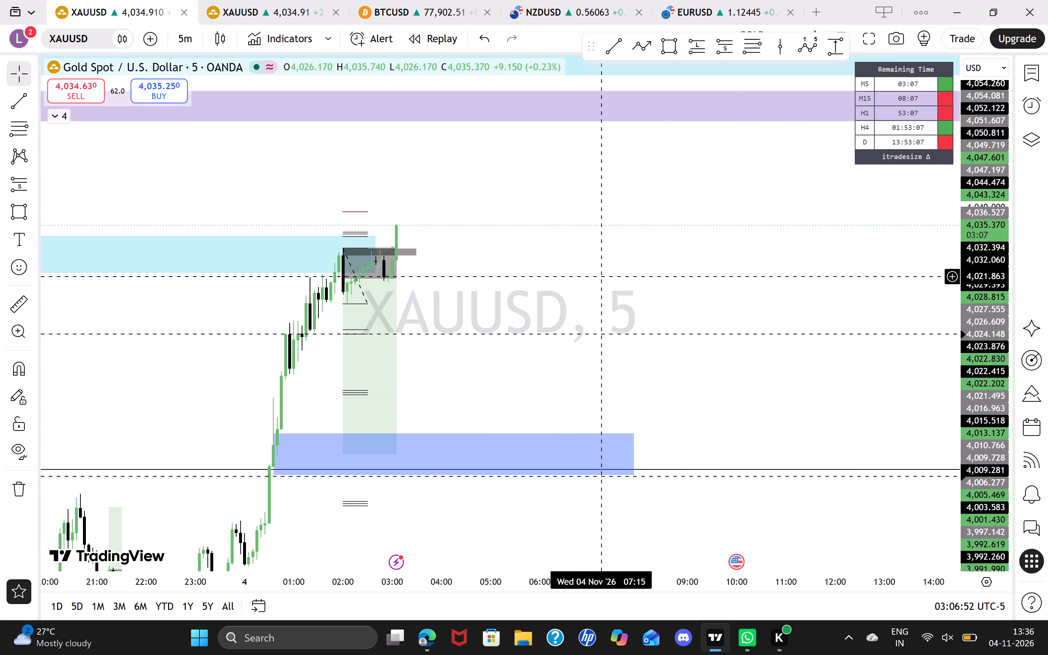
drag(559, 282, 954, 228)
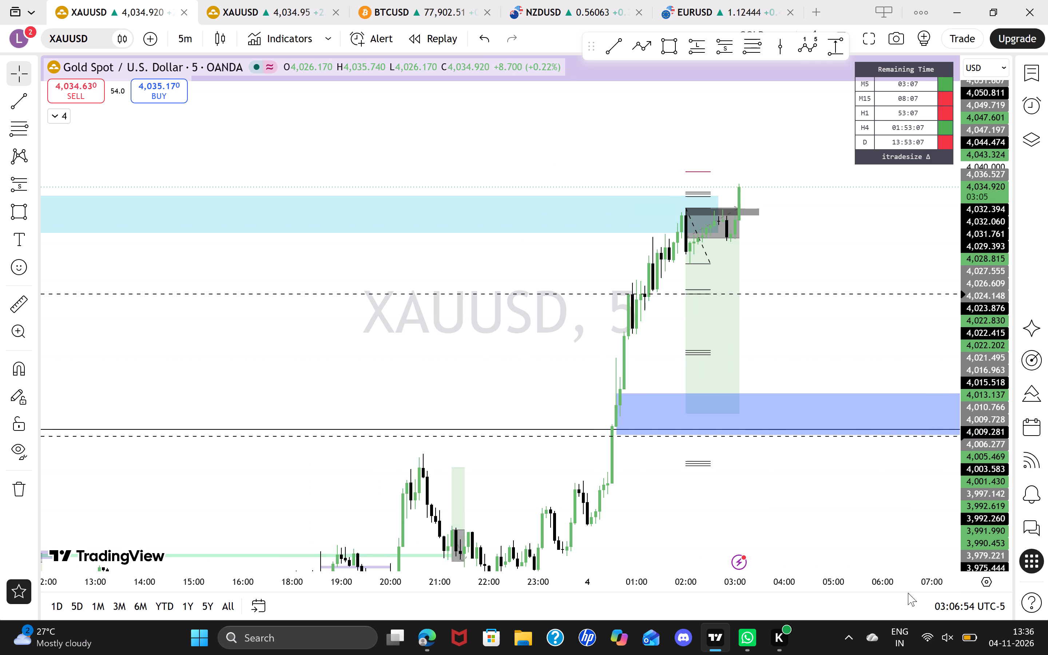
drag(914, 585, 856, 602)
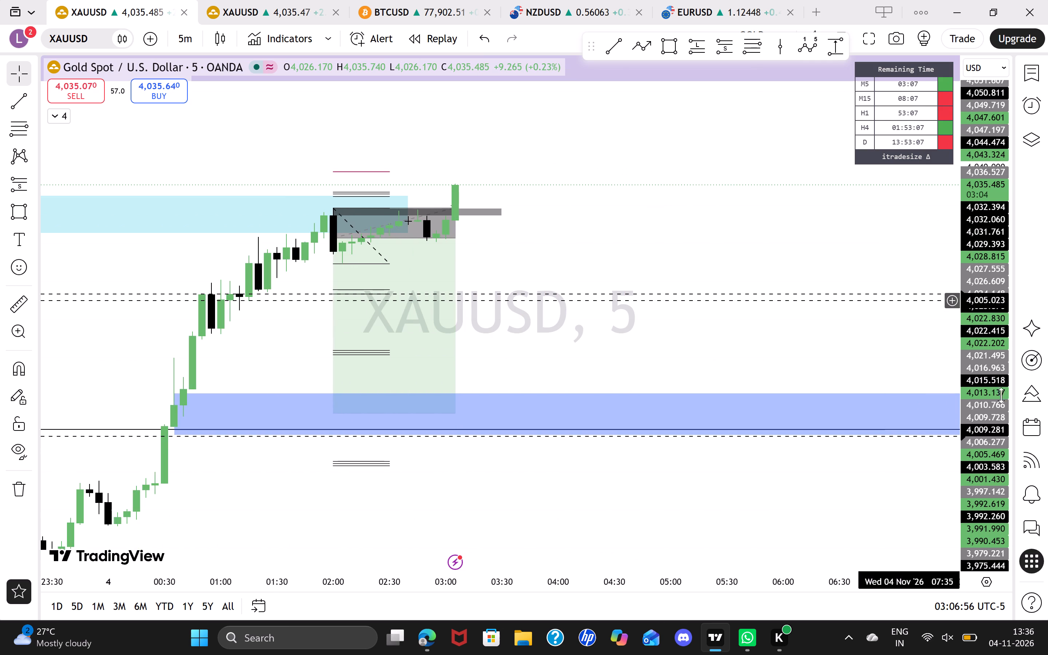
drag(982, 443, 928, 192)
drag(741, 123, 825, 461)
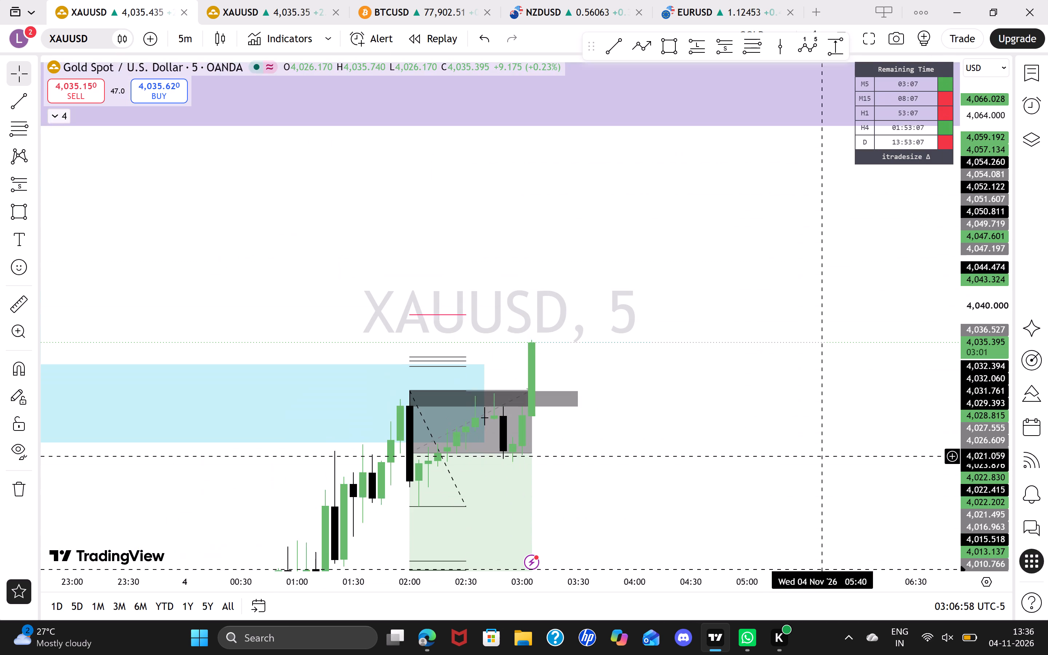
drag(825, 461, 825, 466)
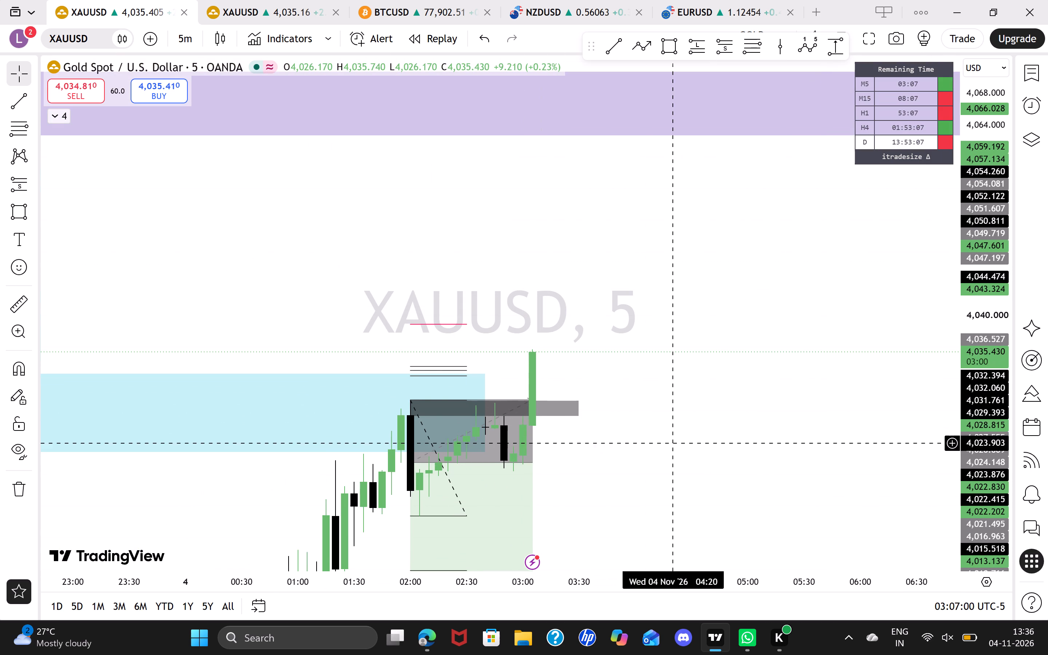
drag(676, 443, 674, 377)
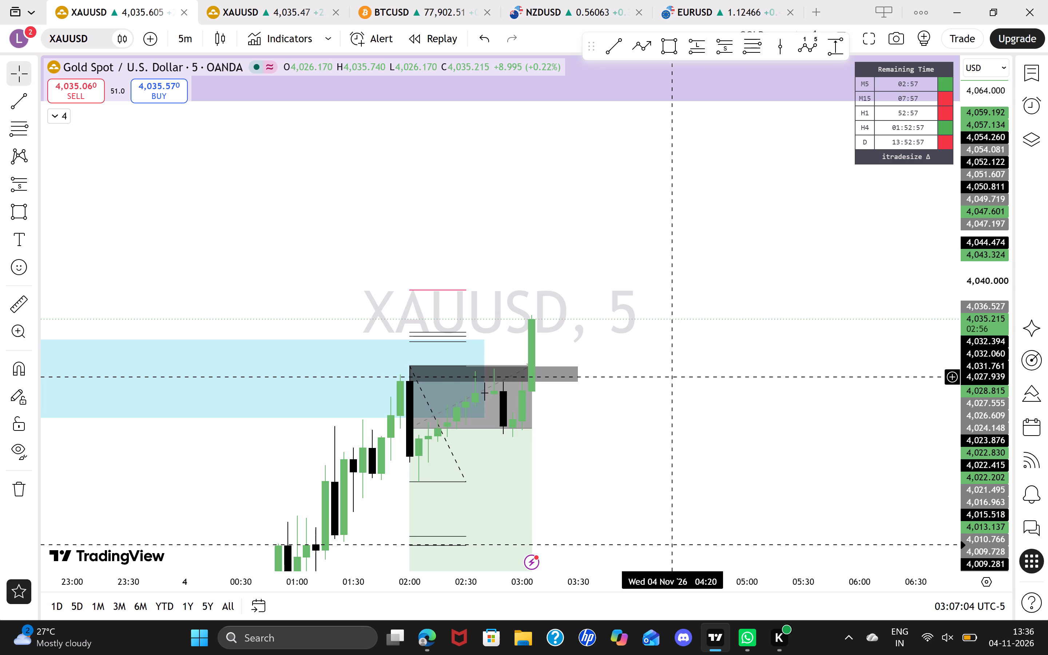
drag(653, 435, 660, 375)
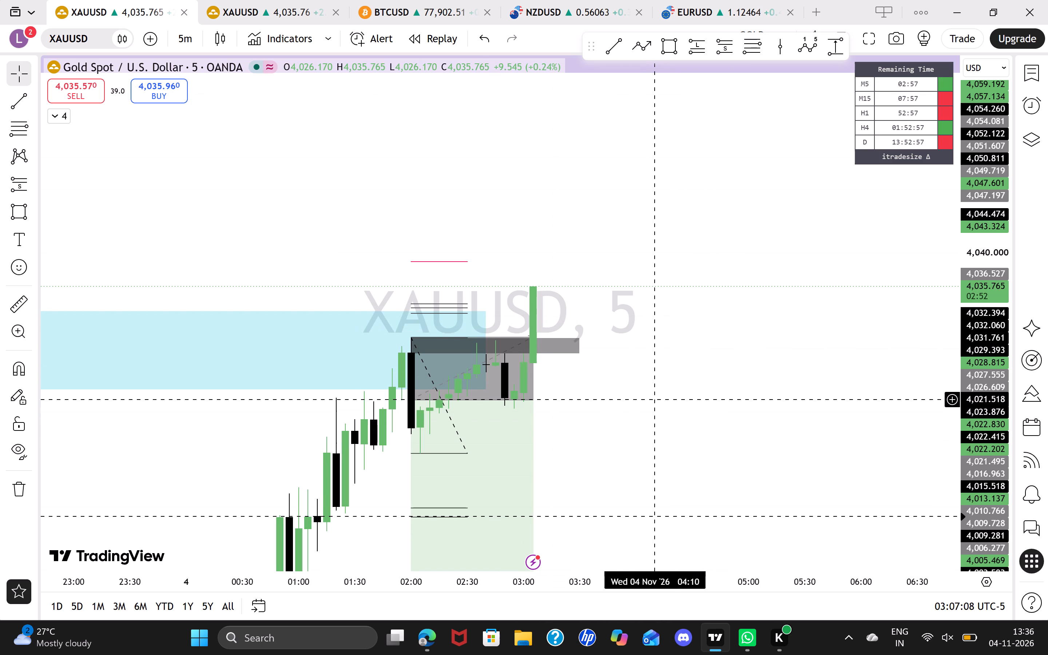
drag(655, 400, 662, 366)
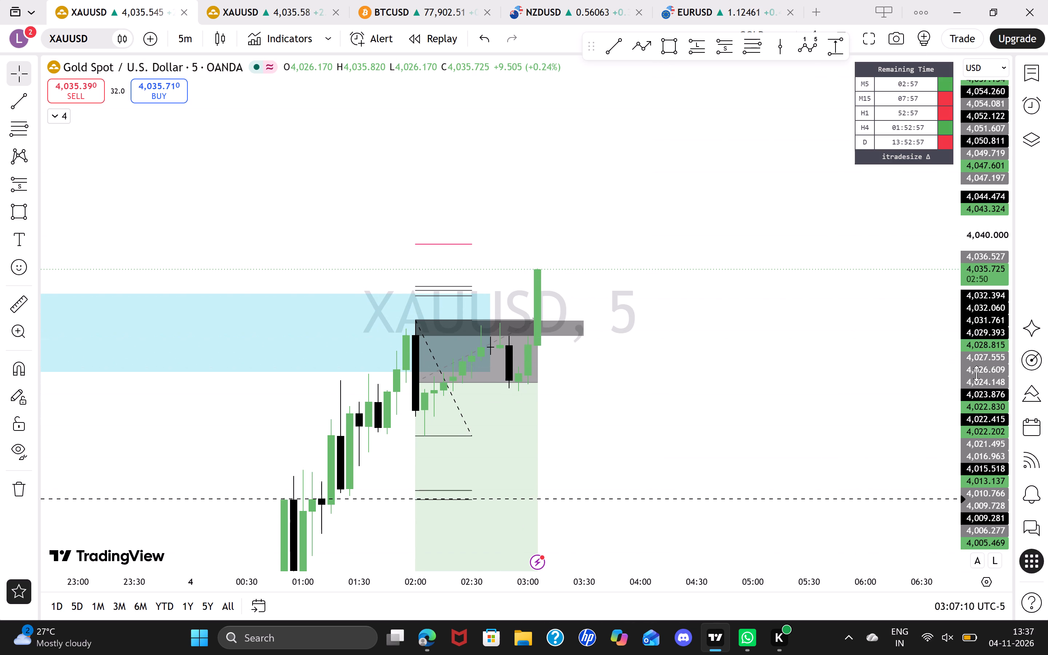
drag(984, 388, 952, 176)
drag(785, 392, 787, 347)
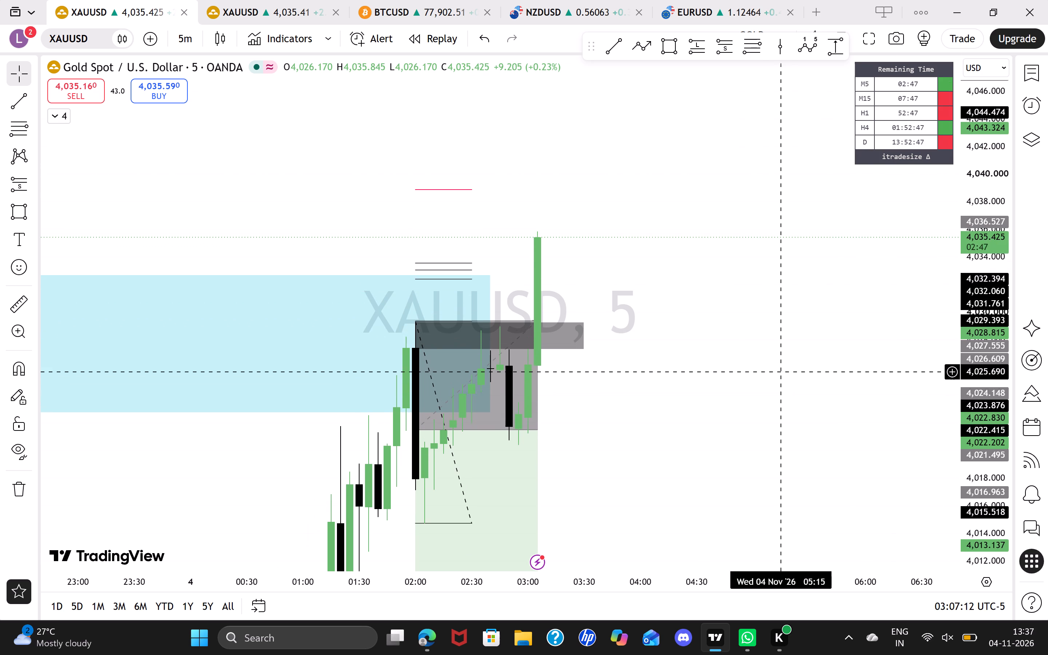
drag(787, 347, 788, 290)
Measure the price move from the upper edge of the light-blue 1H zone to above the latest candle's high.
drag(22, 311, 196, 250)
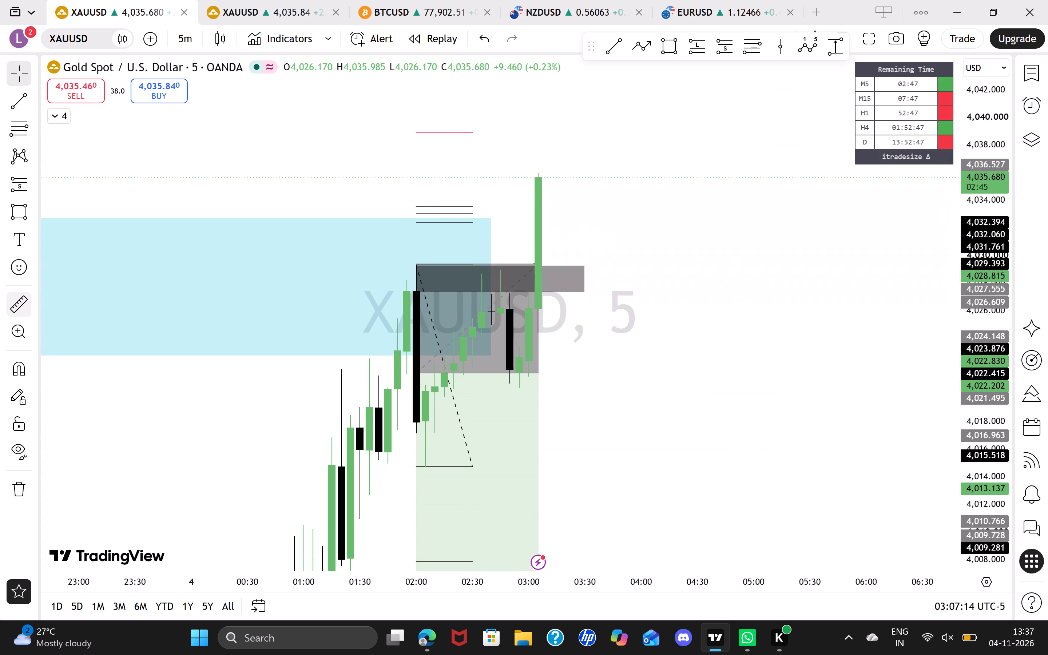
drag(196, 250, 487, 224)
click(487, 224)
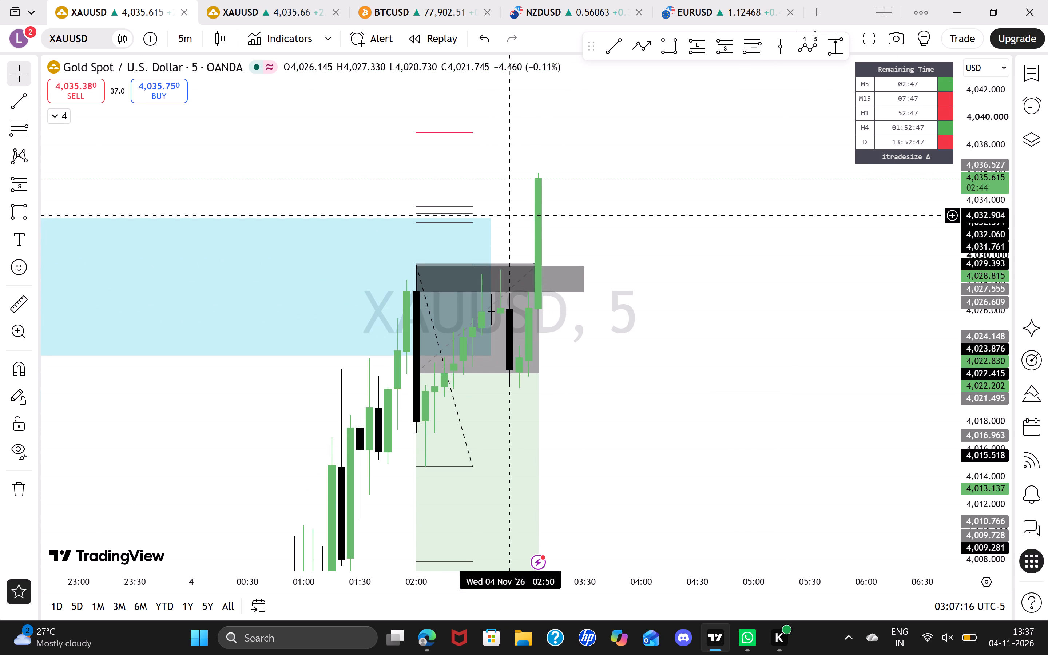
click(35, 309)
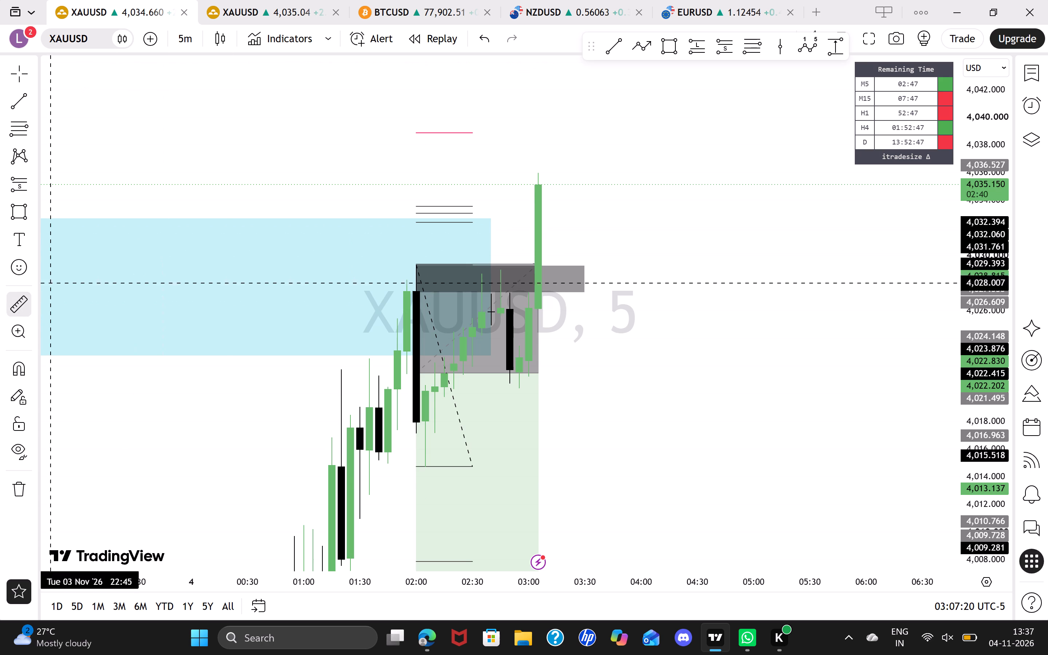
drag(494, 224, 520, 205)
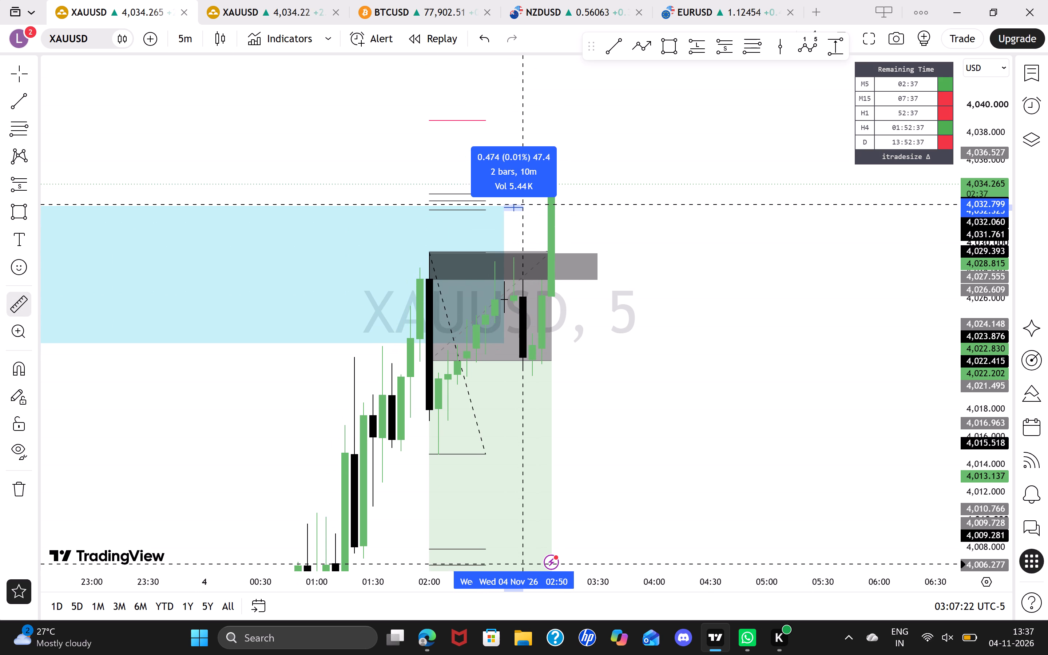
click(559, 123)
click(690, 148)
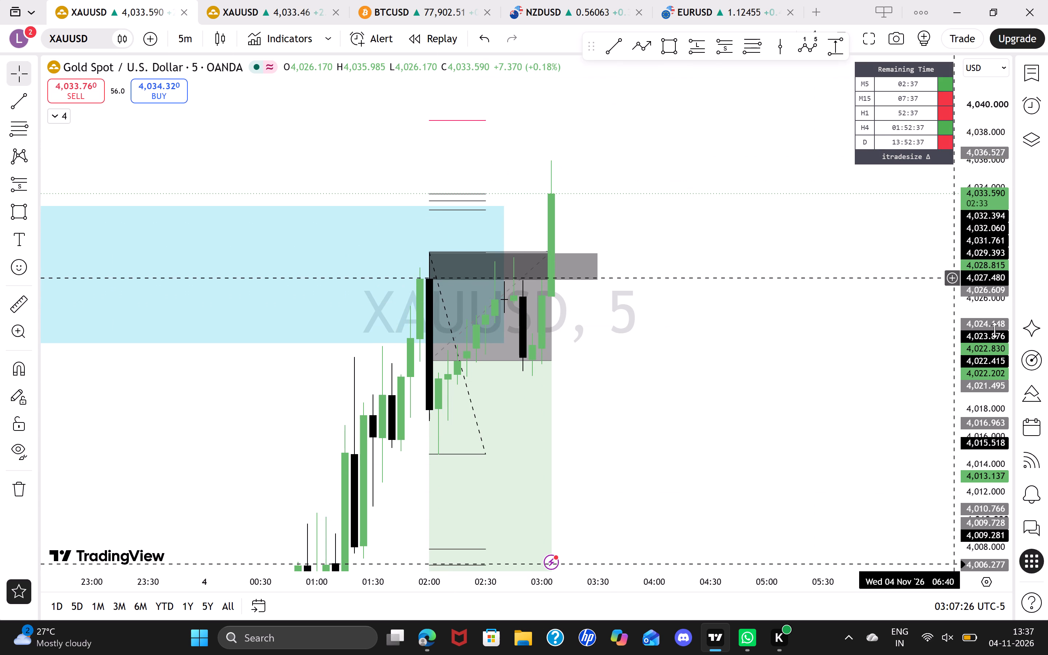
On the 1-minute chart, move the existing short position's target up to about 4,006.077.
key(1)
key(Return)
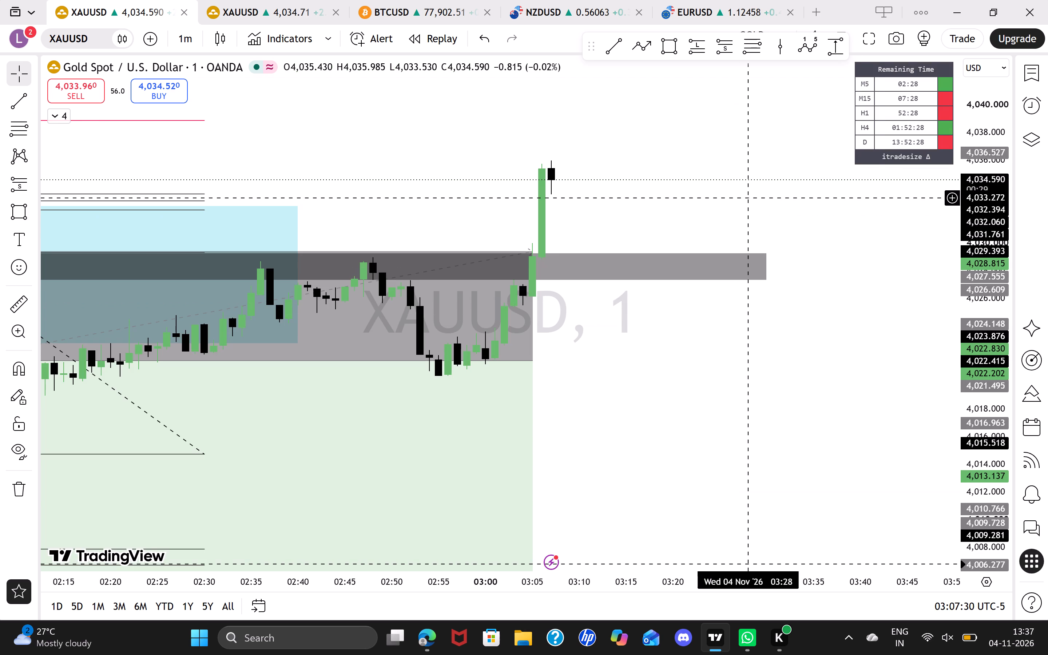
drag(982, 352, 965, 249)
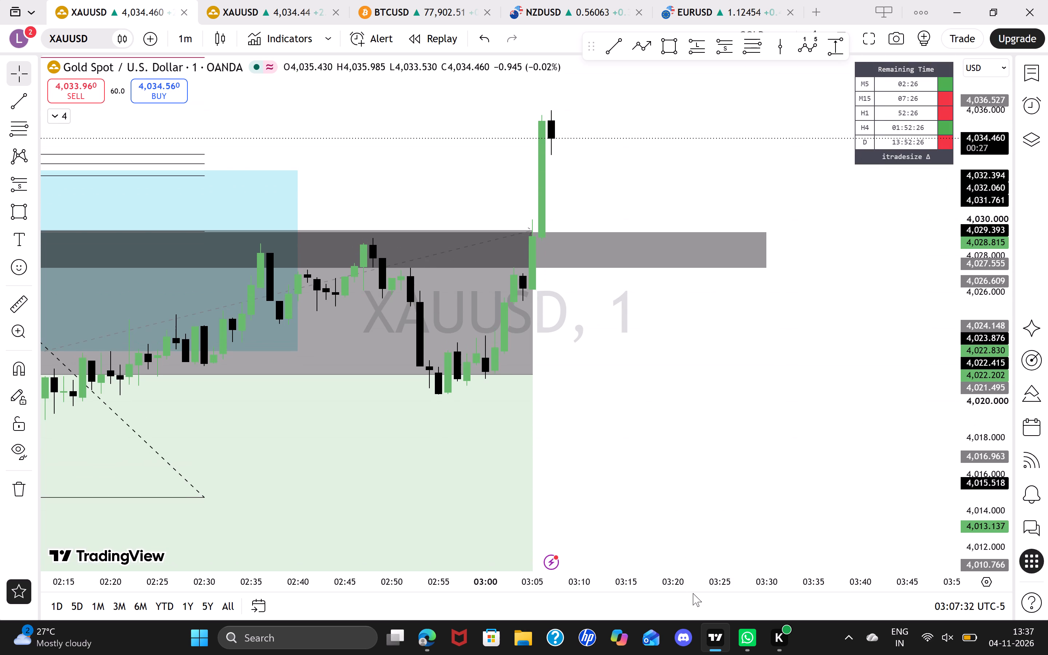
drag(683, 581, 857, 569)
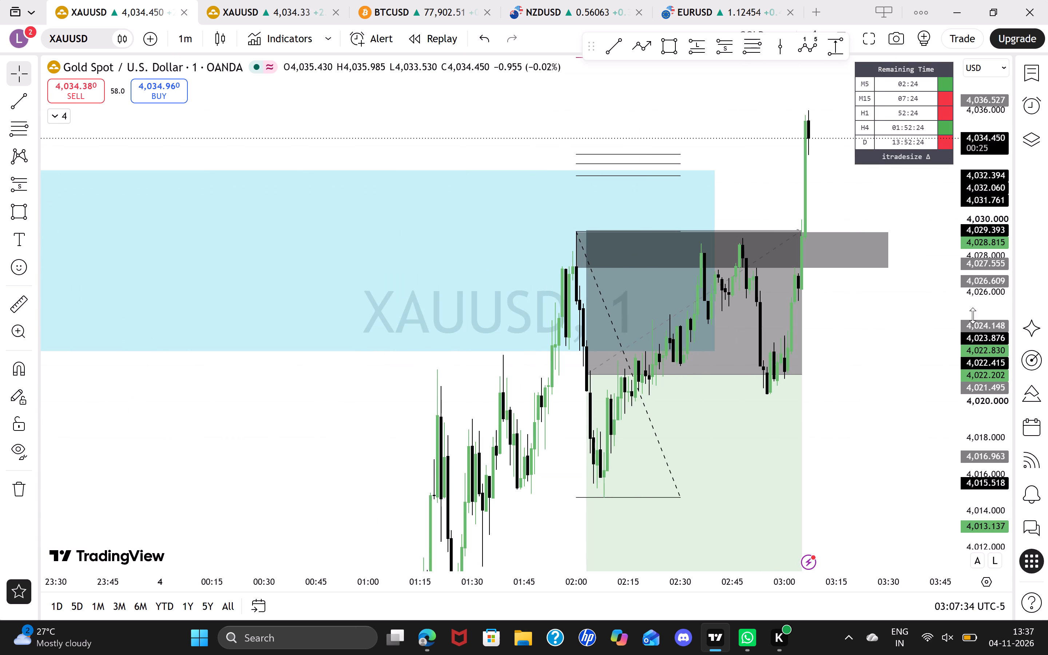
drag(981, 301, 997, 649)
drag(912, 516, 828, 382)
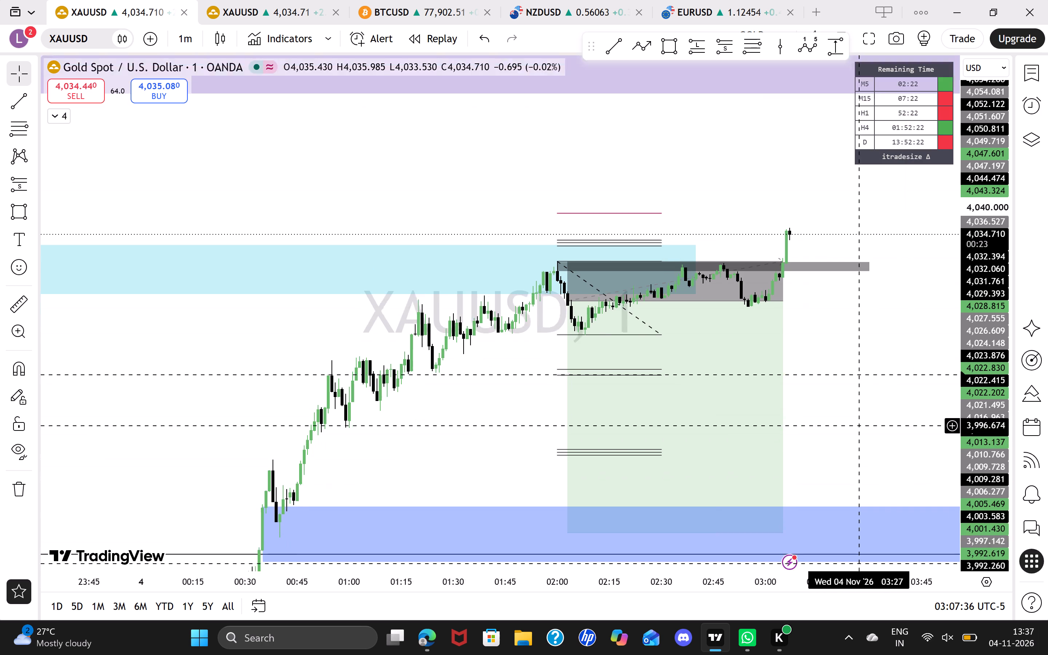
drag(828, 382, 808, 354)
click(519, 461)
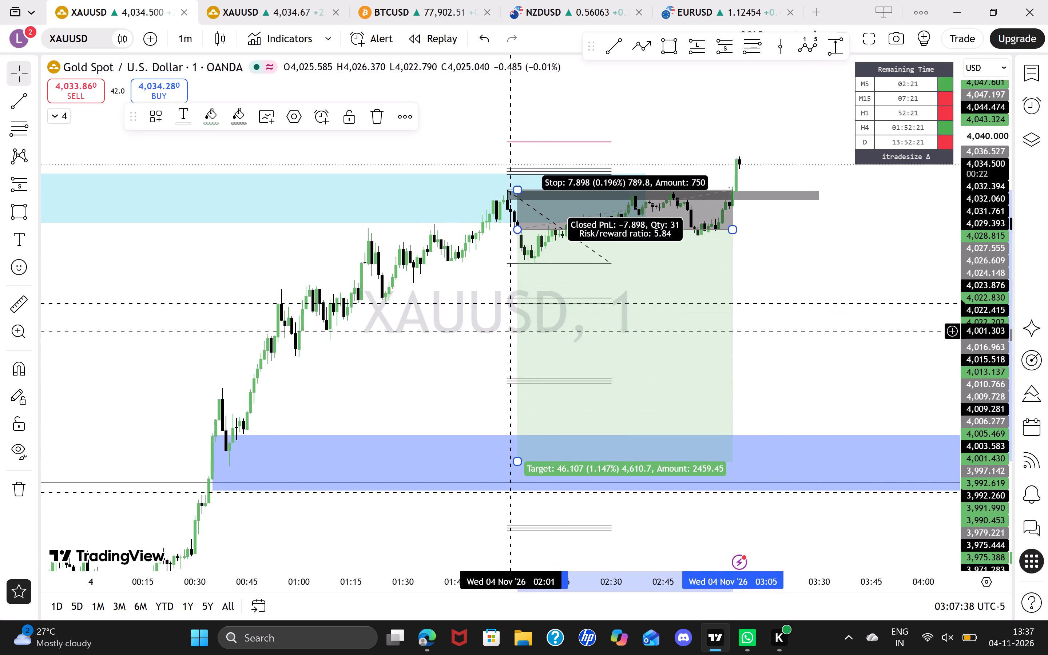
drag(519, 464, 531, 317)
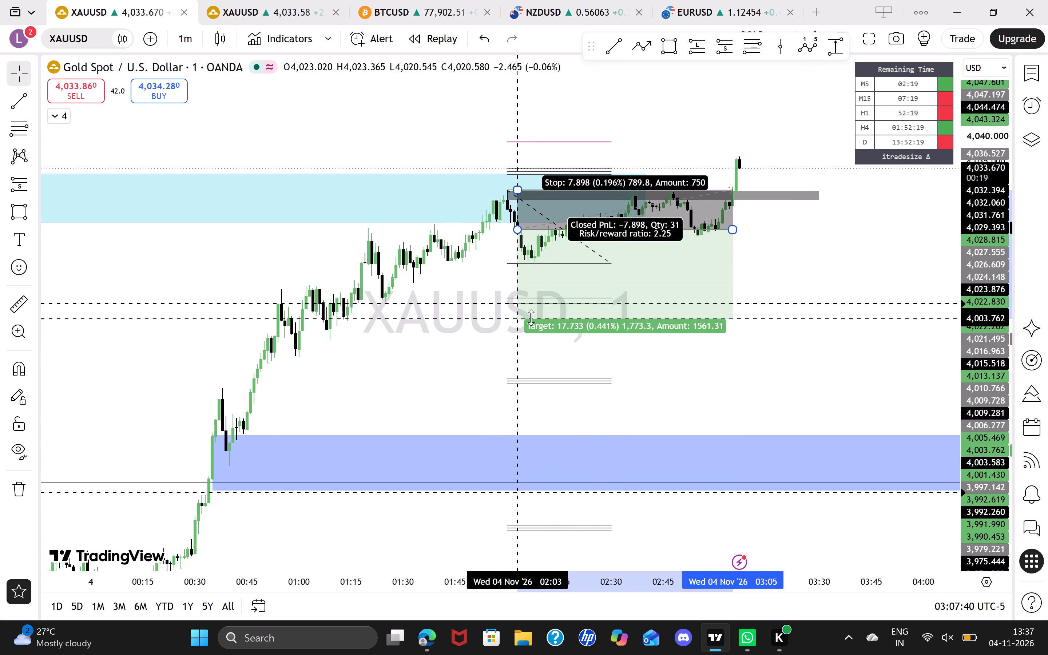
drag(531, 317, 536, 307)
click(801, 230)
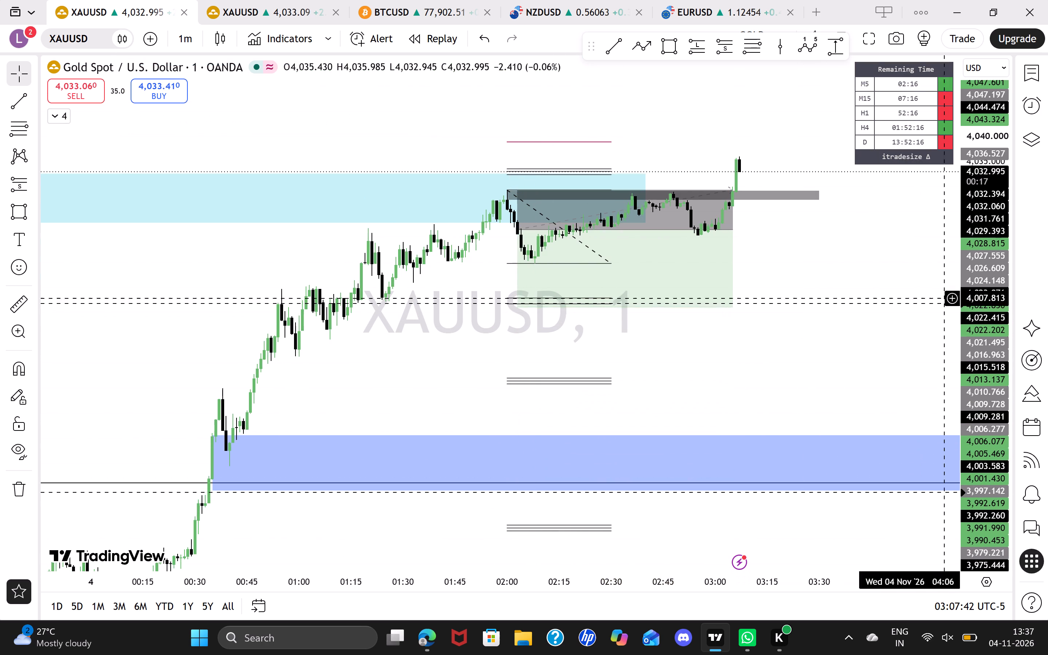
Return to the 5-minute chart and examine the latest candle against the 1H zone and the short position.
drag(976, 426, 936, 257)
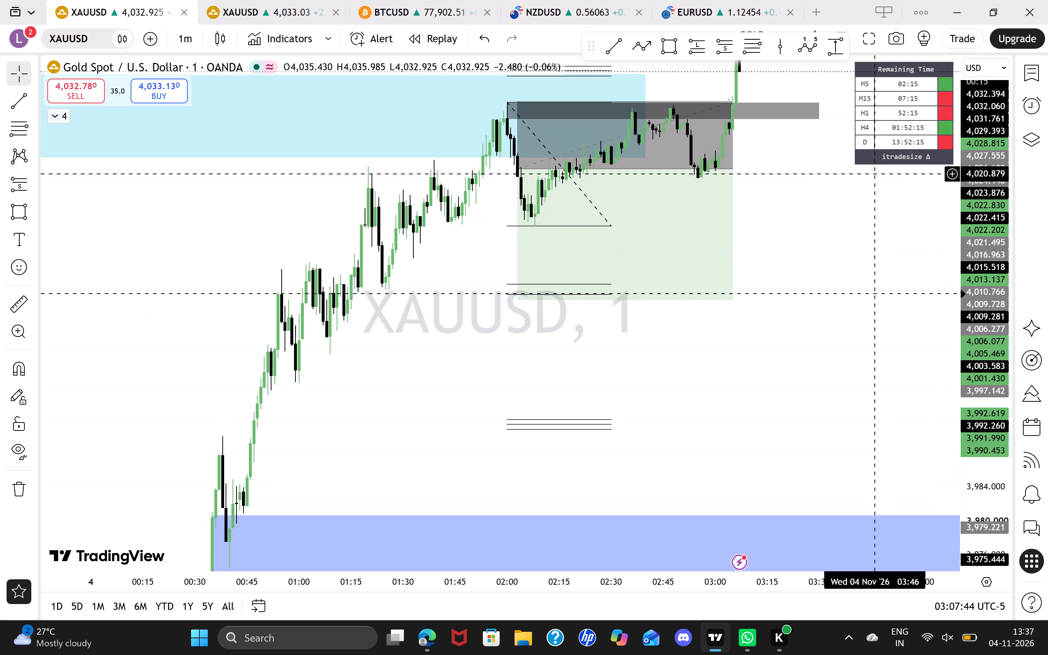
key(5)
key(Return)
drag(862, 217, 839, 288)
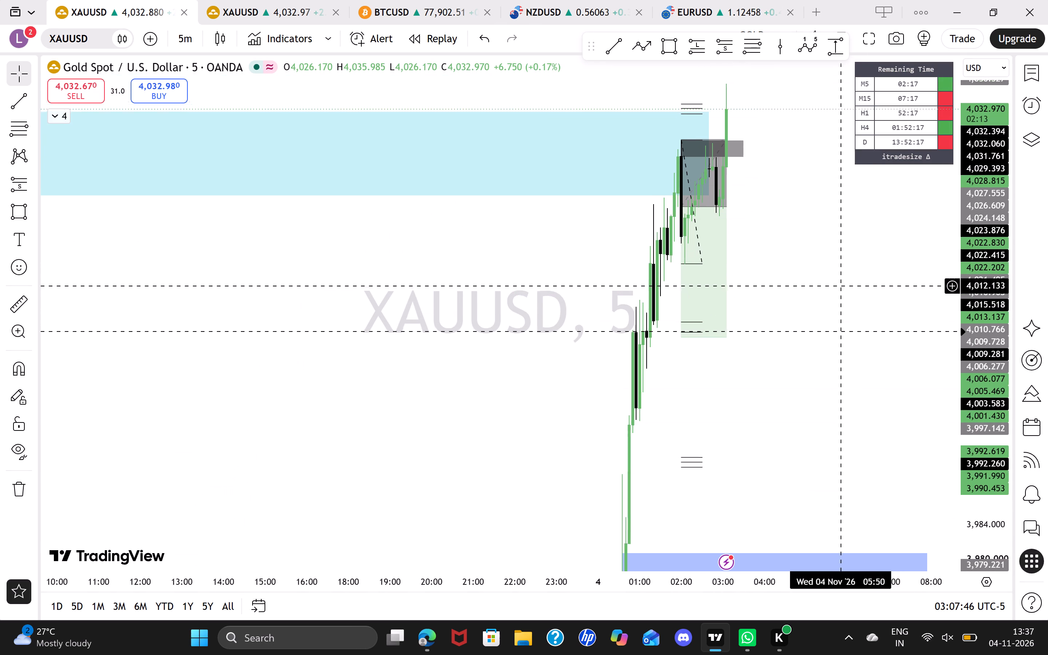
drag(839, 288, 819, 336)
drag(977, 220, 981, 238)
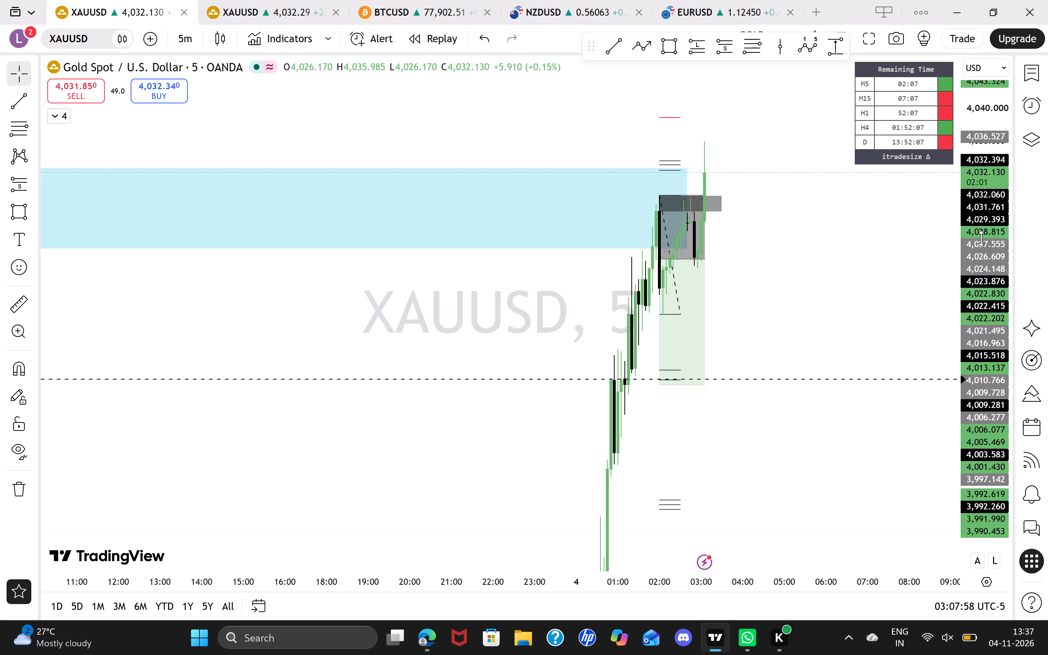
Place a new short position on the 1-minute chart at 03:08 on 4 November, with entry at about 4,032.230.
key(1)
key(Return)
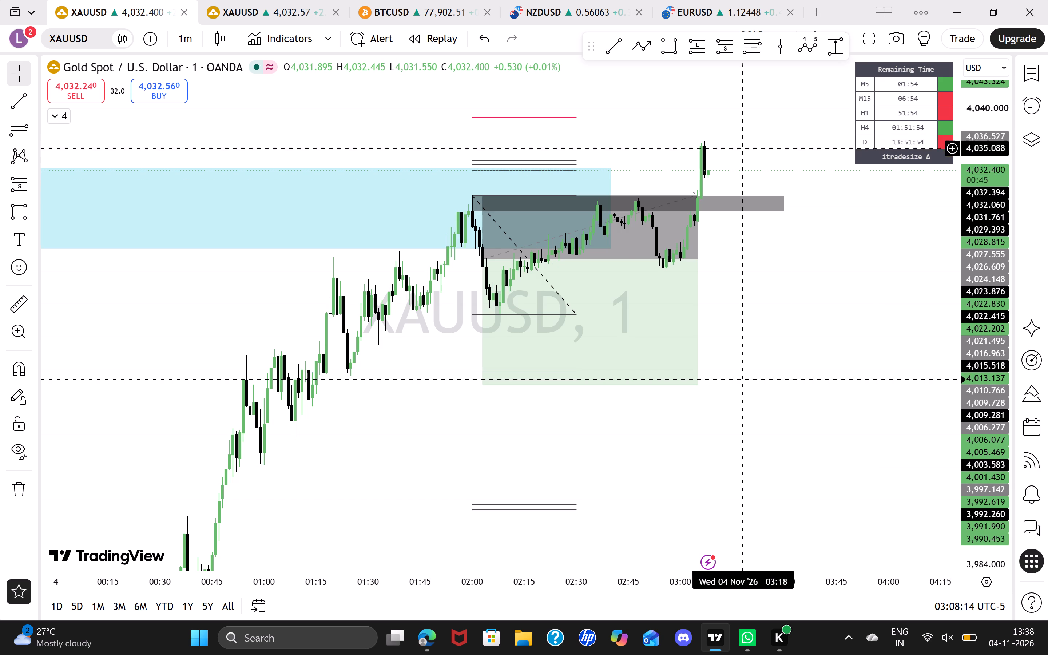
click(22, 184)
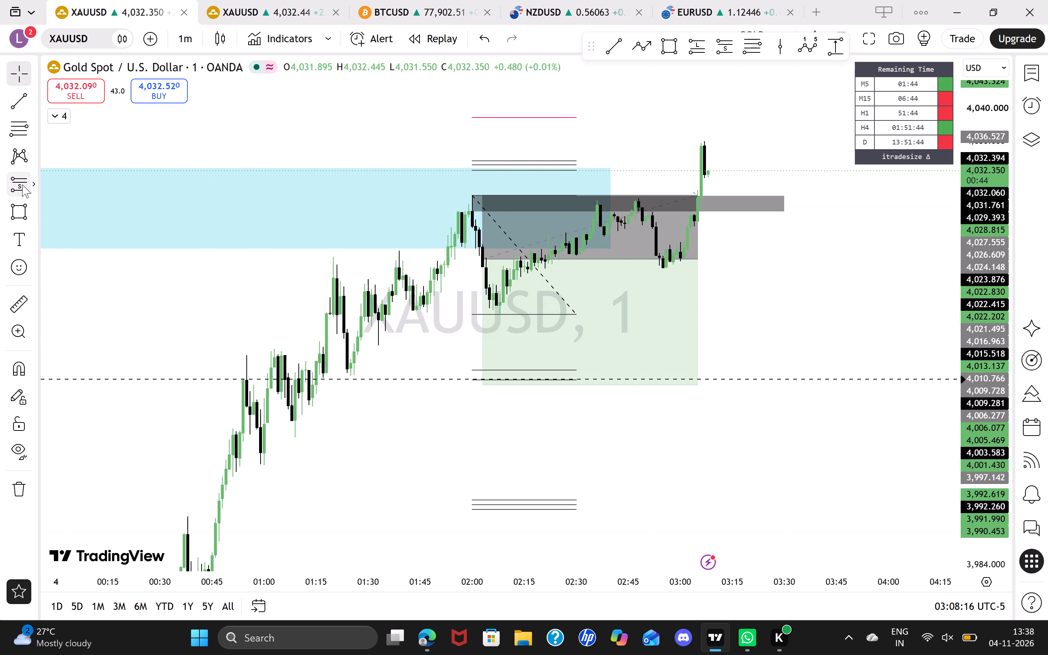
click(708, 172)
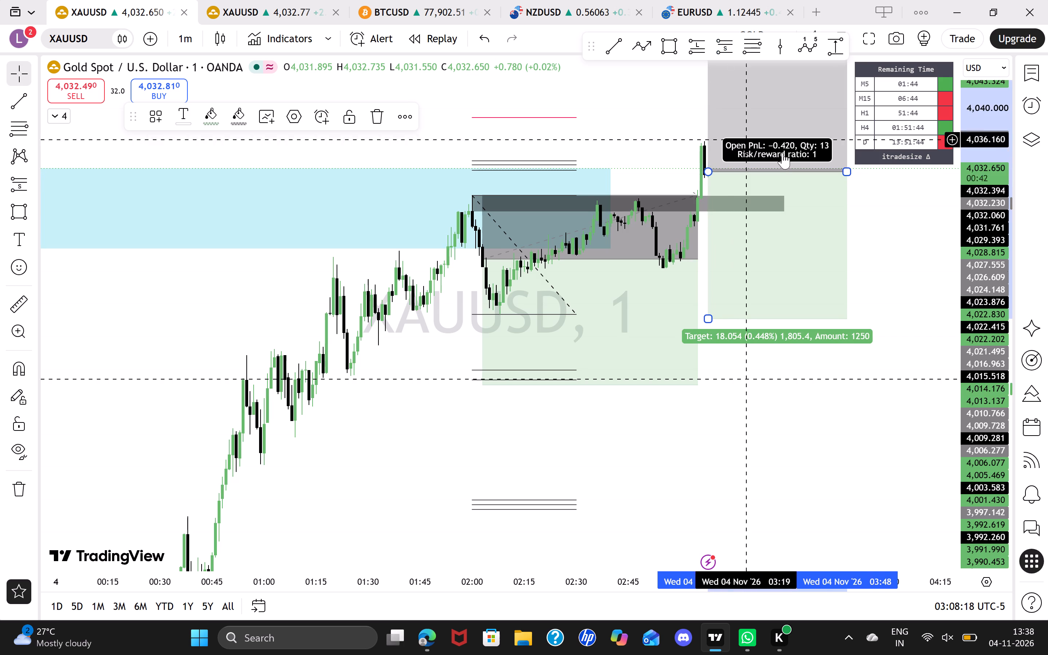
Tighten the new short position's stop to about 4,036.160, just above the latest swing high.
drag(889, 225, 785, 355)
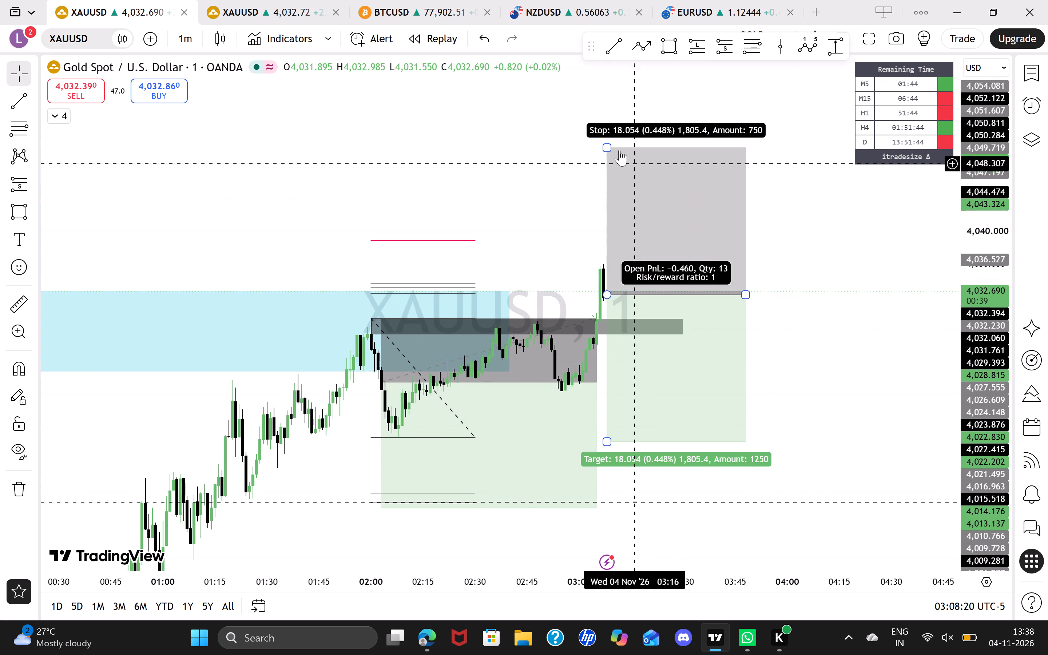
drag(608, 149, 619, 263)
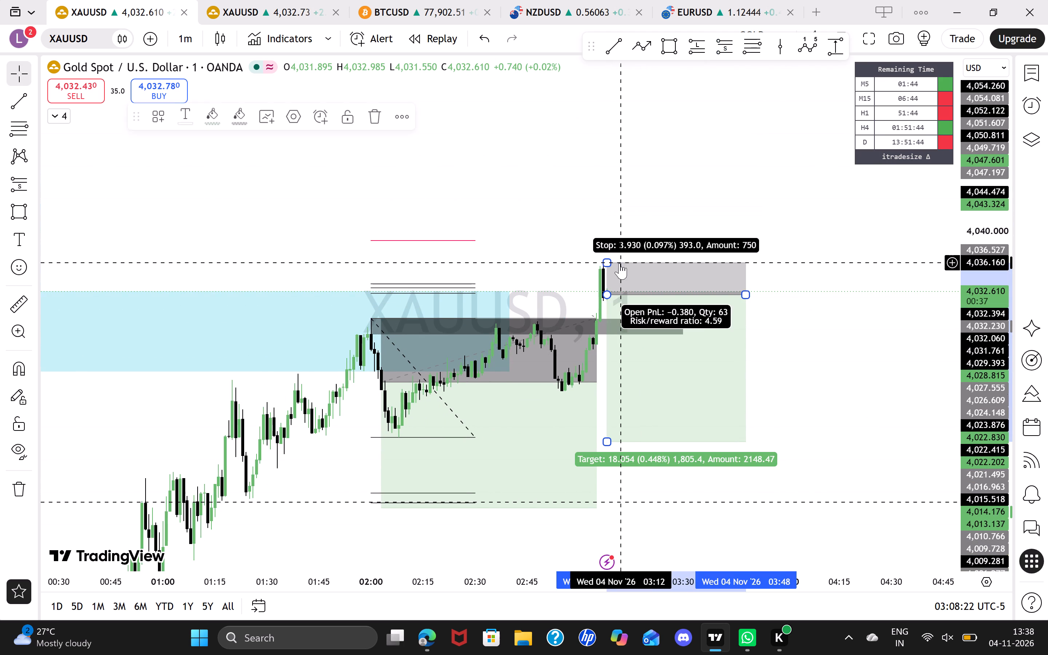
click(810, 382)
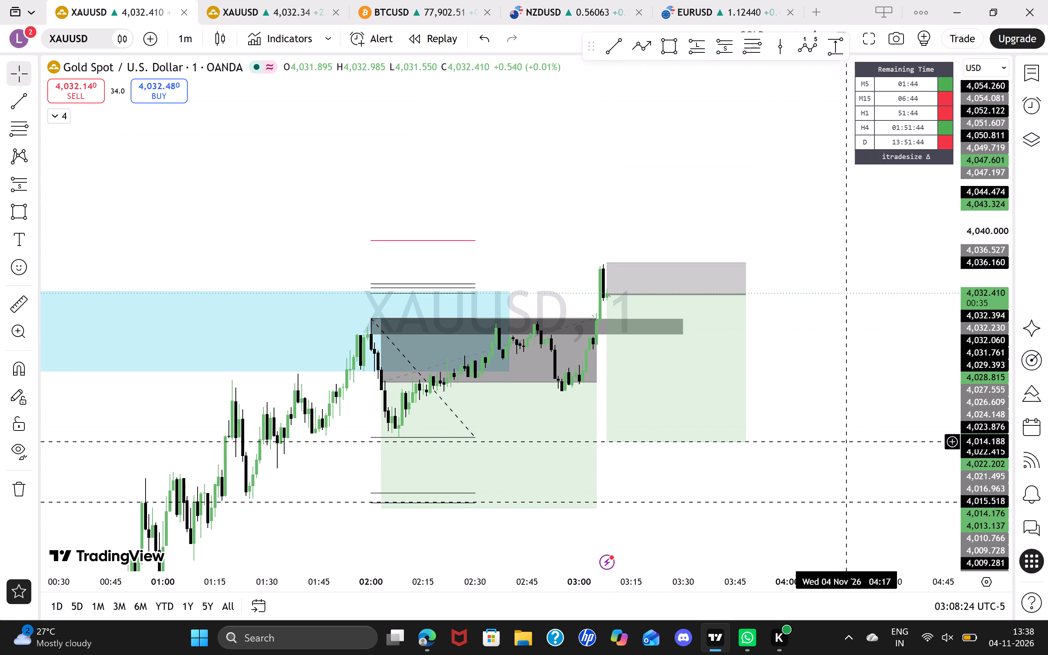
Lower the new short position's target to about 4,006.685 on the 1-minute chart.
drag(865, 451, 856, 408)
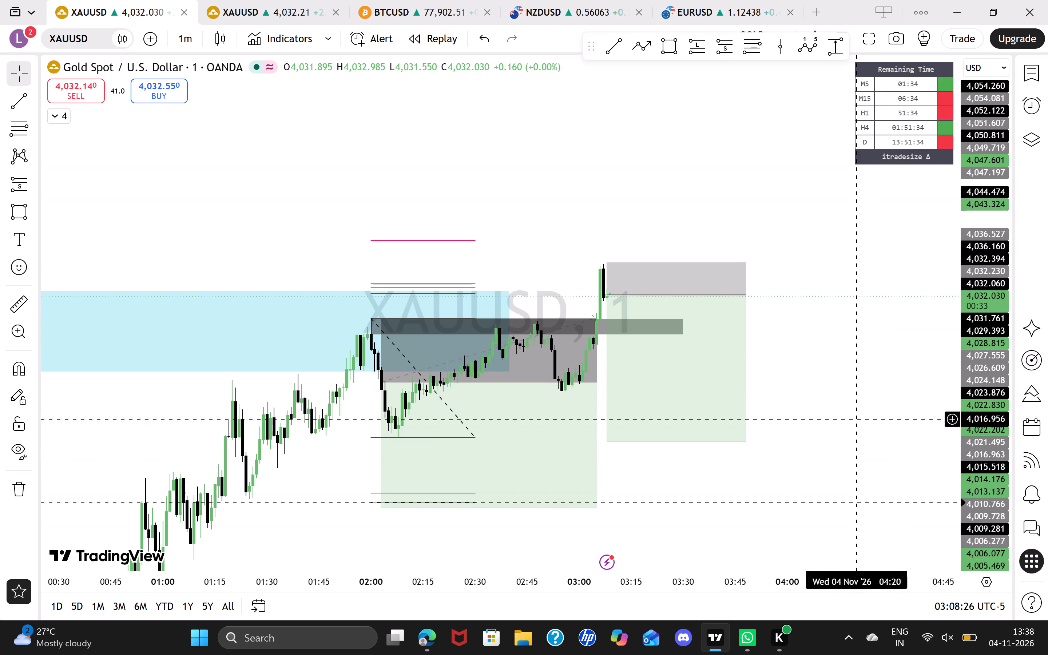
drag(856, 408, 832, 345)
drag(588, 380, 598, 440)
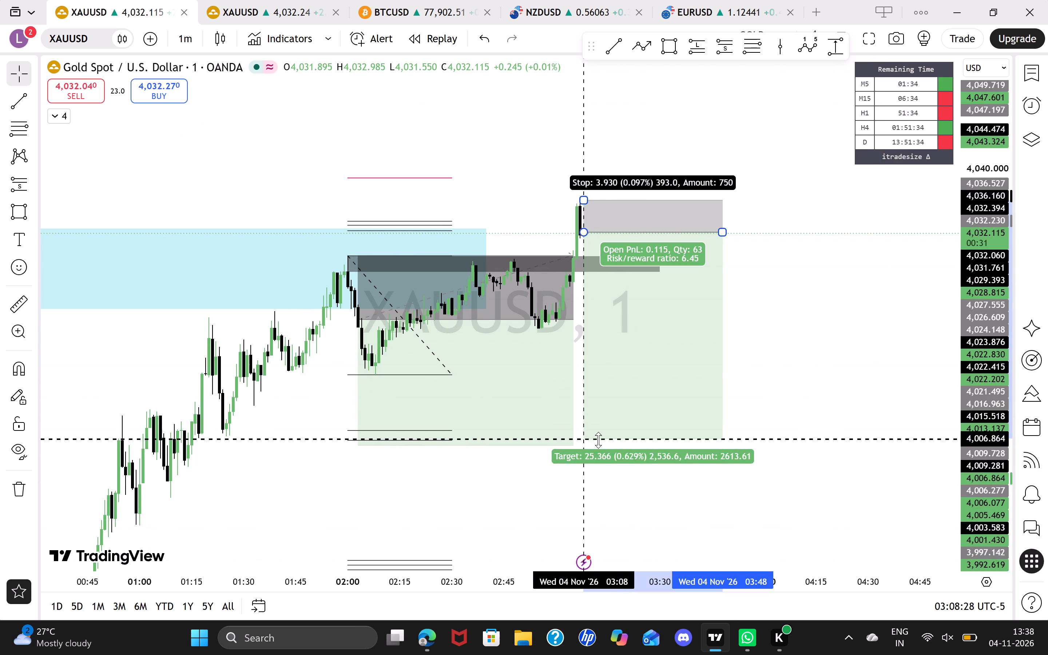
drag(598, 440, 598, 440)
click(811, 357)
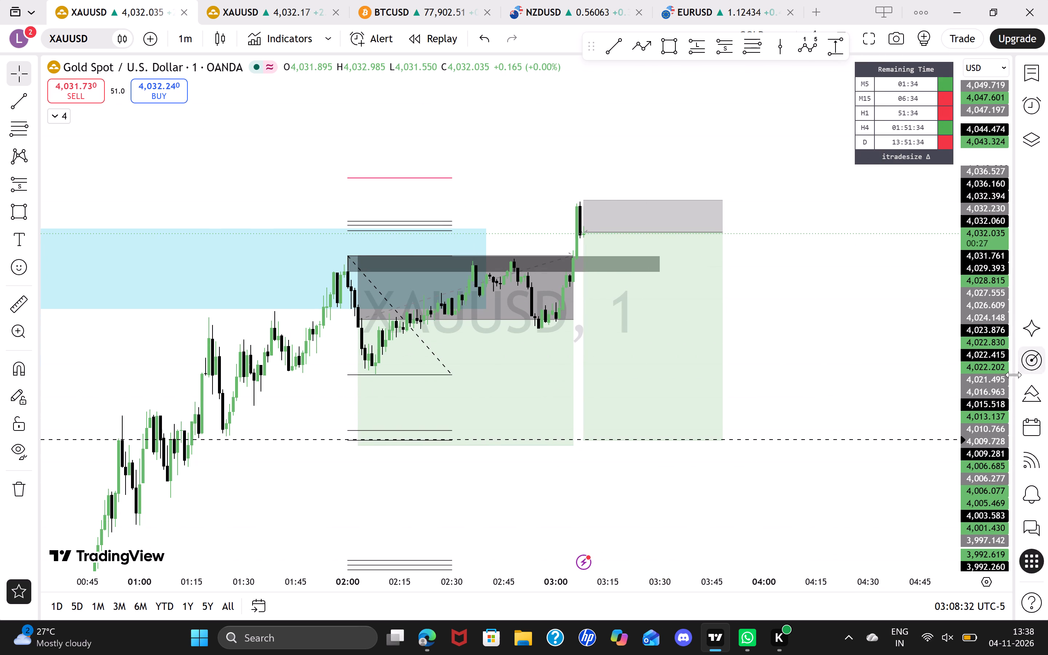
Examine the live 1-minute candles against the new short position's entry, stop and target and the marked zones.
drag(983, 416, 946, 301)
drag(854, 377, 846, 376)
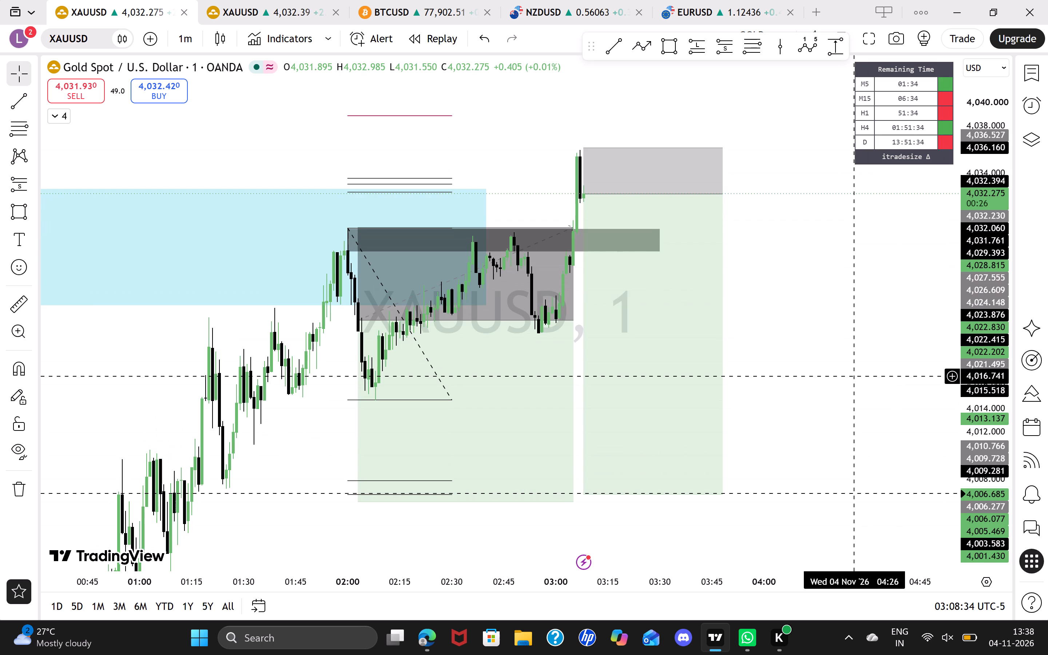
drag(846, 376, 753, 326)
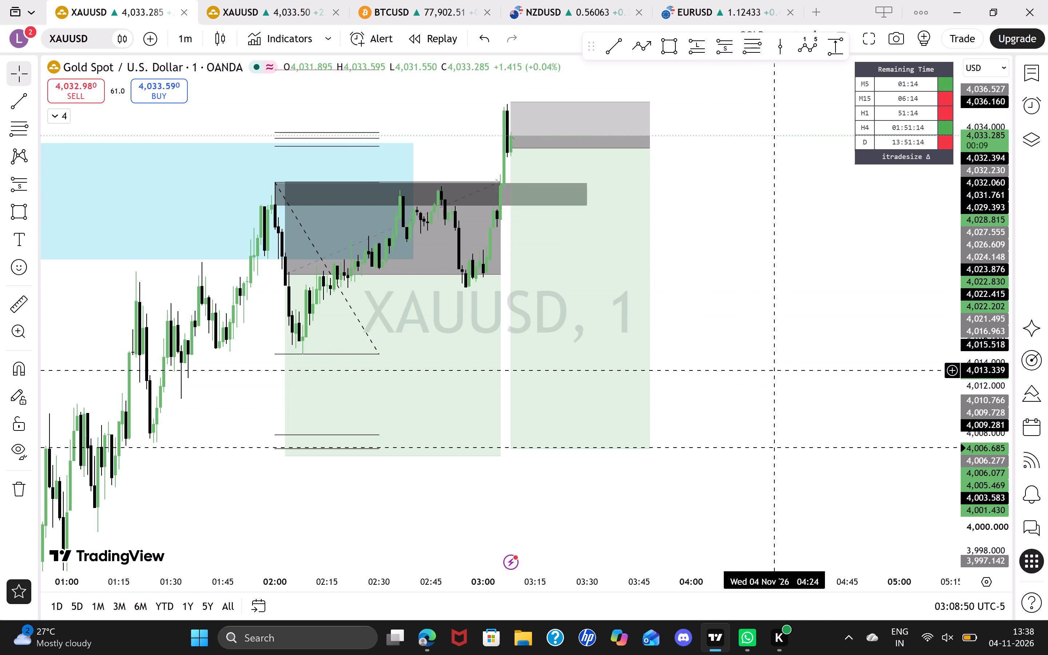
drag(714, 278, 744, 298)
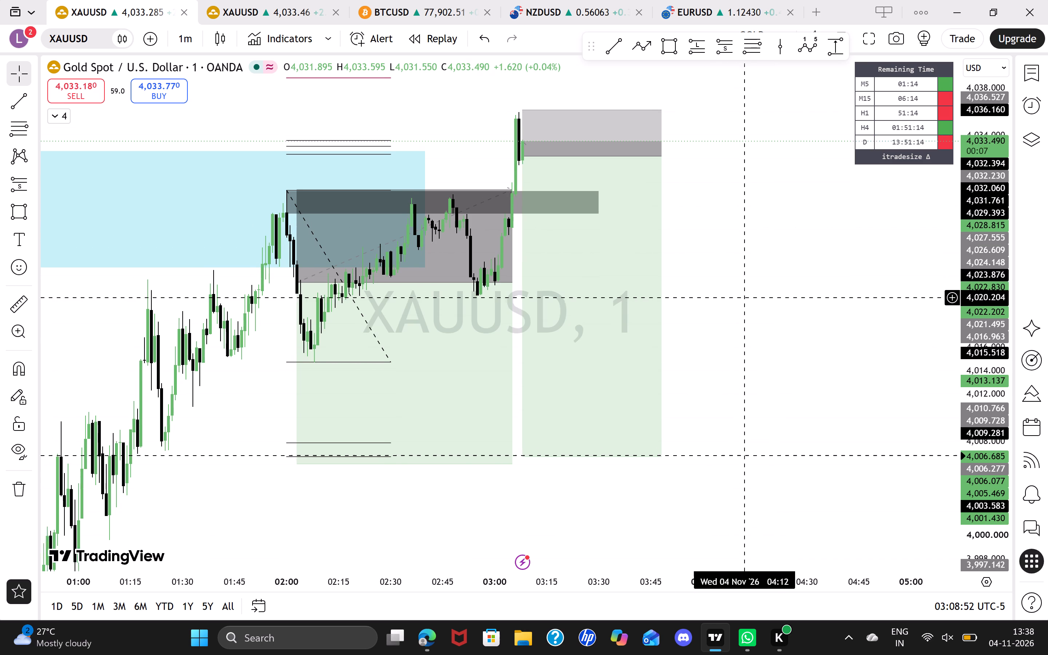
drag(744, 298, 784, 348)
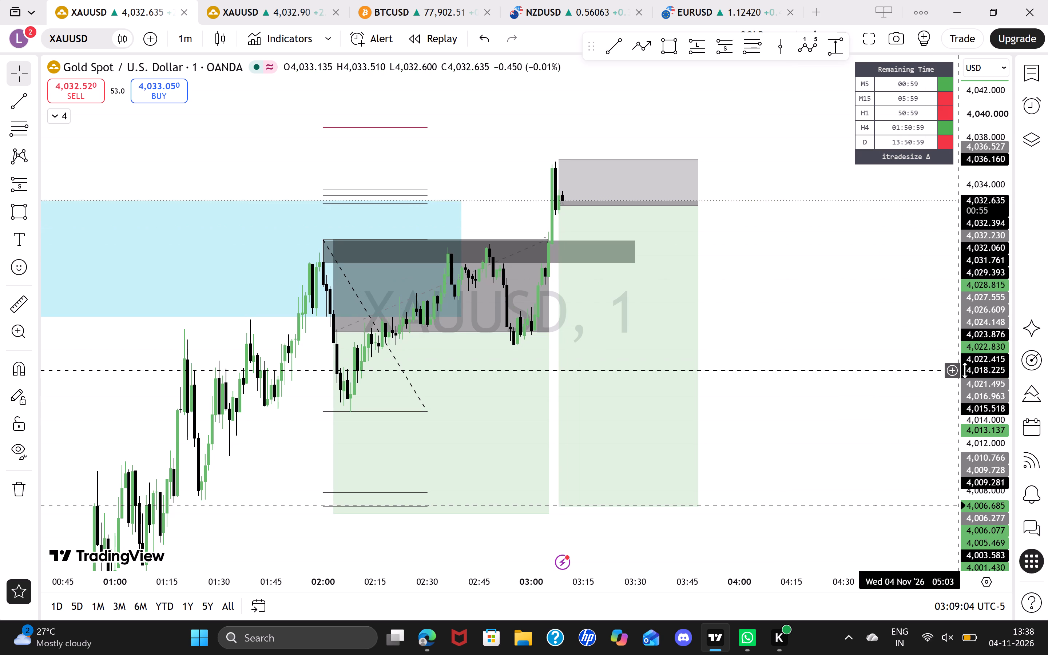
drag(978, 388, 975, 354)
drag(890, 393, 871, 264)
drag(981, 285, 993, 353)
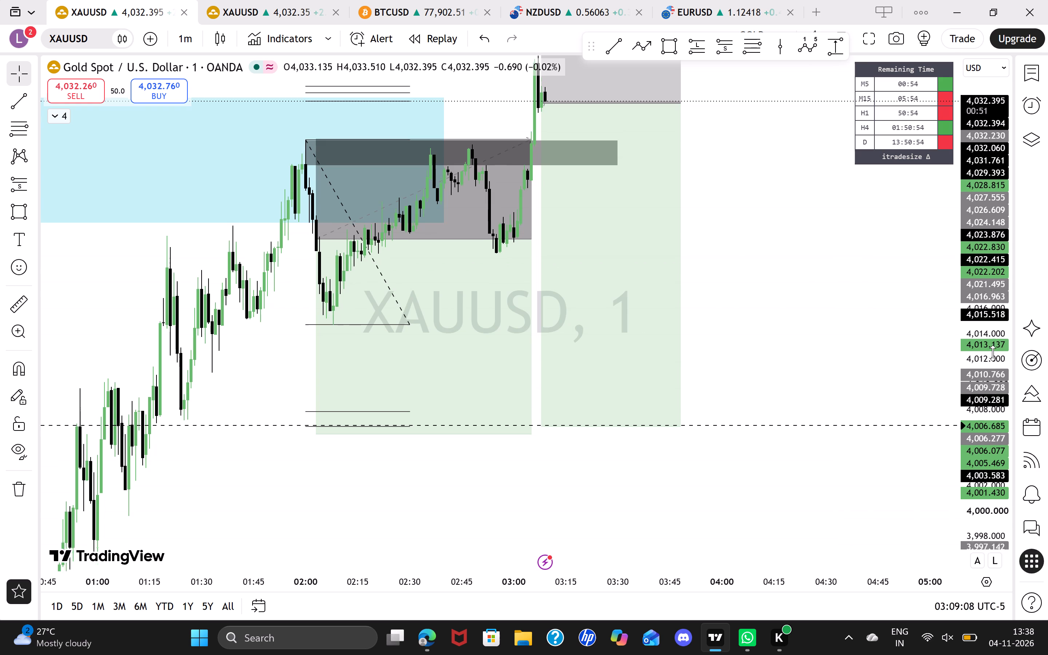
drag(993, 353, 989, 496)
drag(978, 292, 924, 176)
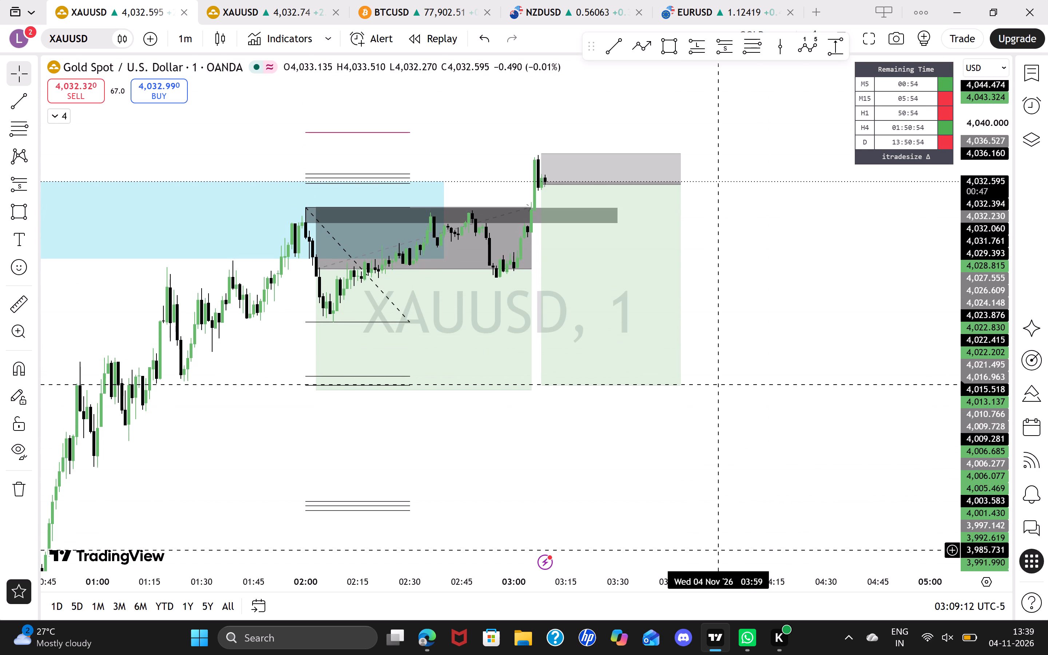
Extend the new short position's target down to about 3,992.009, at the top of the lowest group of level lines.
drag(680, 585, 829, 550)
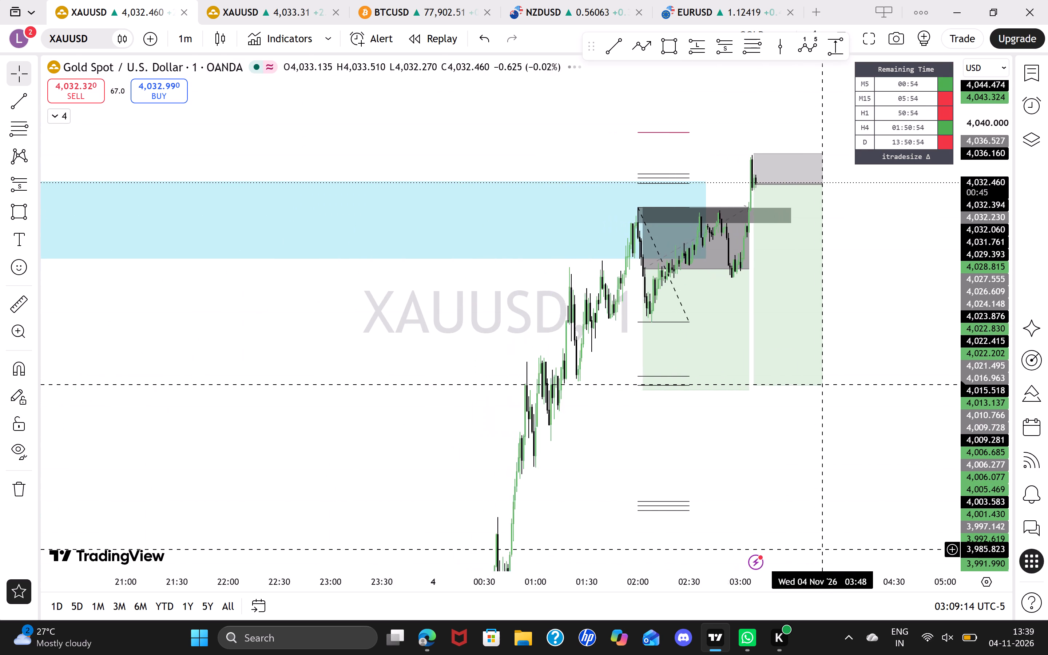
drag(829, 550, 815, 560)
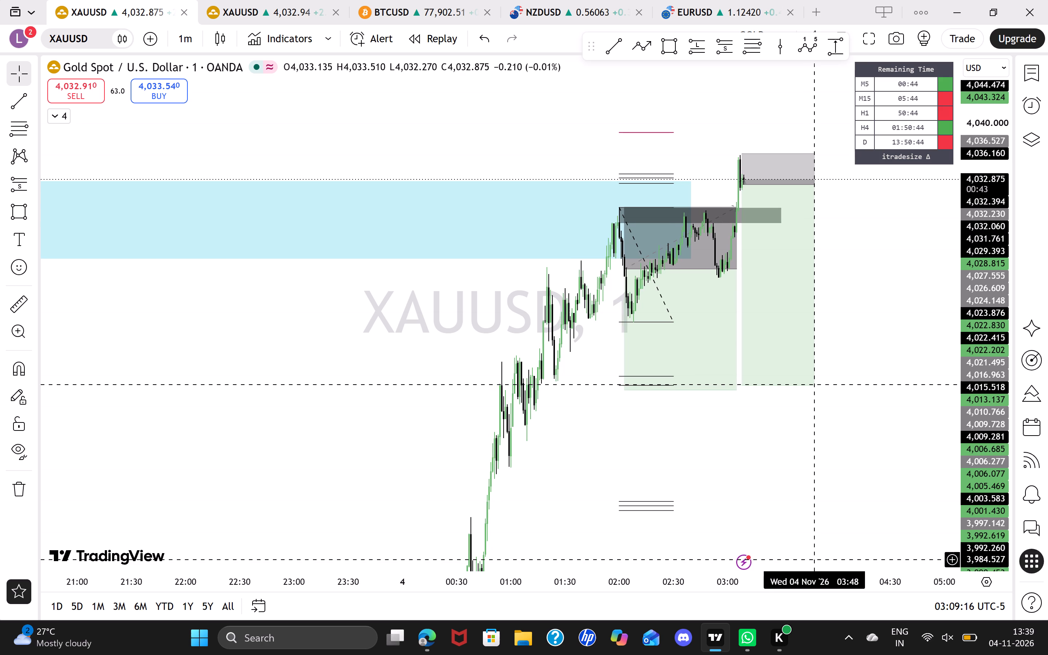
drag(815, 560, 816, 559)
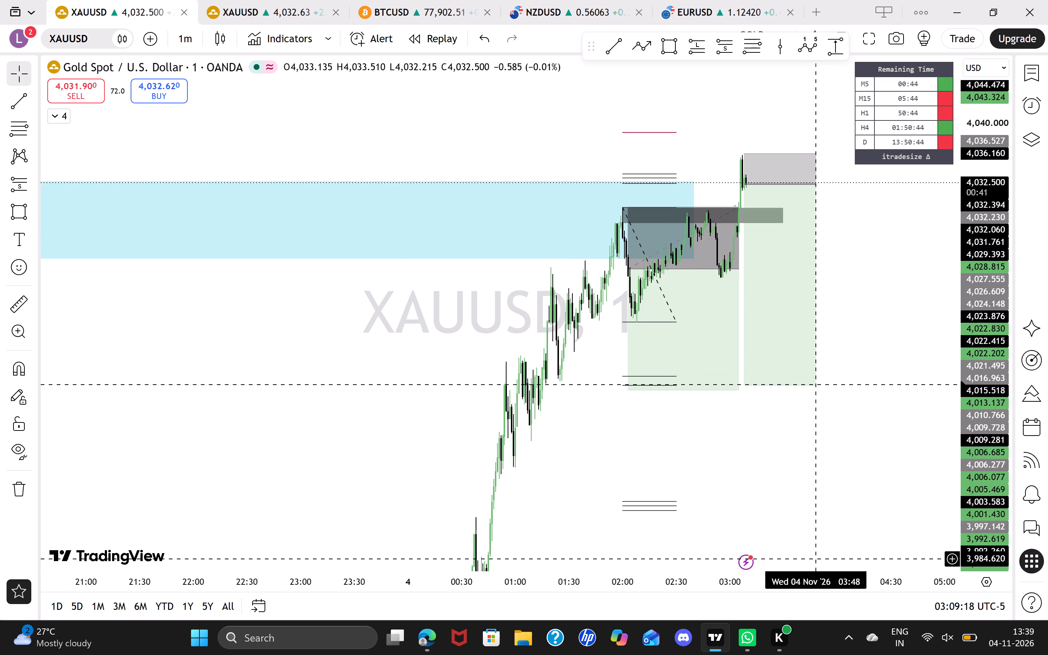
drag(816, 559, 741, 587)
drag(970, 409, 960, 355)
click(960, 355)
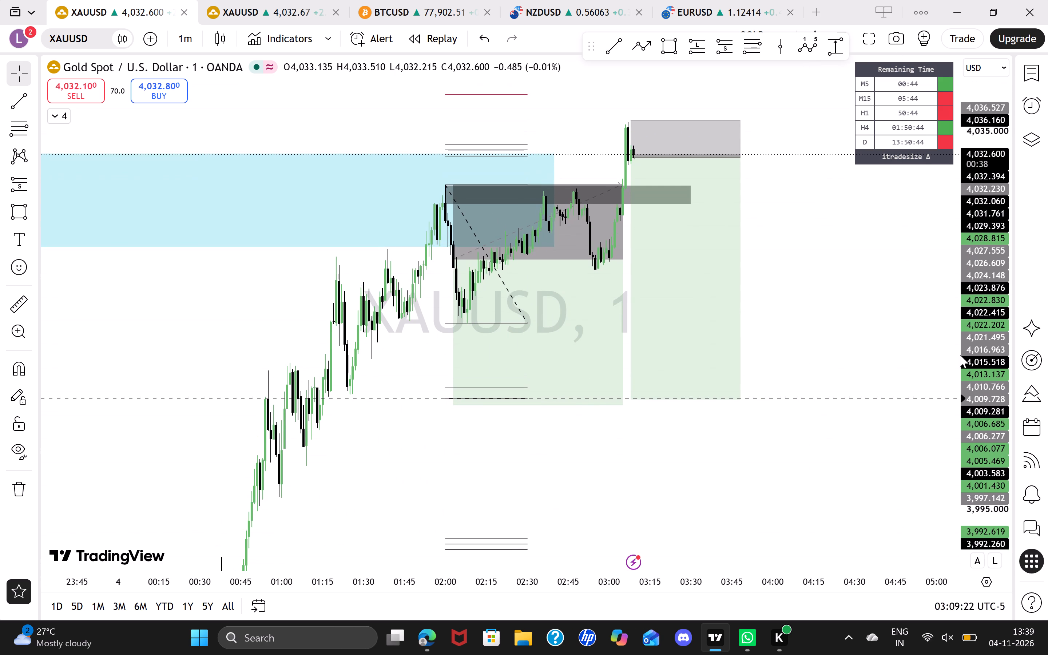
drag(852, 266, 826, 222)
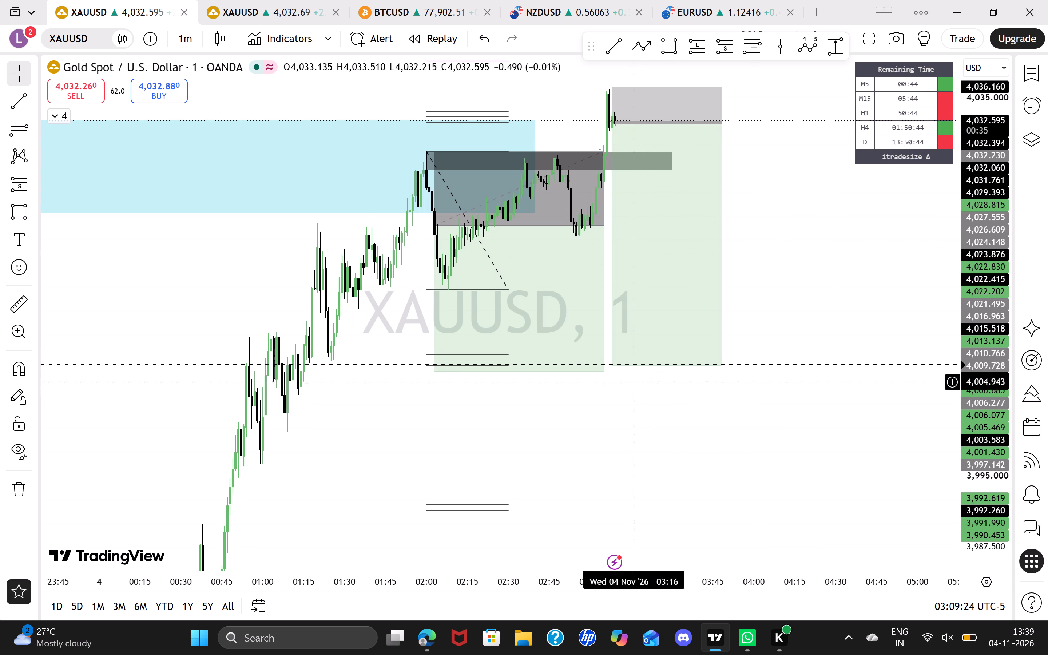
drag(614, 371, 621, 419)
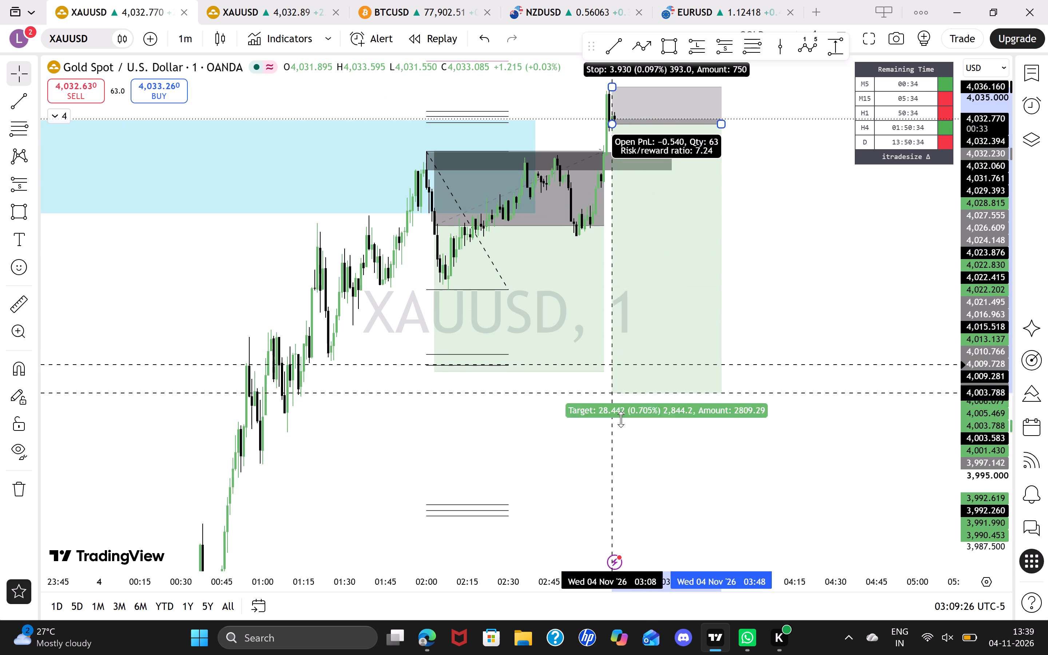
drag(621, 419, 650, 504)
click(824, 283)
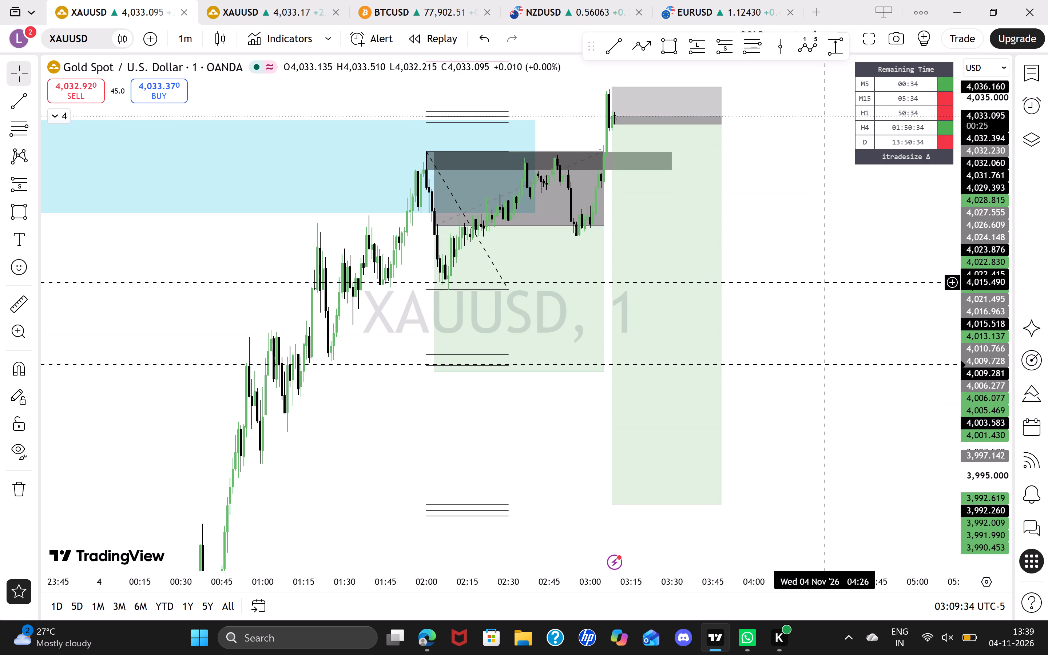
Switch to the 5-minute chart and examine the new short position against the current candle, the 1H zone and the lower blue zone.
drag(779, 588, 762, 594)
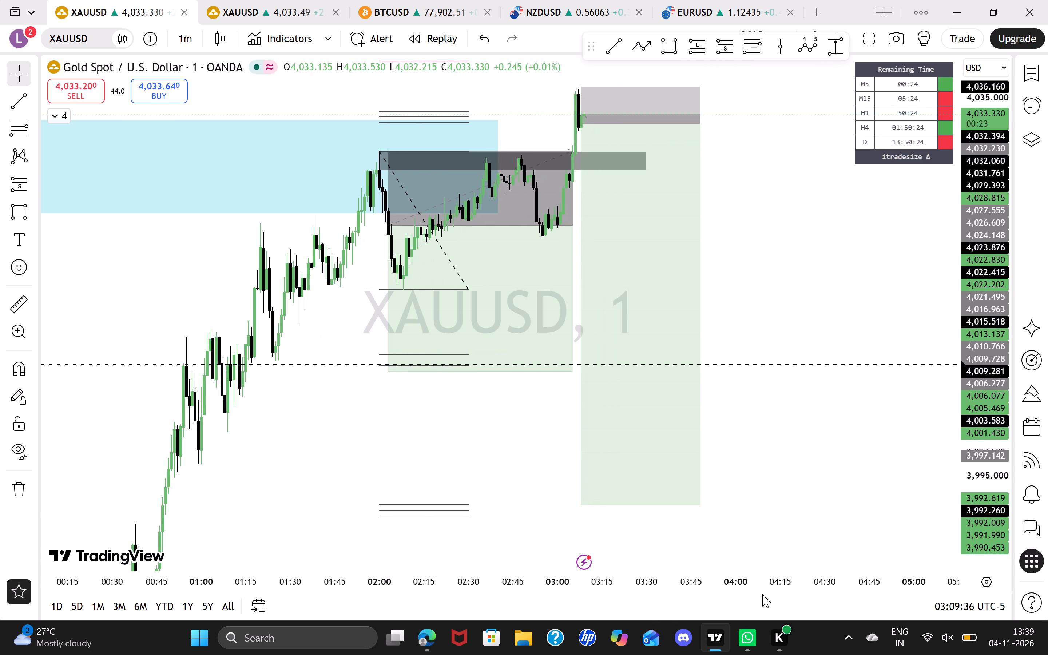
drag(762, 594, 762, 594)
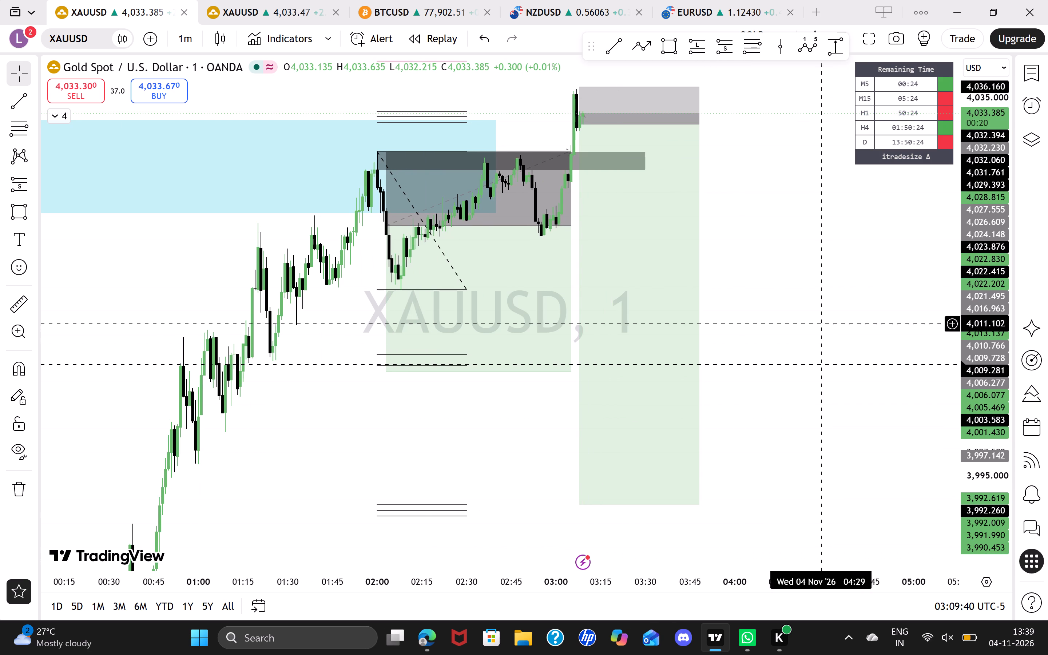
drag(801, 281, 798, 305)
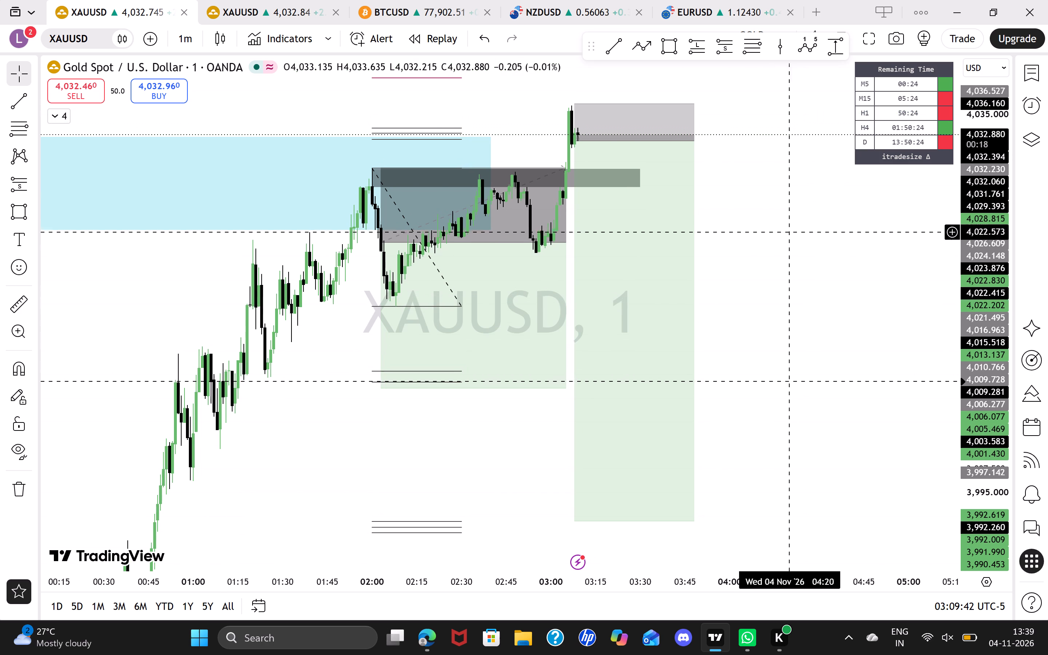
drag(989, 258, 982, 309)
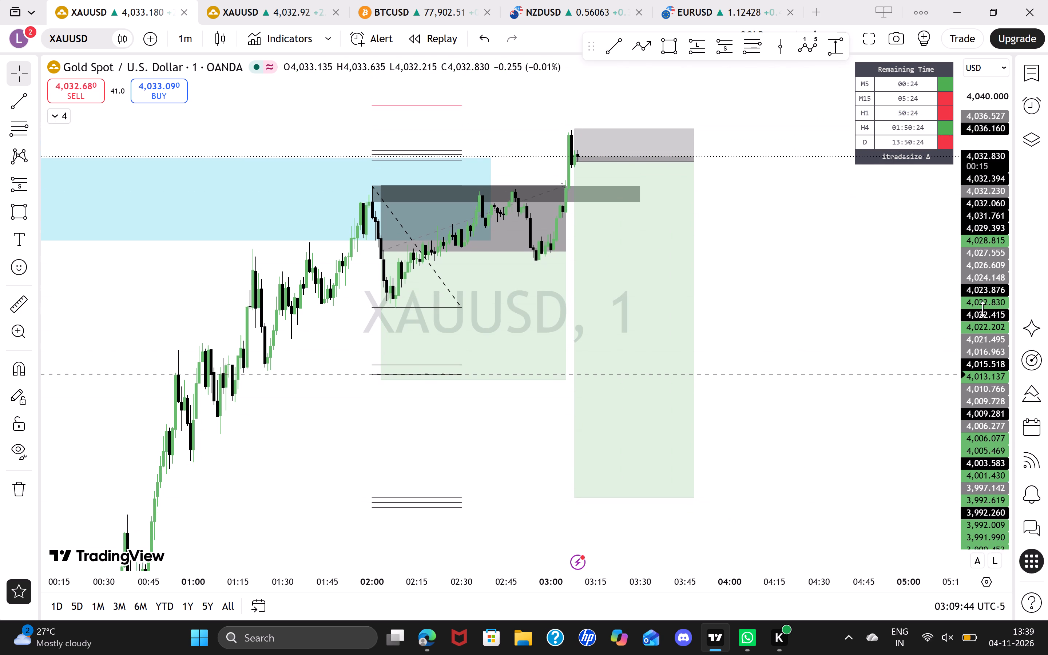
drag(982, 309, 982, 310)
key(5)
key(Return)
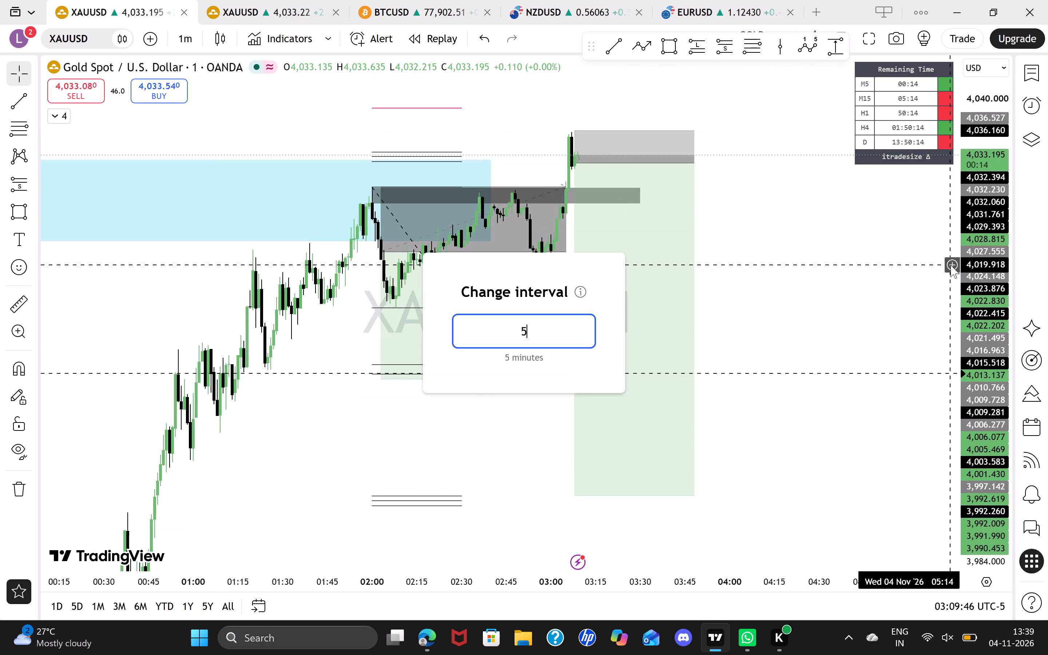
drag(730, 269, 773, 278)
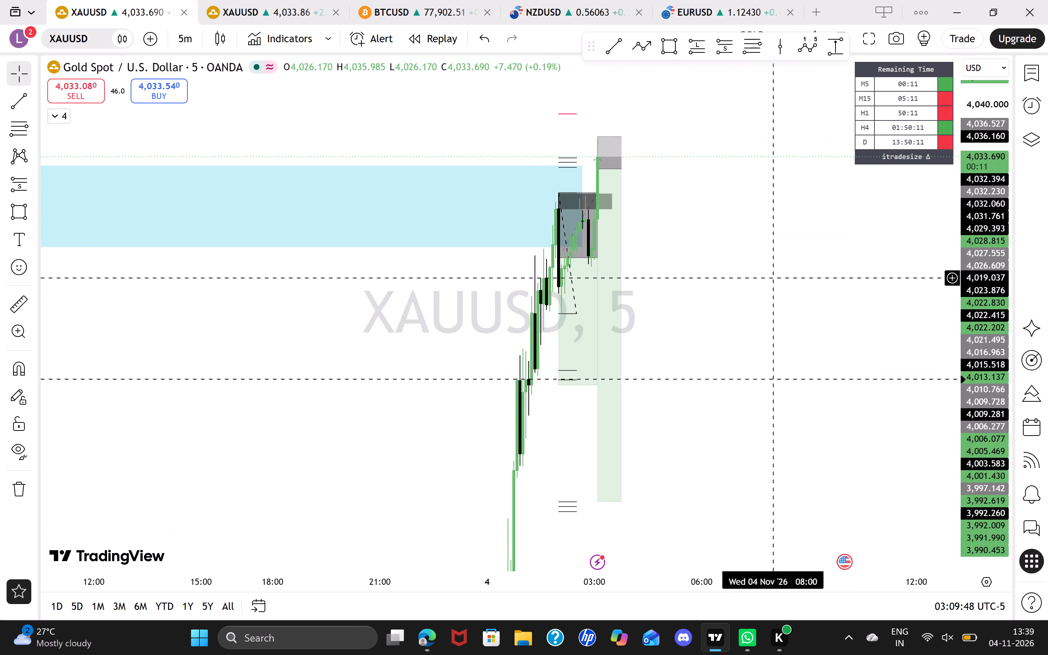
drag(773, 278, 859, 286)
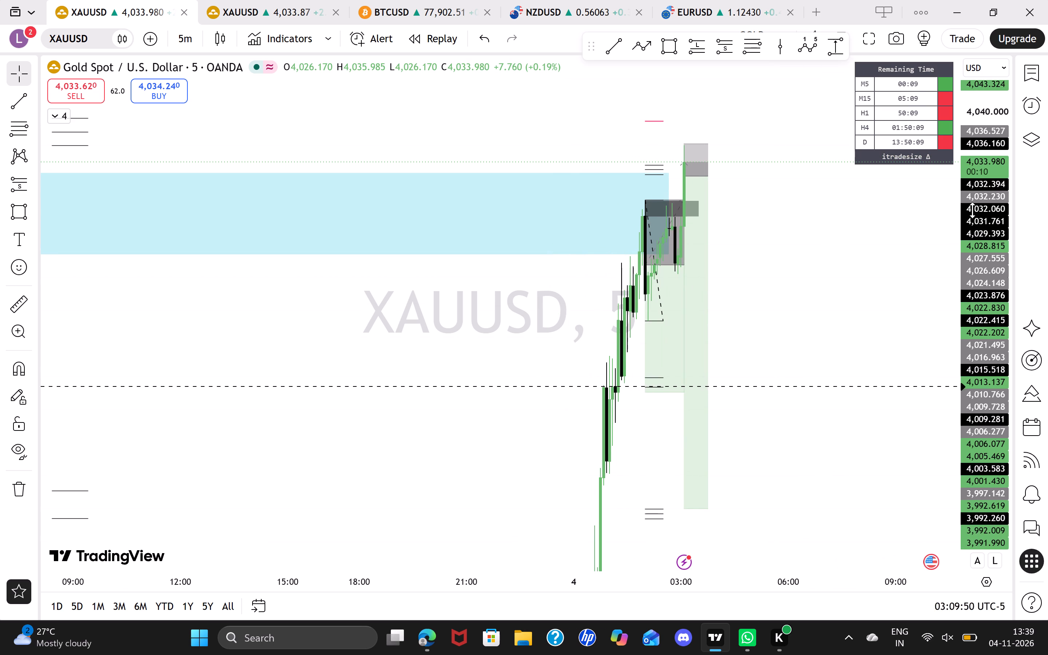
drag(972, 210, 978, 274)
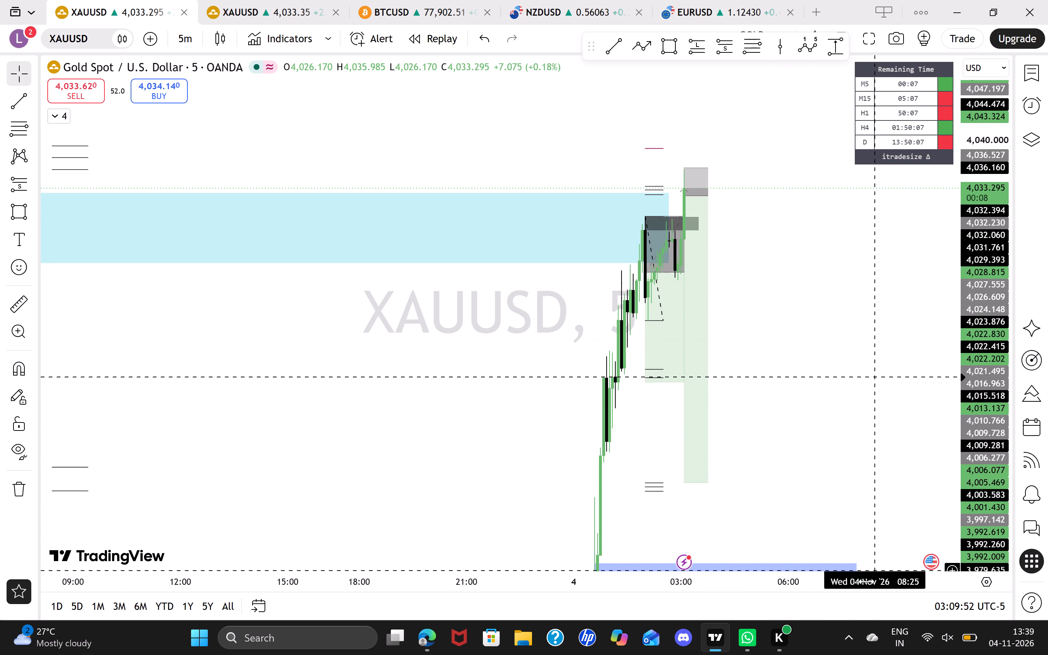
drag(867, 581, 838, 585)
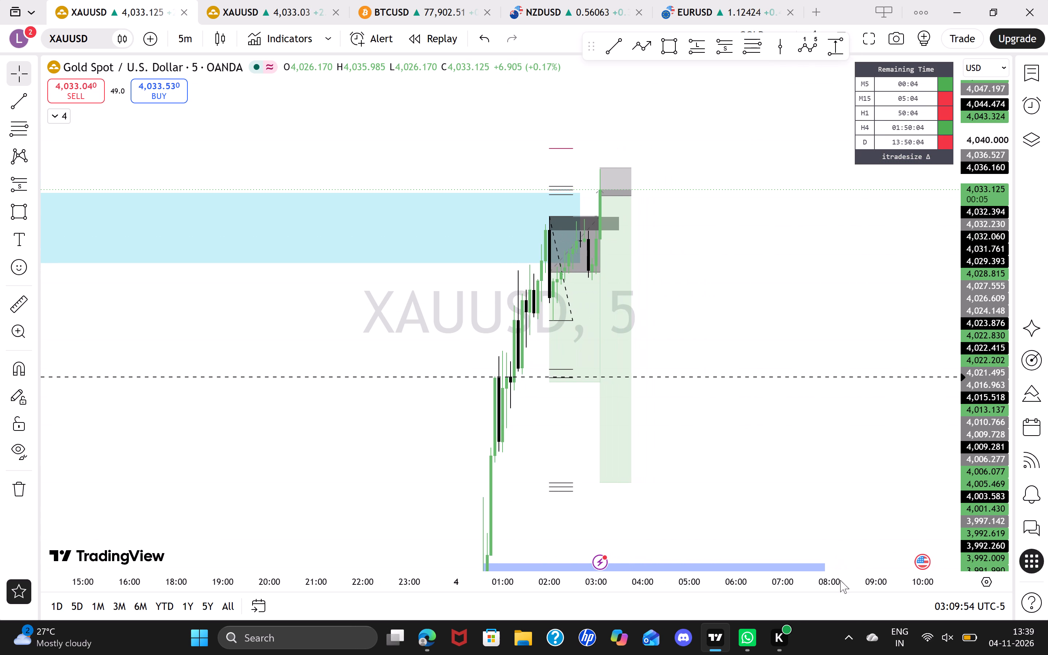
drag(807, 354, 817, 267)
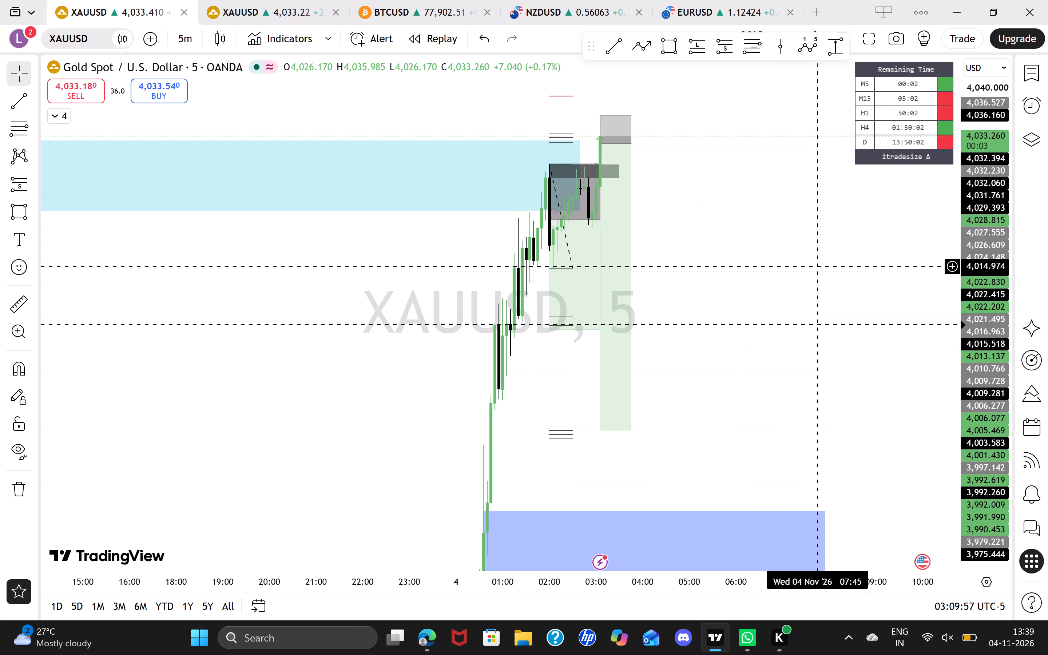
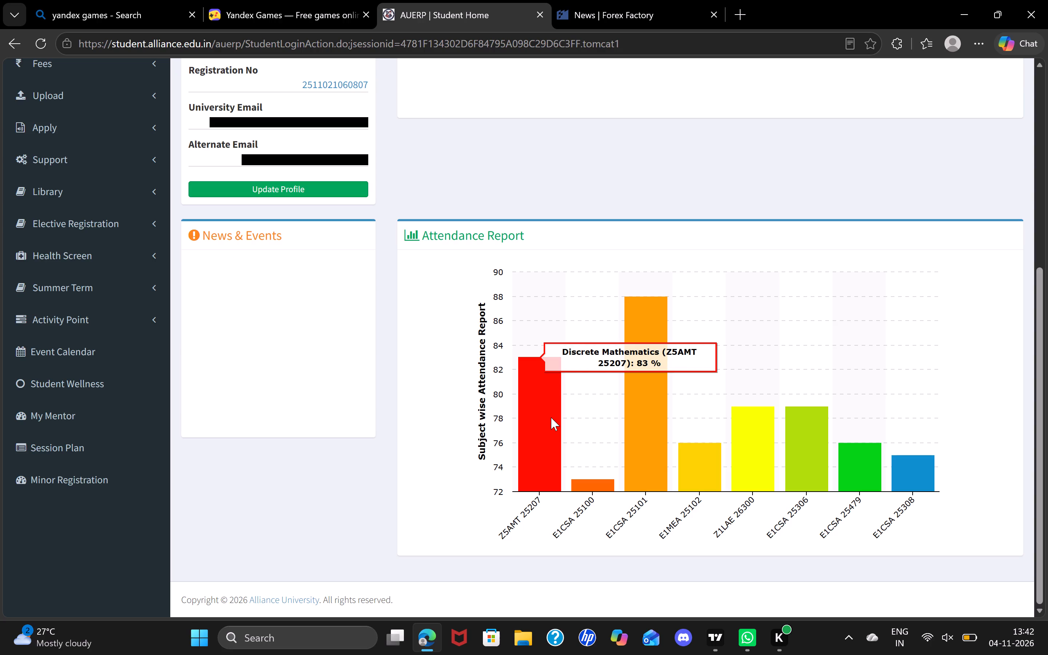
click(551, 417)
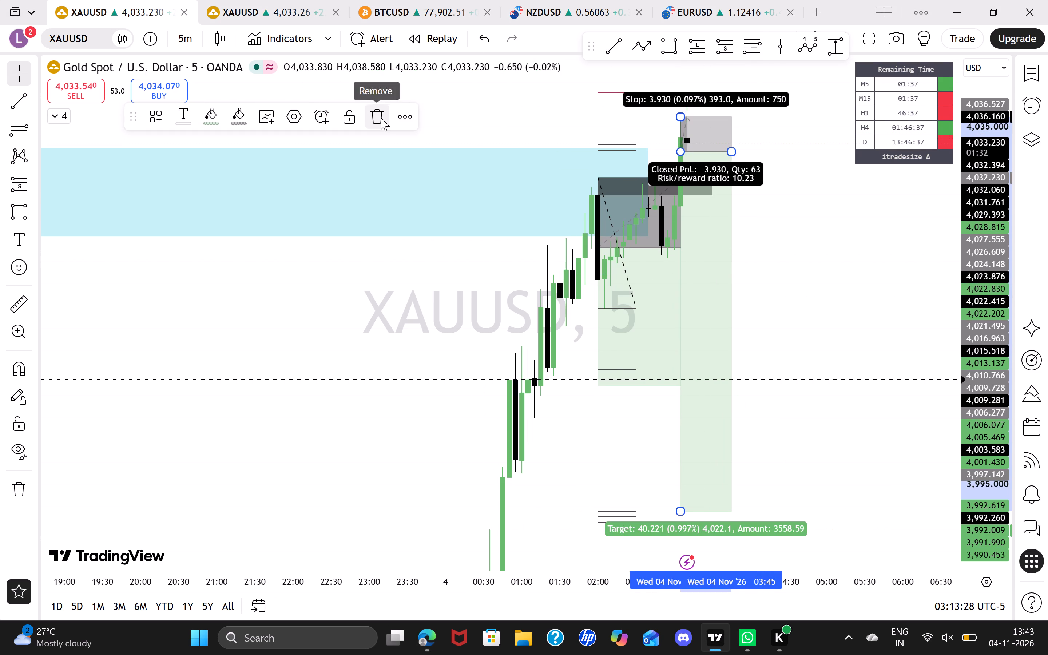
Delete the thin grey rectangle running along the recent highs between 4,027.313 and 4,029.310.
drag(773, 202, 886, 216)
drag(986, 191, 987, 303)
drag(887, 341, 866, 282)
drag(971, 305, 973, 389)
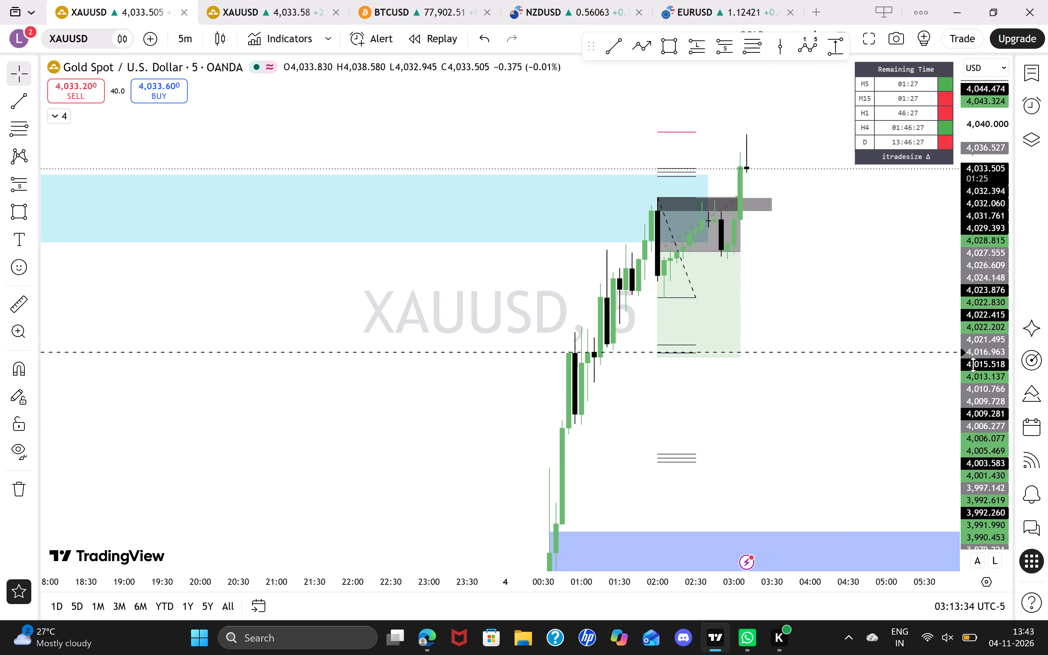
drag(973, 389, 969, 449)
drag(893, 298, 783, 244)
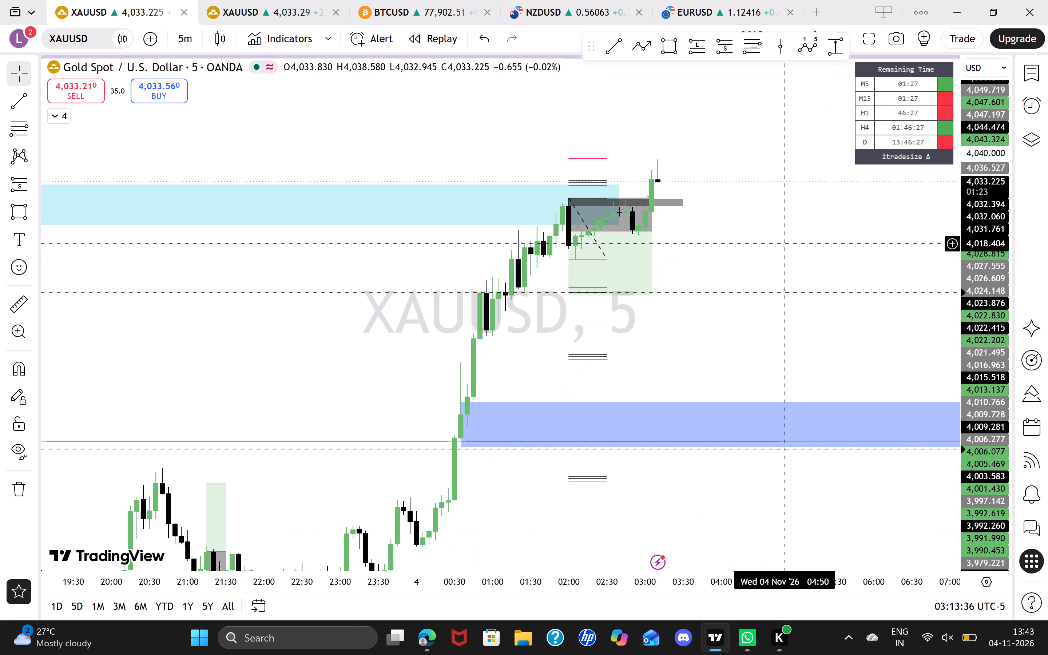
click(680, 205)
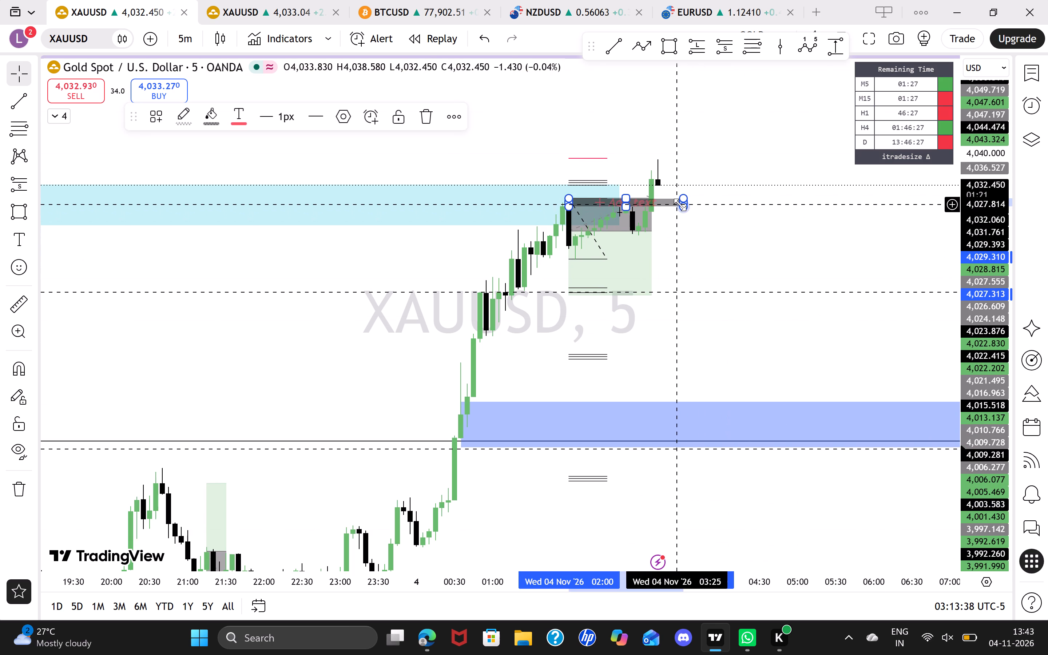
click(429, 116)
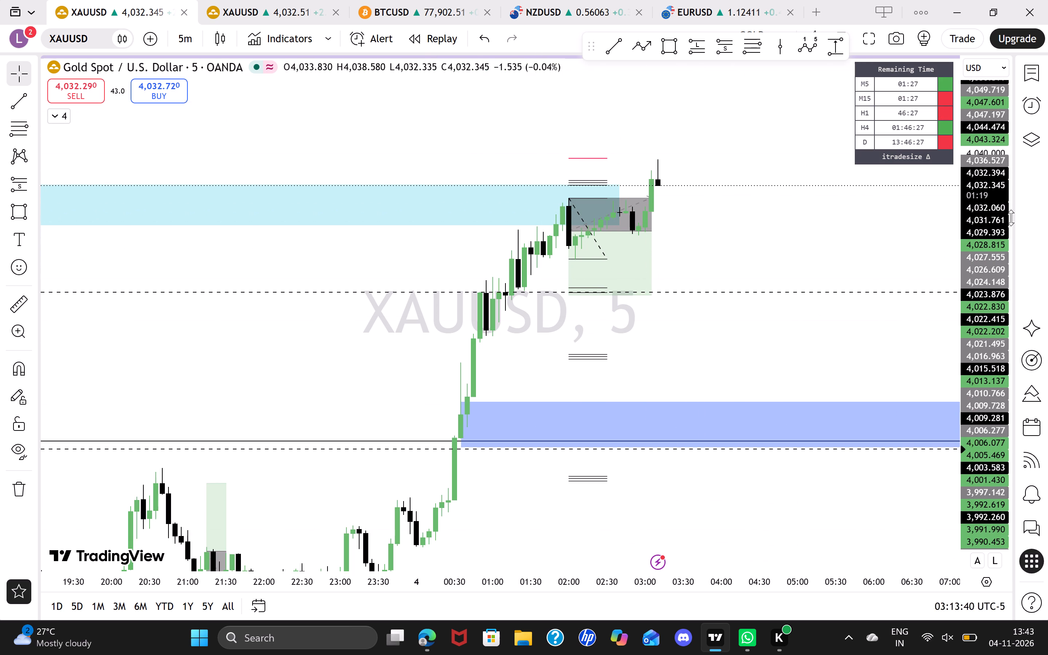
Measure the body of the large green 5-minute candle that broke above the 1H zone, from its open to its close.
drag(982, 291, 921, 16)
drag(774, 143, 796, 232)
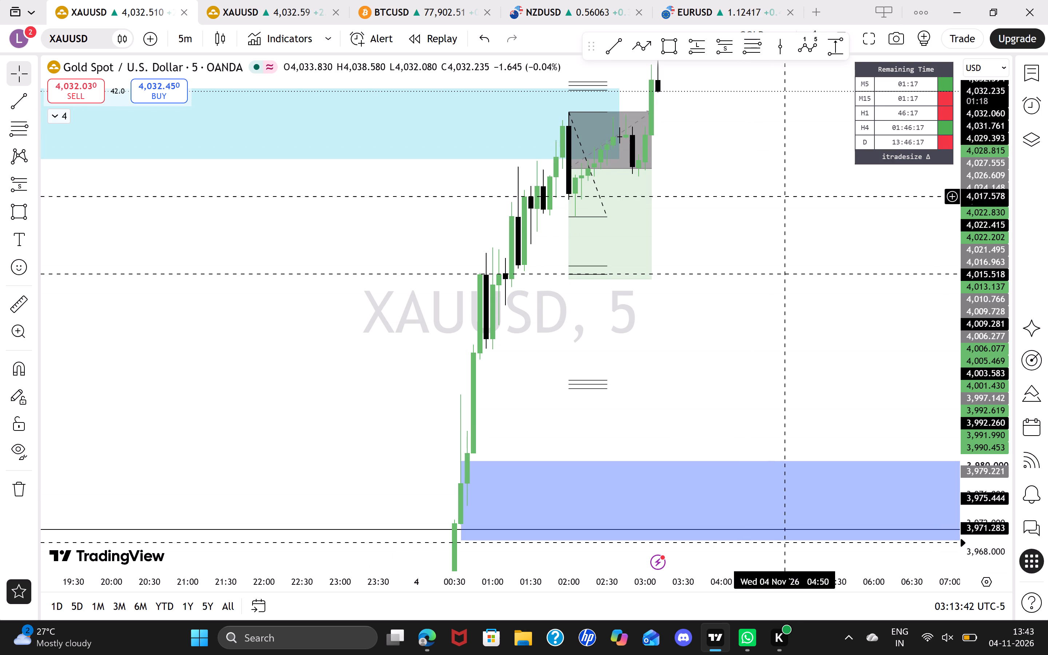
drag(796, 232, 803, 280)
drag(988, 216, 981, 132)
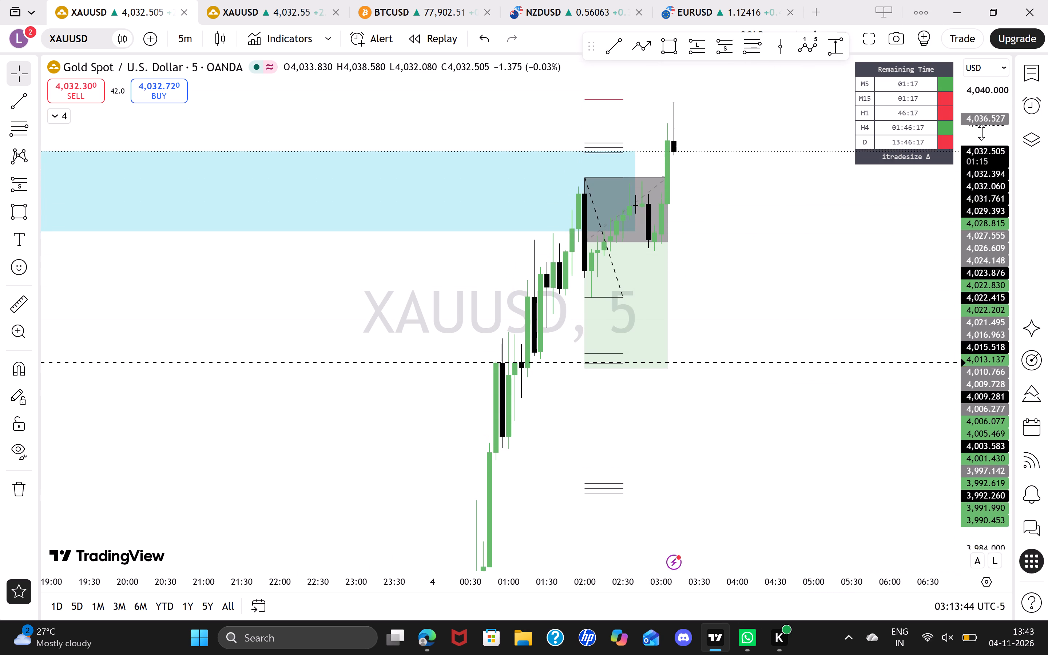
drag(981, 132, 979, 119)
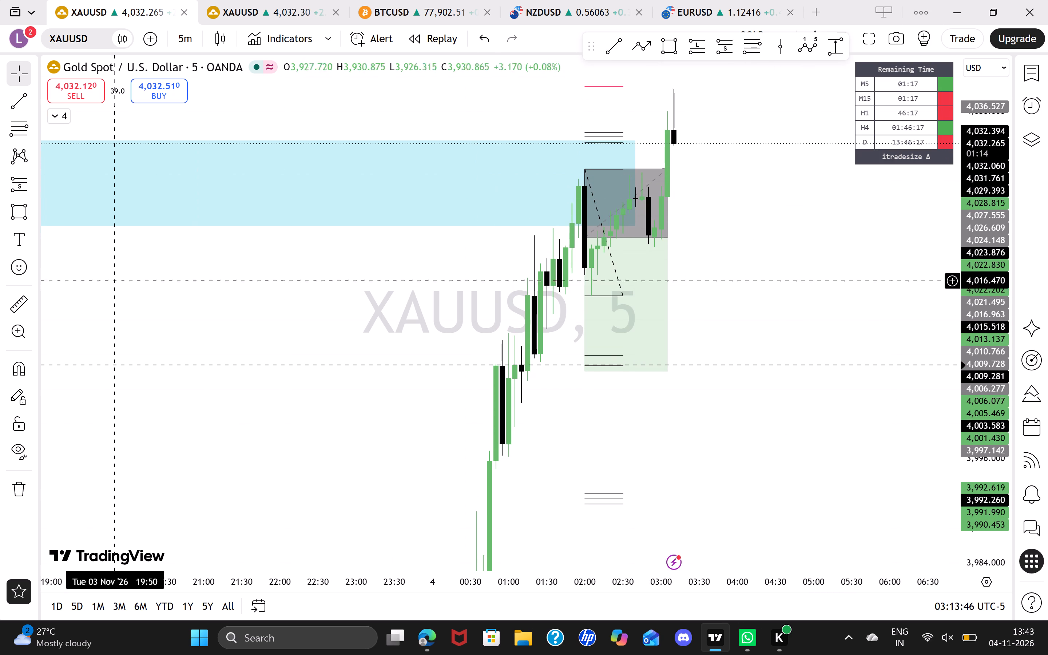
click(19, 310)
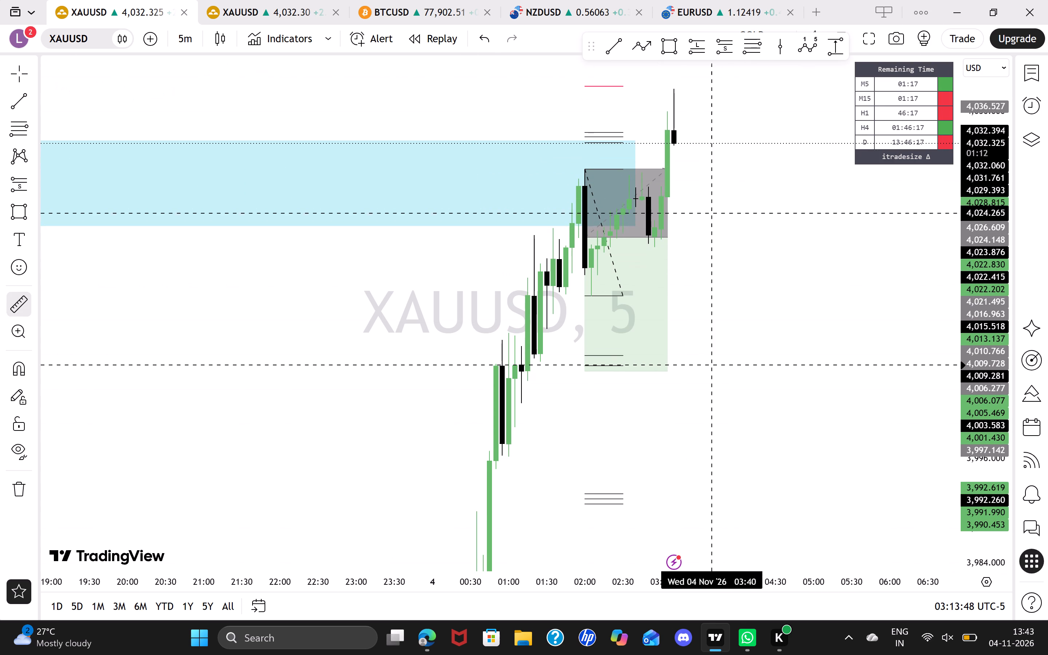
click(694, 197)
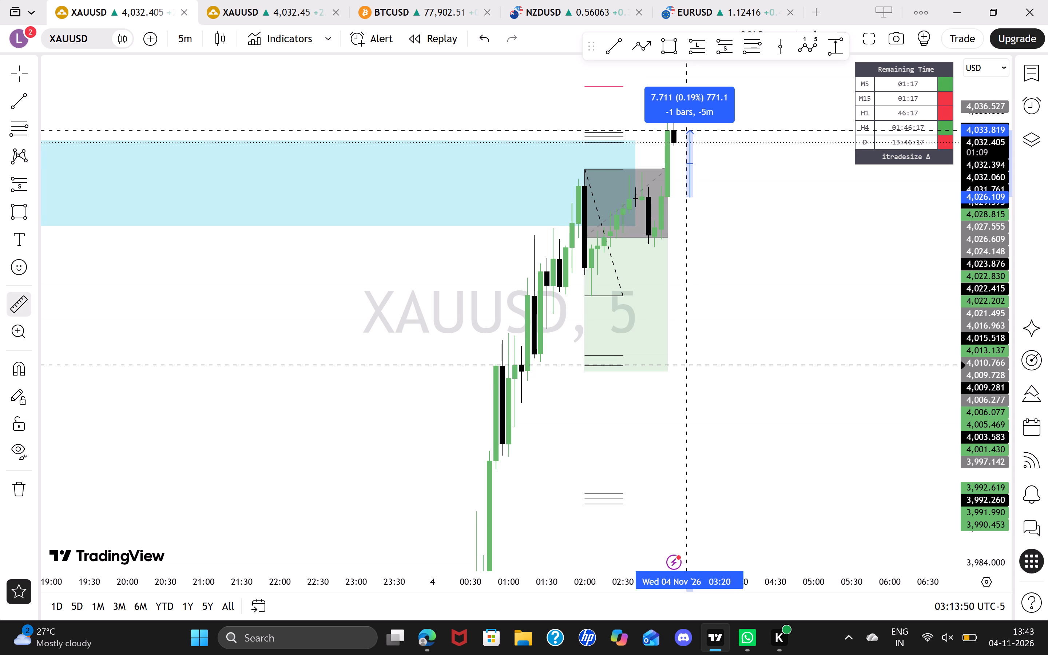
triple_click(783, 141)
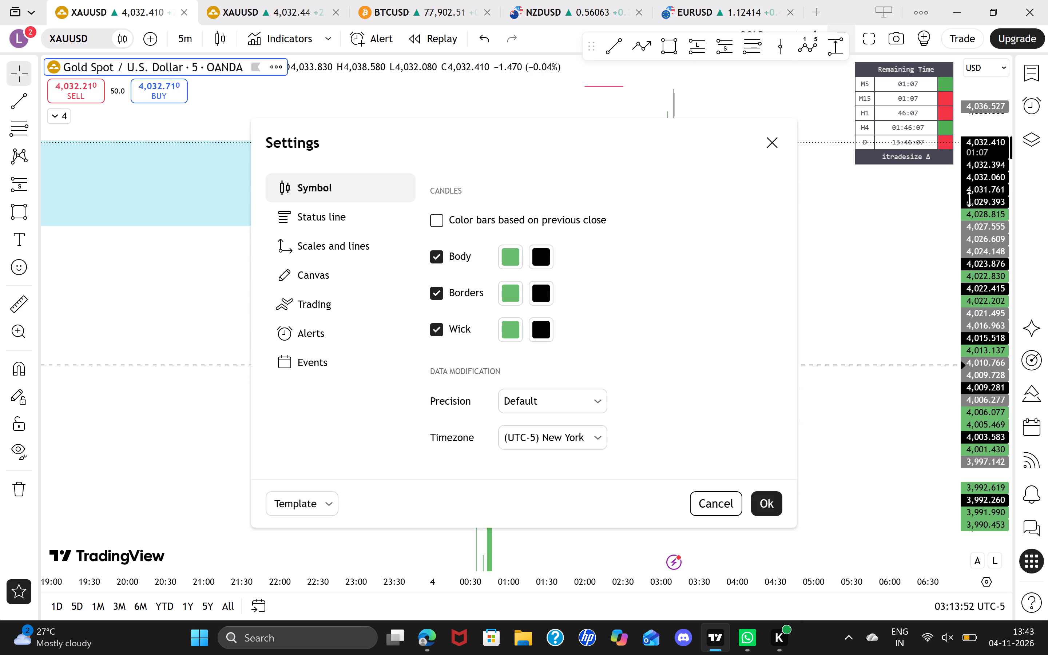
drag(969, 199, 1002, 264)
click(771, 143)
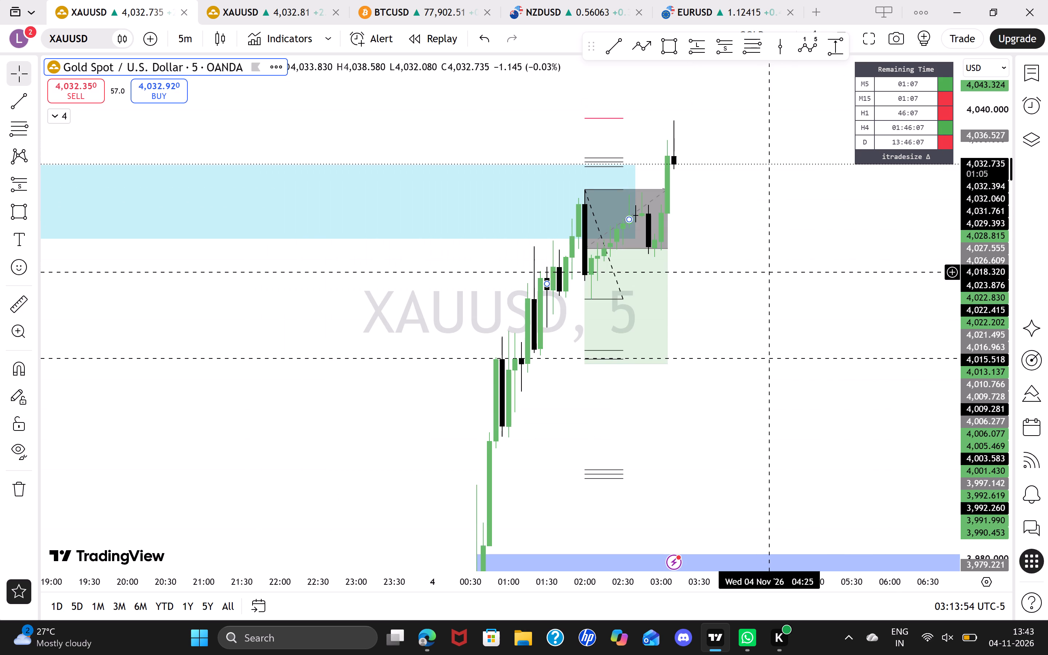
Examine the 5-minute structure since 2 November, comparing the rally with the TJL2 A+ 1H zone, the blue zone and earlier levels.
drag(771, 273, 746, 166)
drag(978, 204, 982, 429)
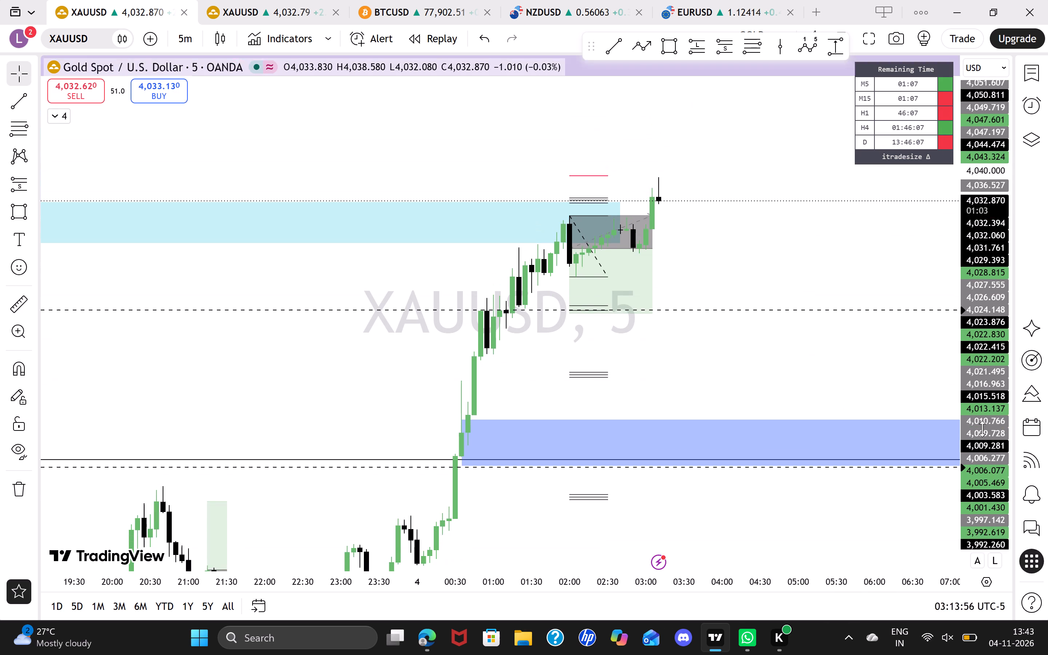
drag(982, 429, 981, 431)
drag(761, 577, 917, 576)
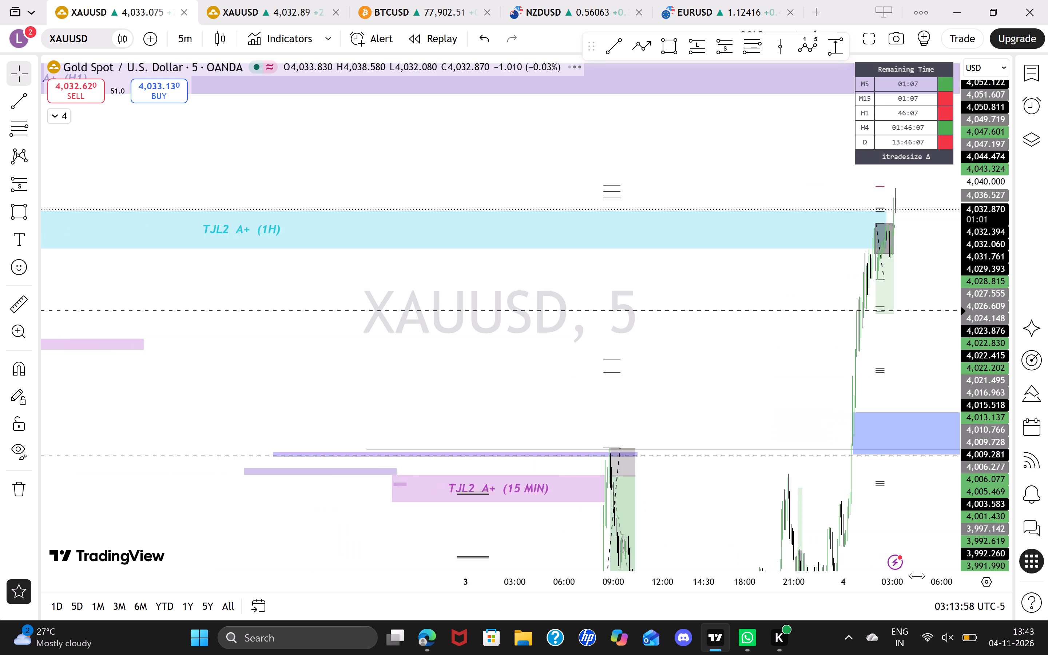
drag(917, 576, 877, 582)
drag(889, 368, 682, 254)
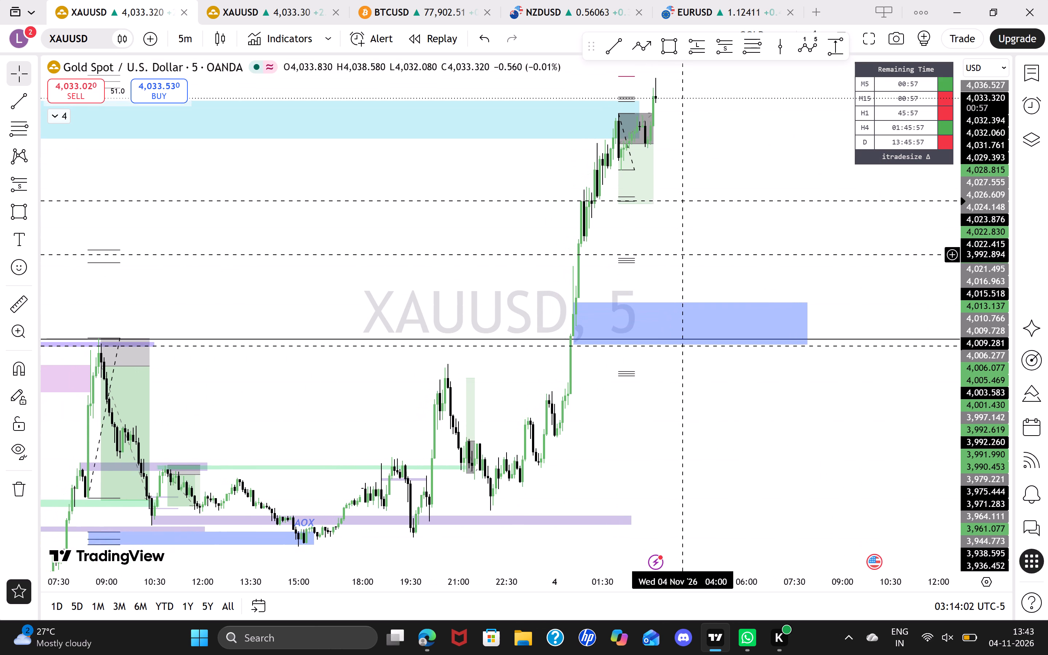
drag(682, 254, 682, 254)
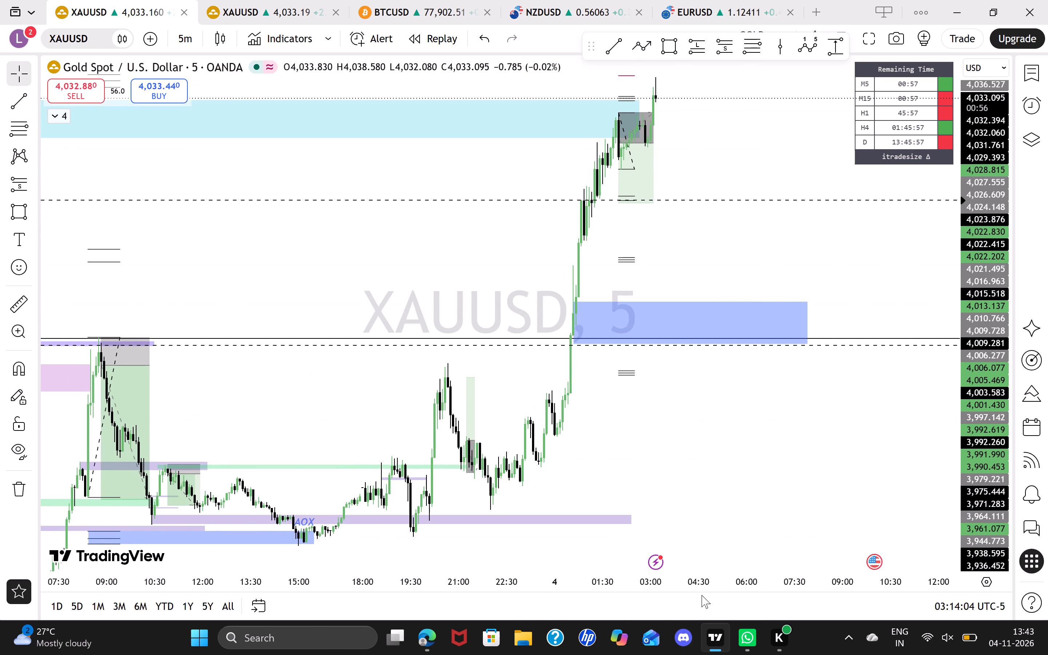
drag(712, 581, 857, 565)
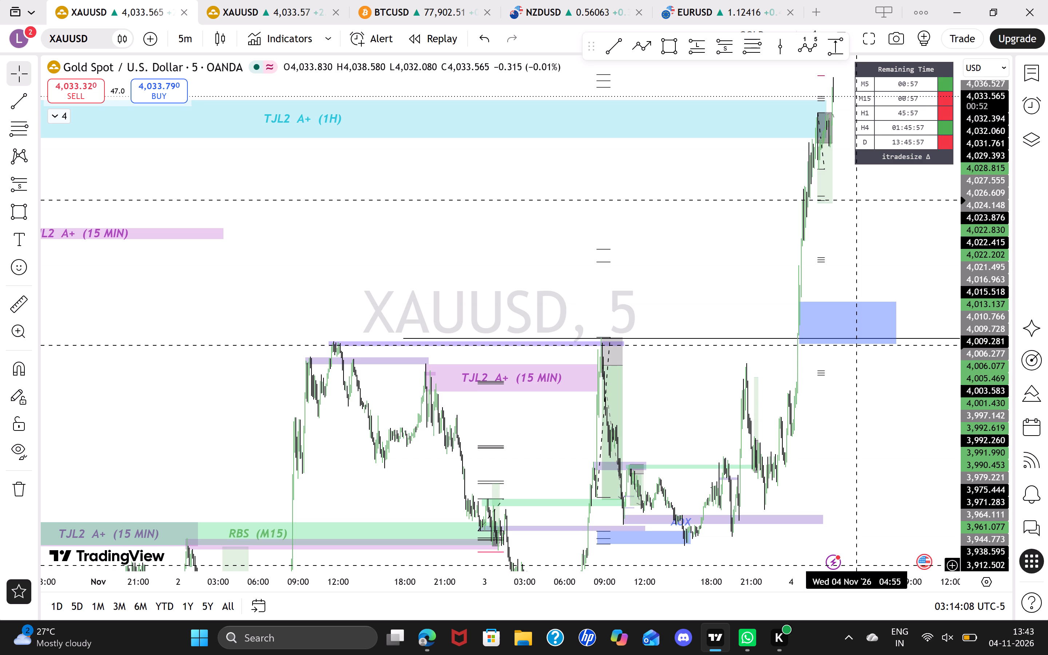
drag(857, 565, 805, 588)
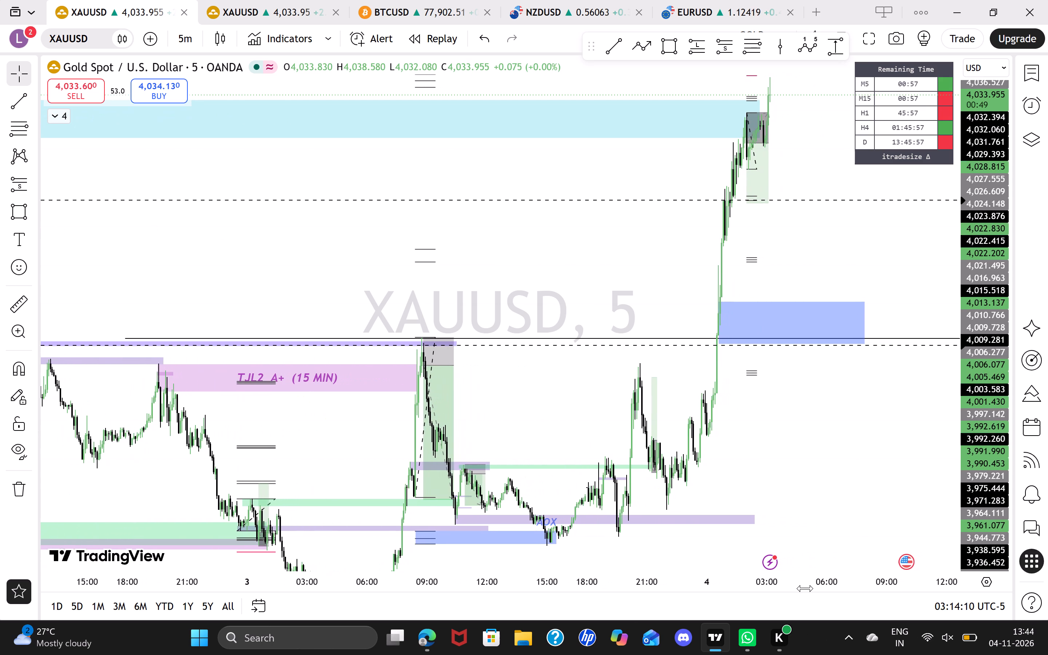
drag(805, 588, 777, 588)
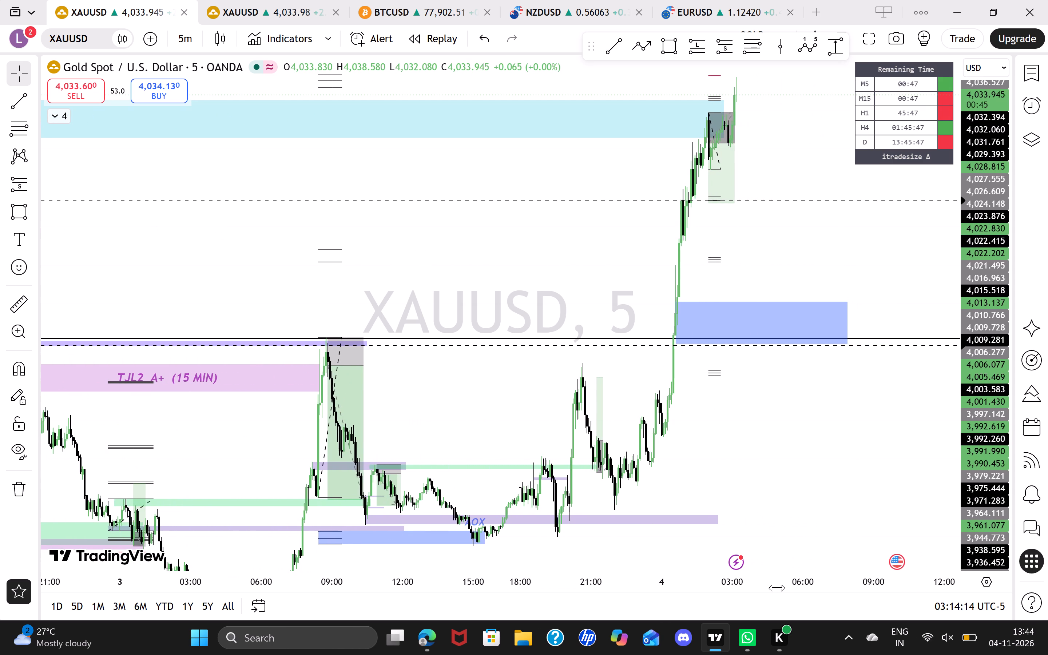
drag(777, 588, 715, 589)
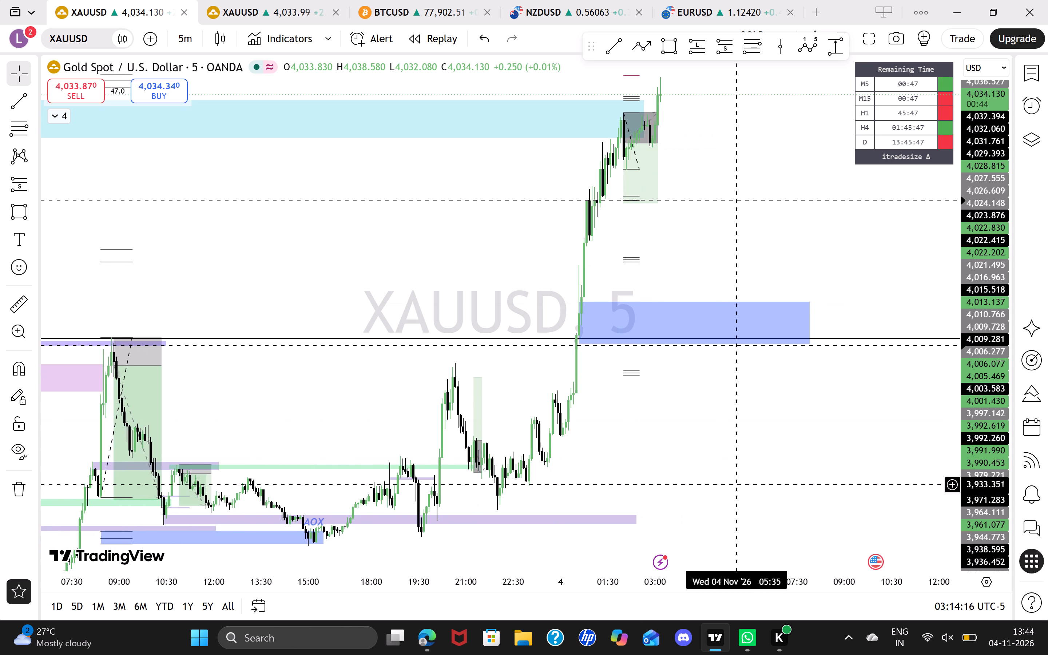
drag(632, 465, 660, 372)
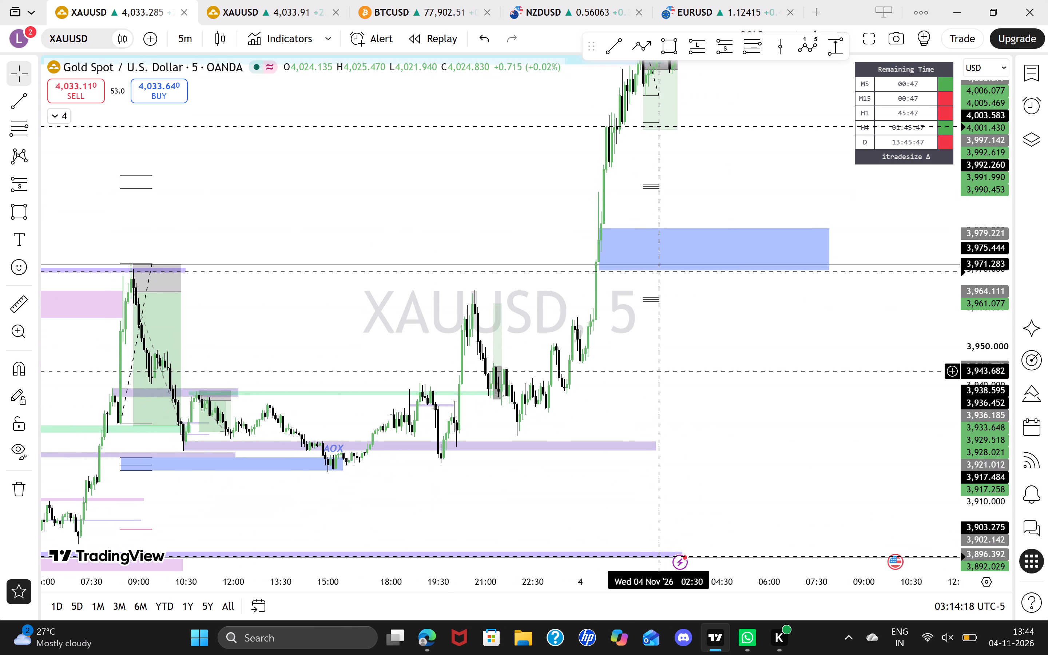
Delete the set of level lines with the dashed trend line drawn over the latest candles near the 1H zone.
drag(723, 171, 791, 293)
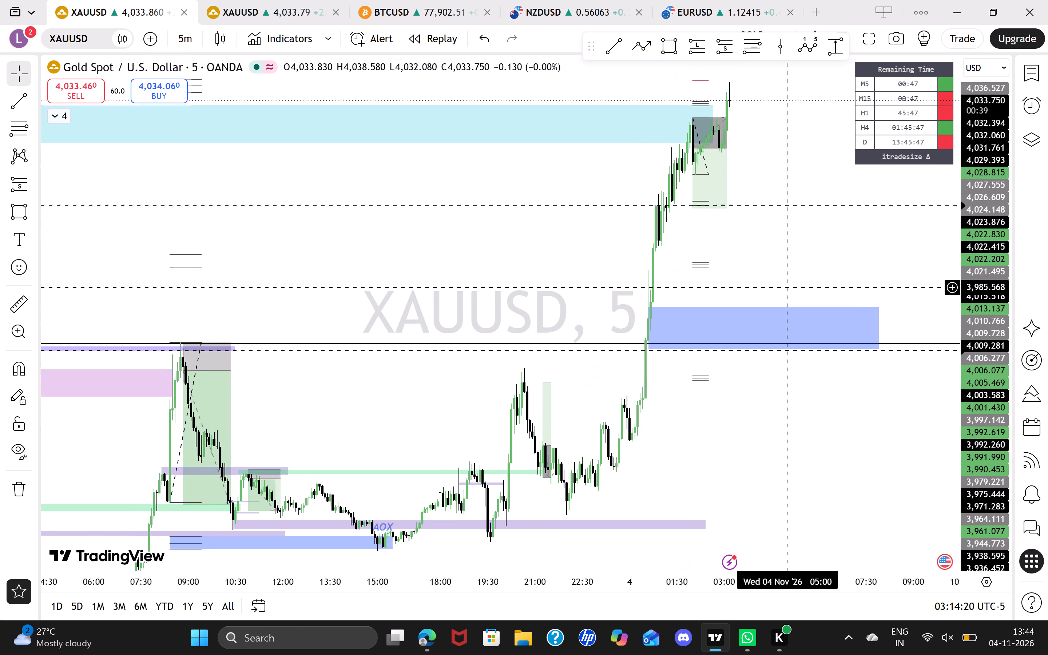
drag(791, 293, 797, 325)
drag(802, 196, 797, 208)
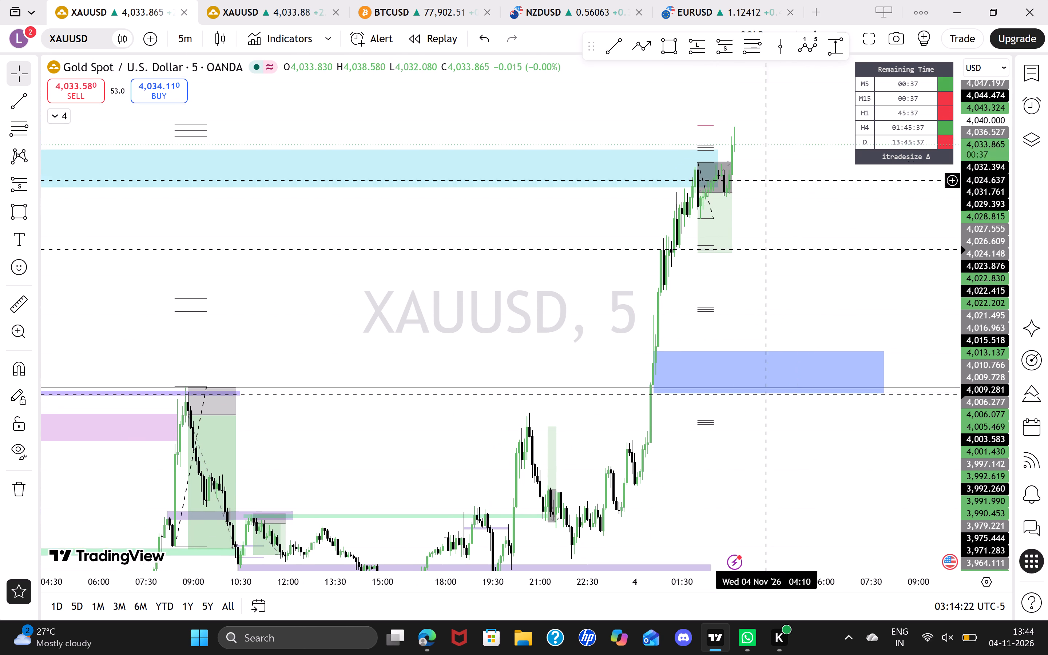
click(703, 127)
key(Delete)
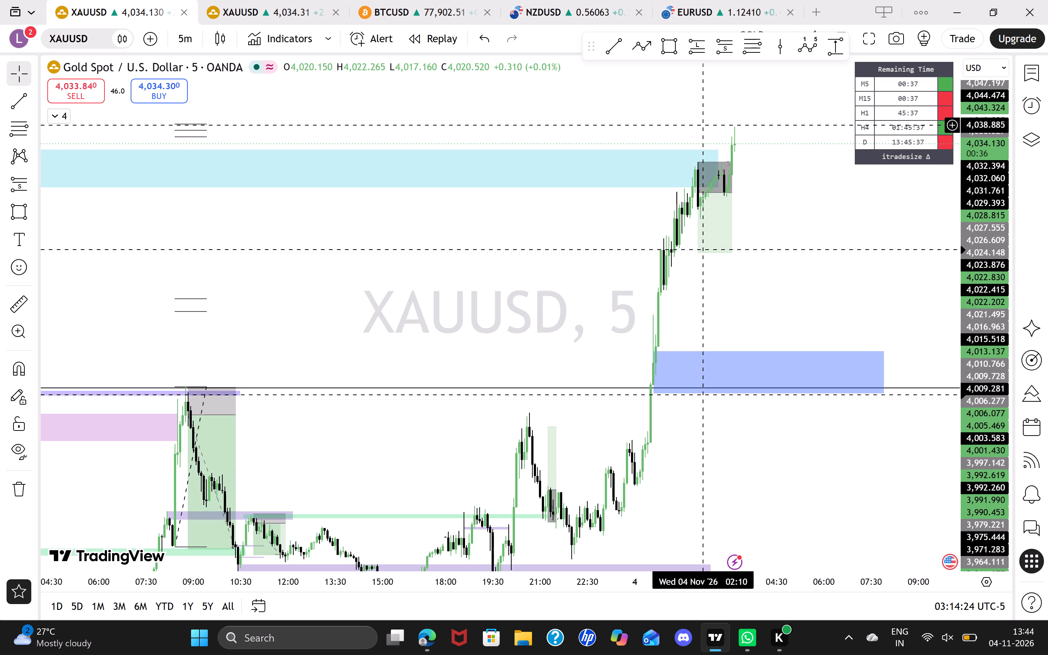
Measure the distance from the current 5-minute candle up to the black line at the top of the upper light-blue zone.
drag(987, 190, 976, 471)
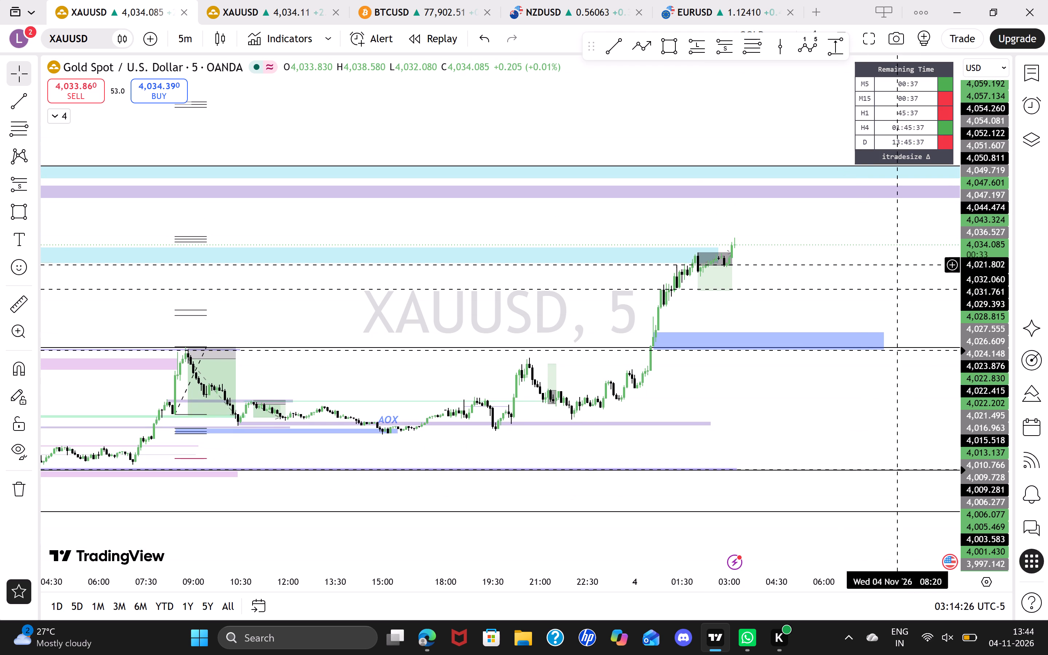
drag(873, 211, 665, 257)
drag(985, 356, 968, 203)
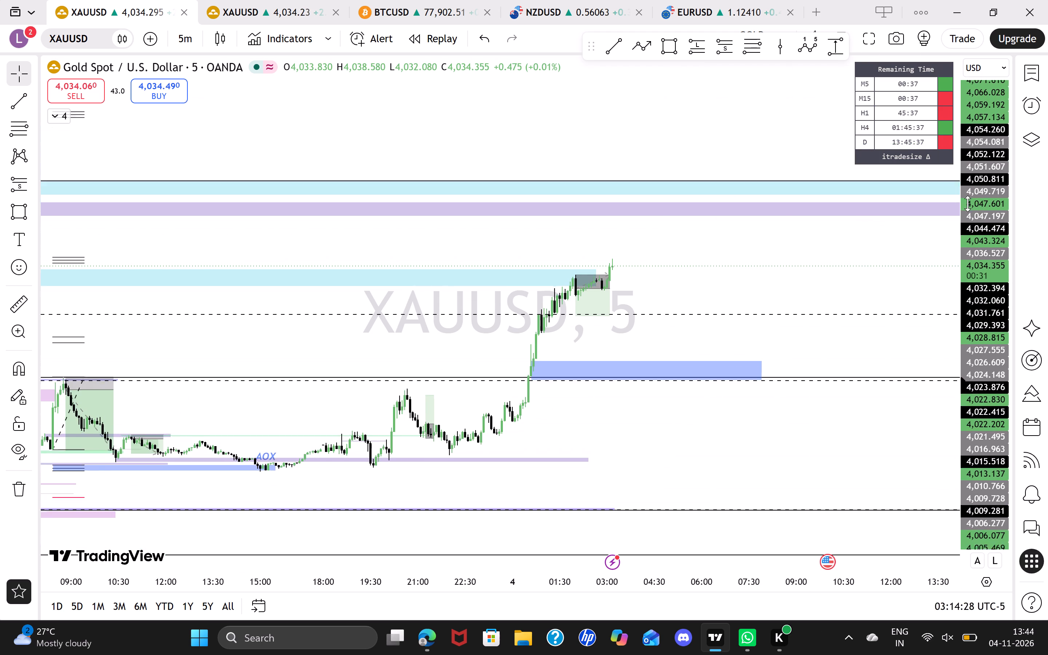
drag(968, 203, 930, 29)
drag(623, 587, 641, 582)
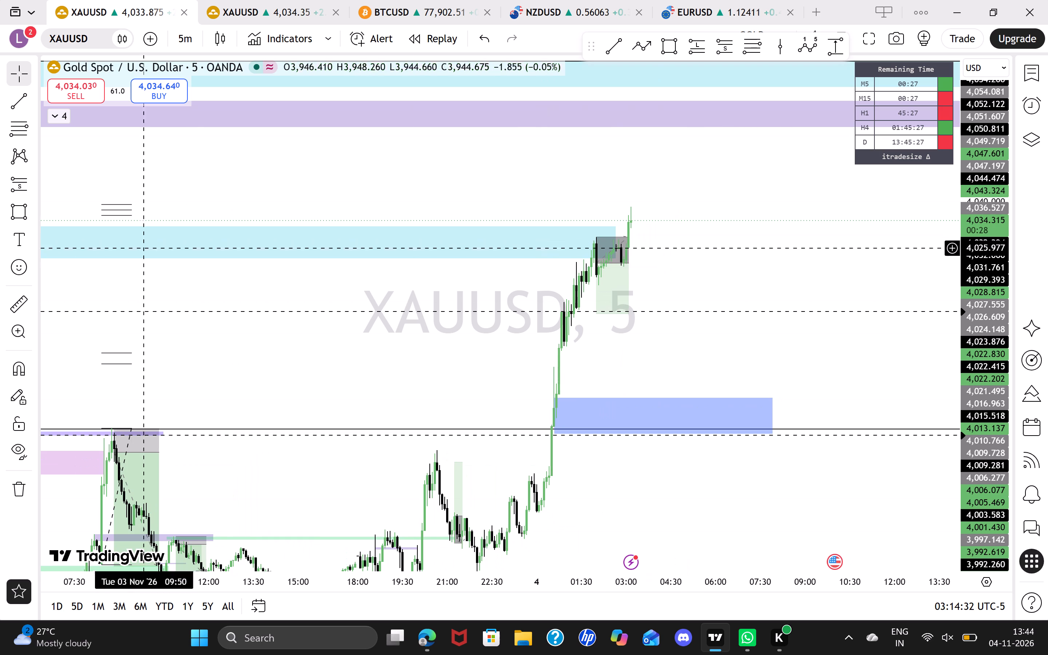
click(18, 302)
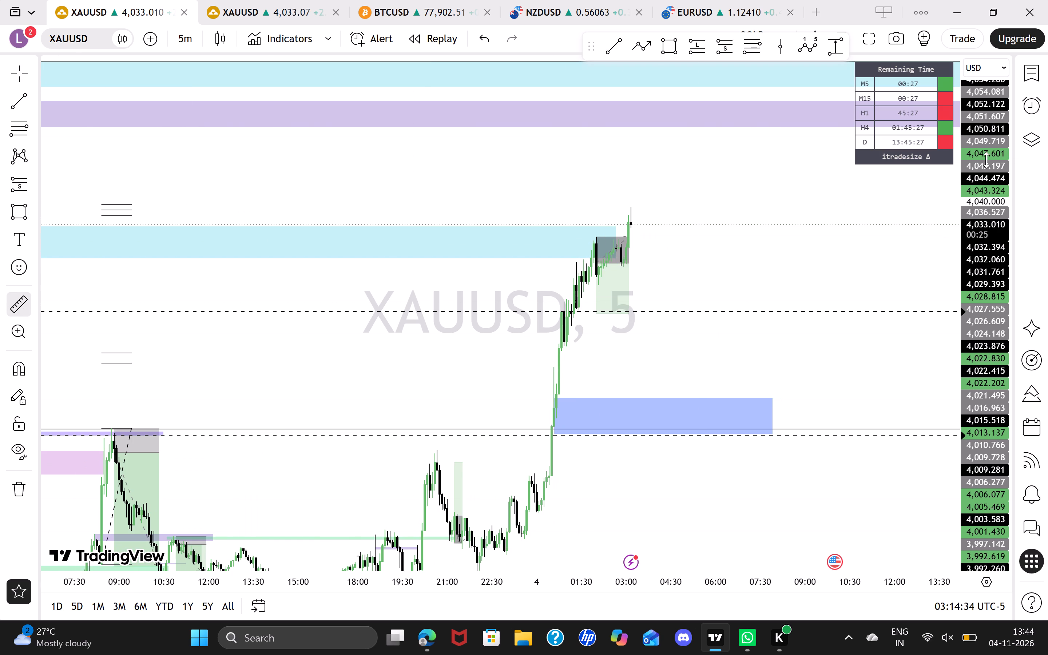
drag(982, 161, 983, 244)
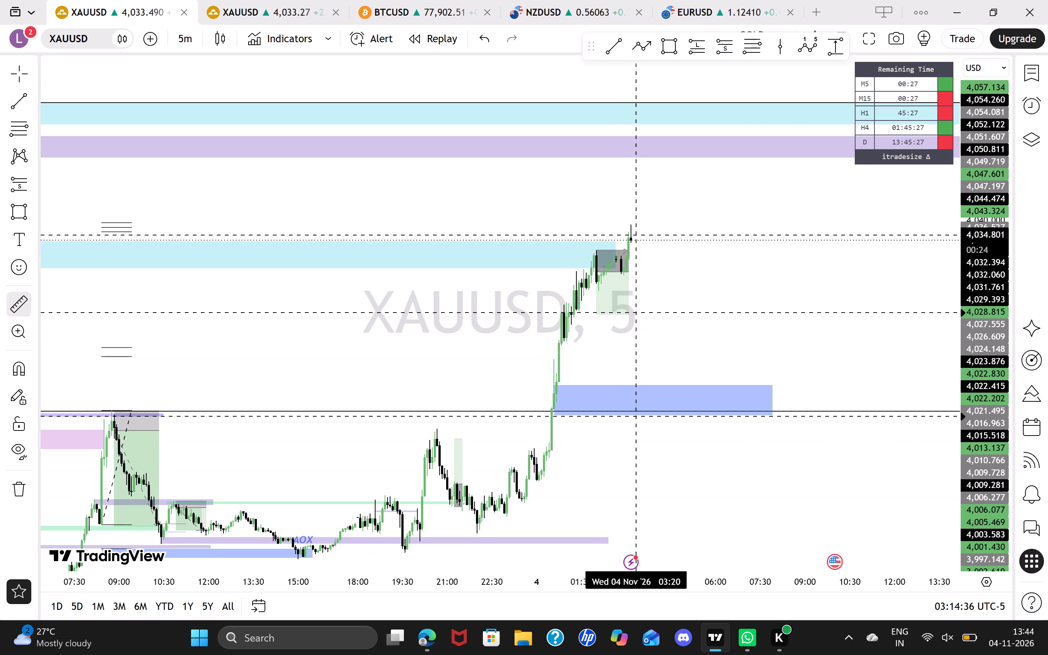
click(631, 239)
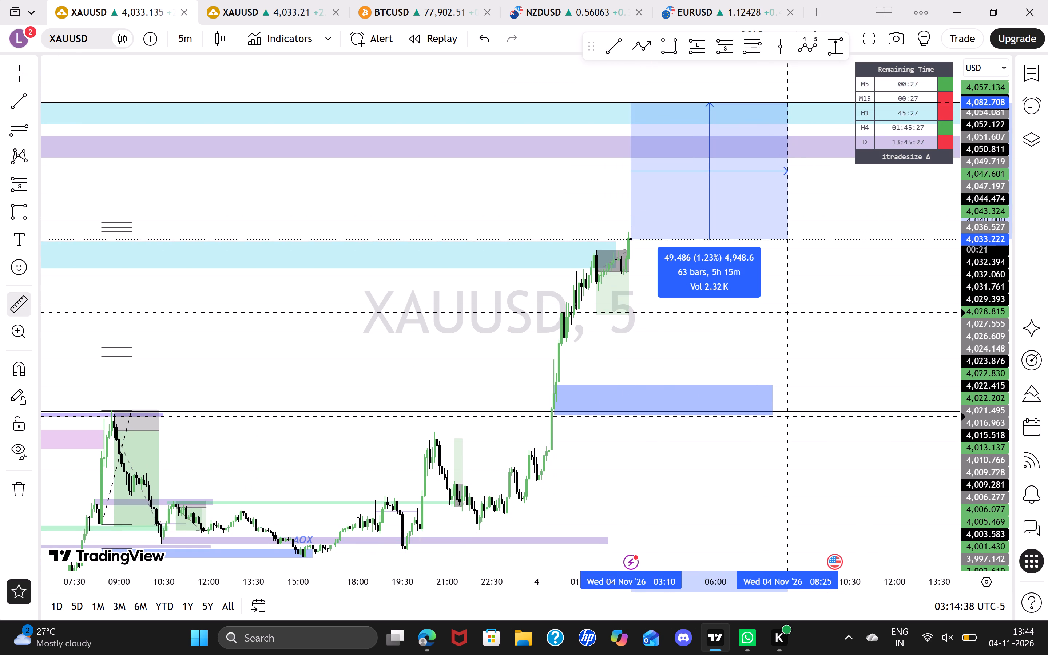
double_click(788, 103)
click(826, 182)
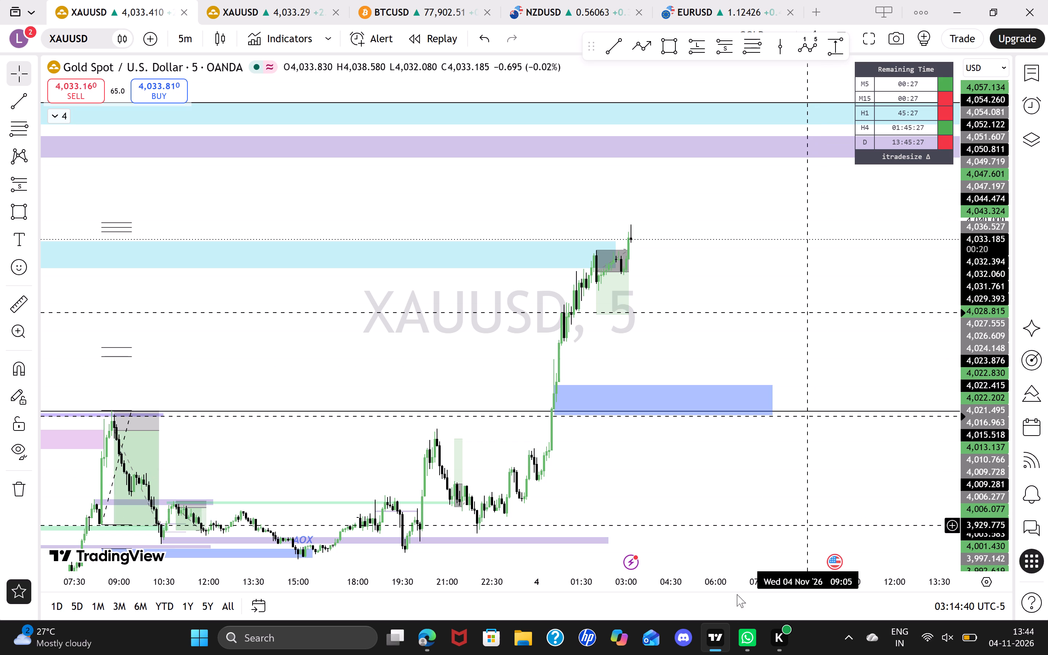
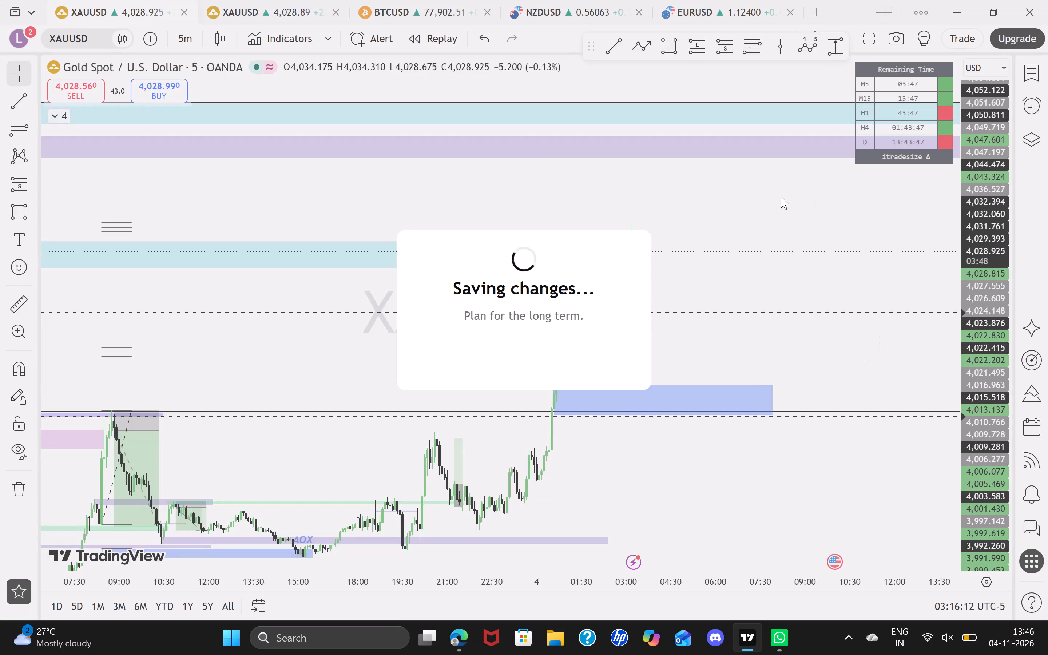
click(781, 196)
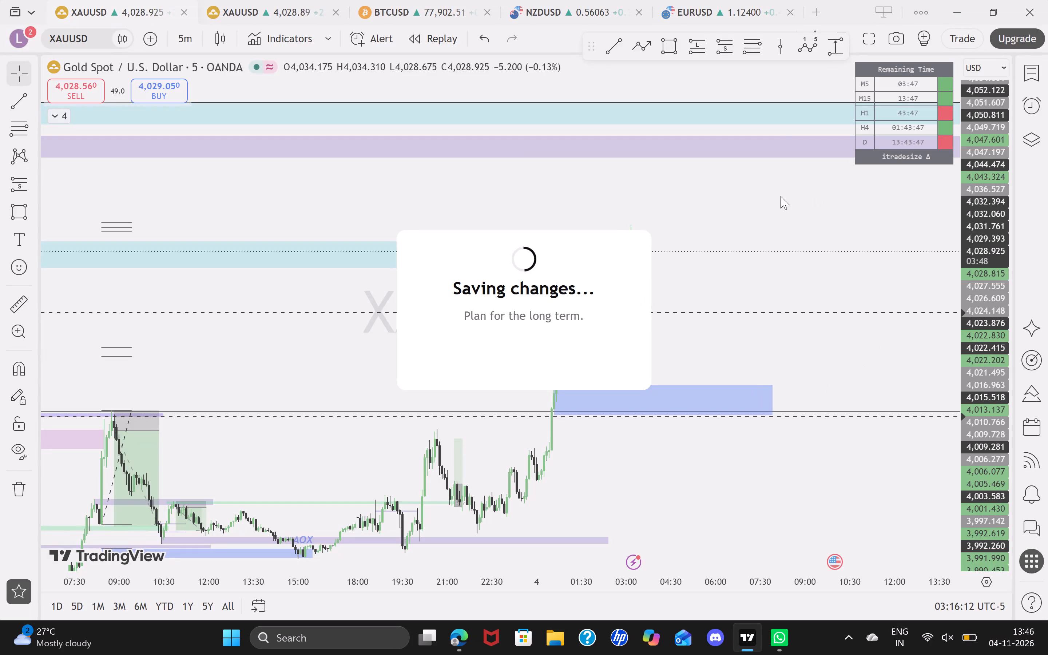
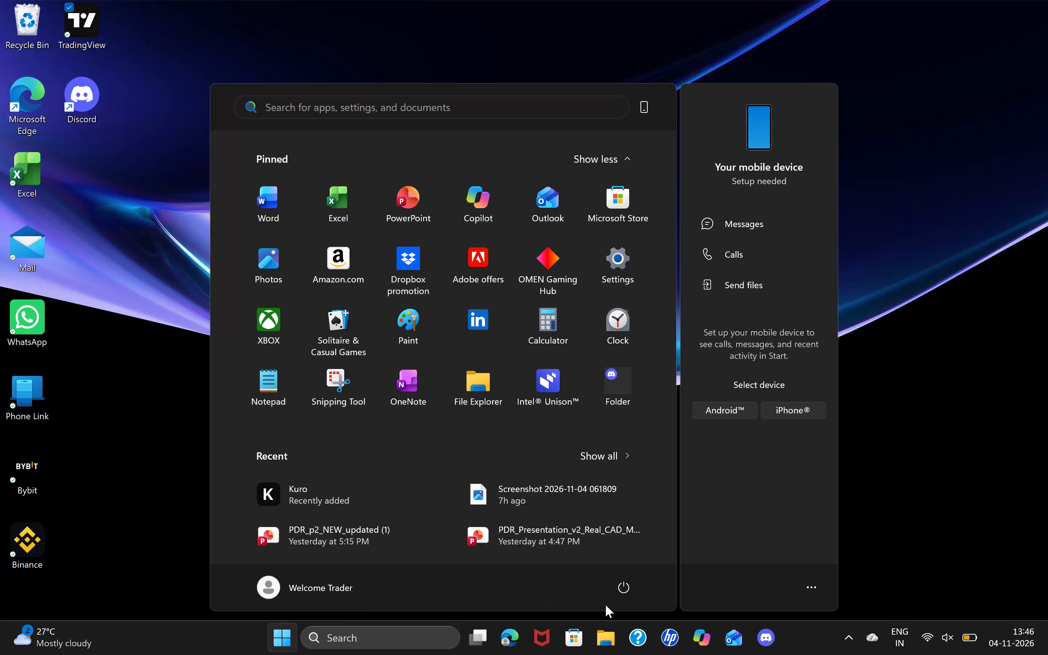
End the Windows session using one of the computer's power options.
click(629, 590)
click(636, 539)
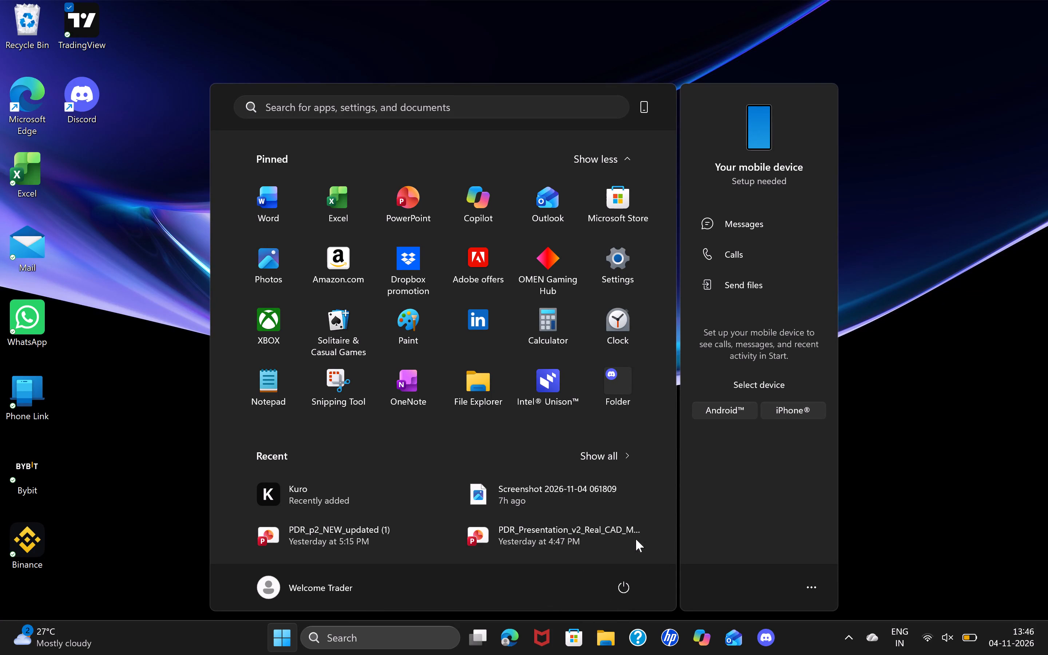